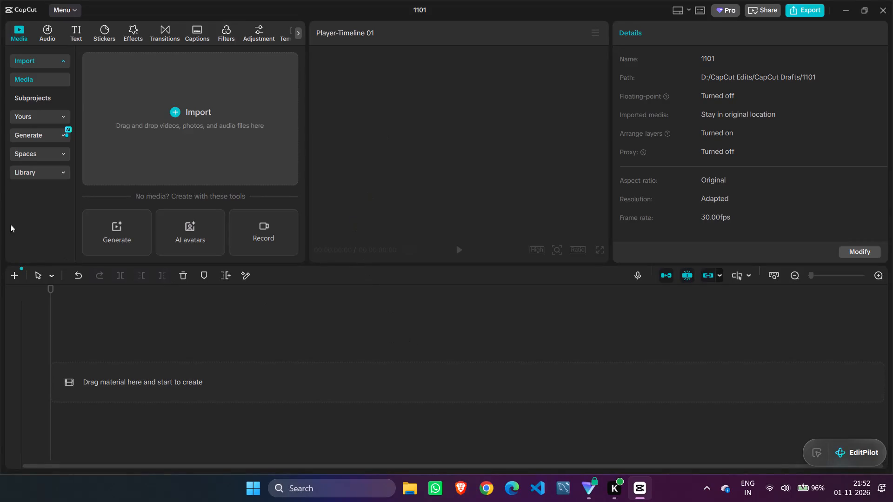
Import all five video files from the VK18 folder on drive D into the project's media.
click(183, 112)
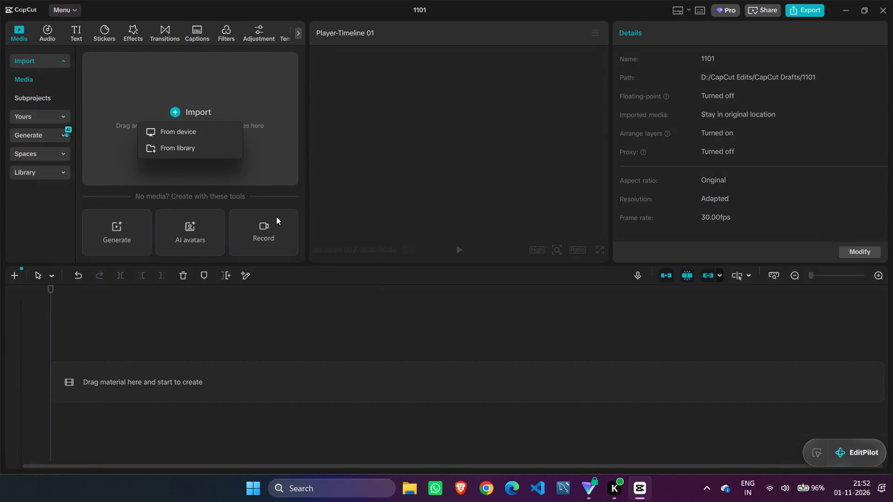
click(200, 129)
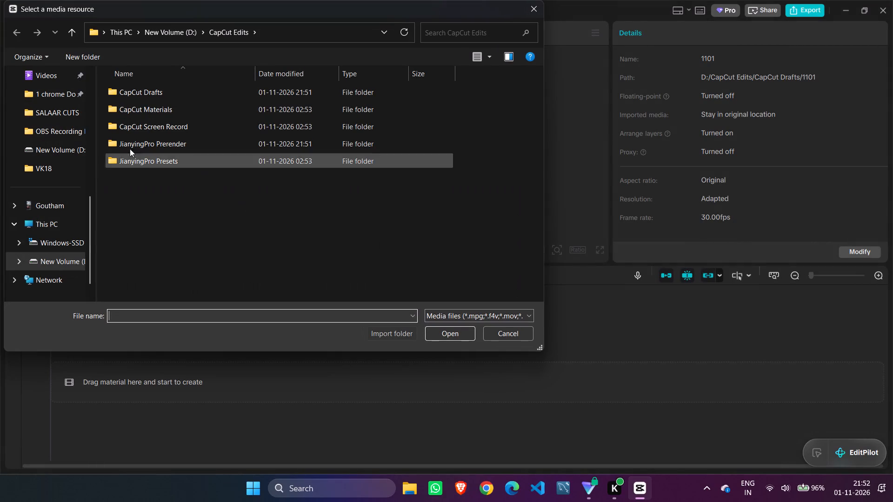
scroll(69, 140, up, 2)
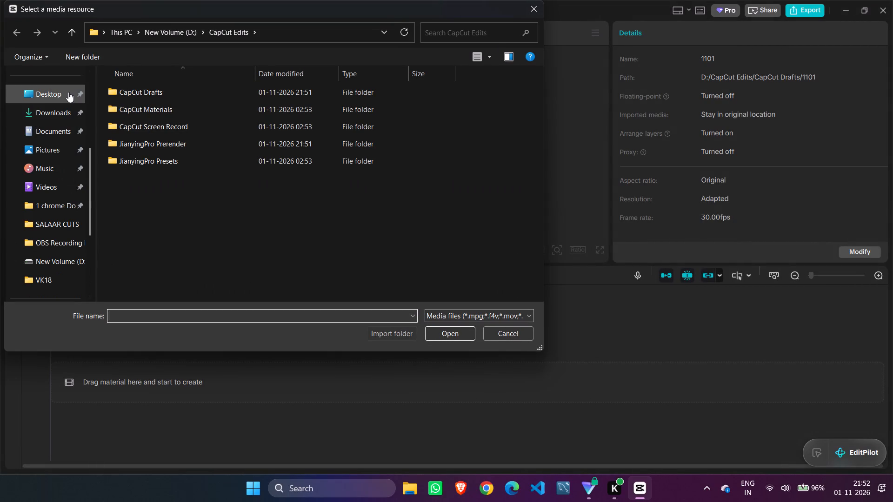
click(67, 91)
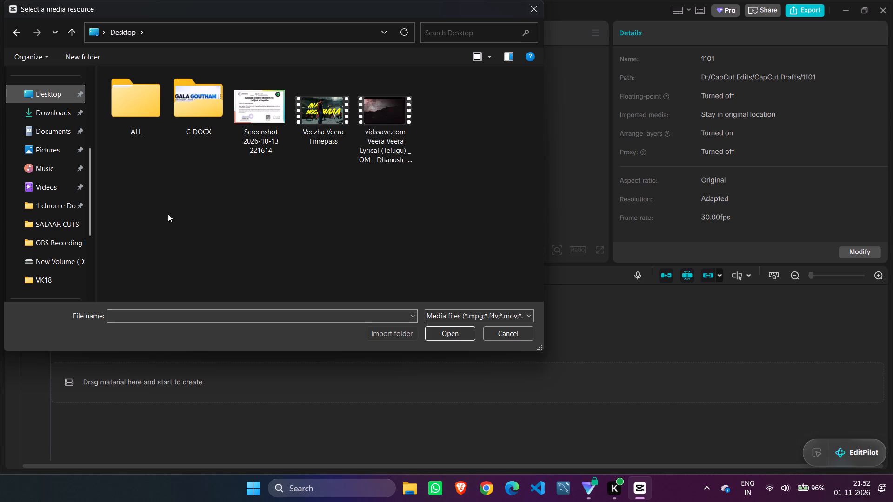
scroll(31, 178, down, 1)
scroll(52, 223, down, 1)
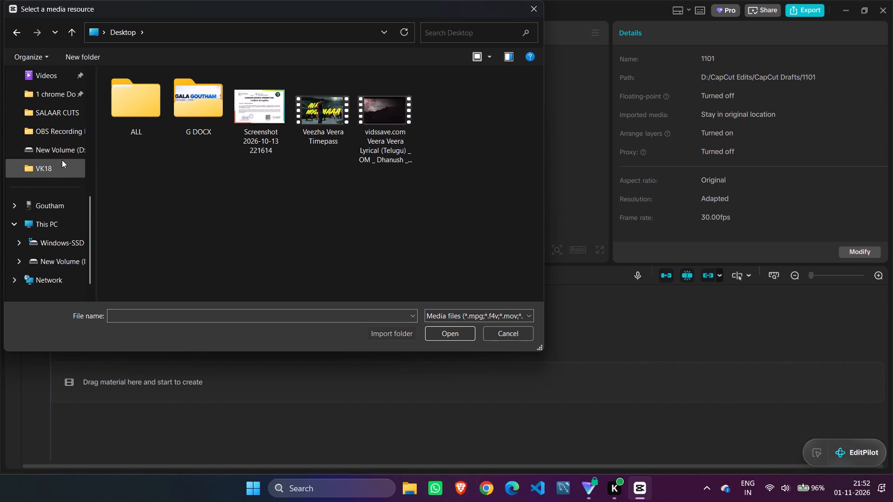
click(54, 172)
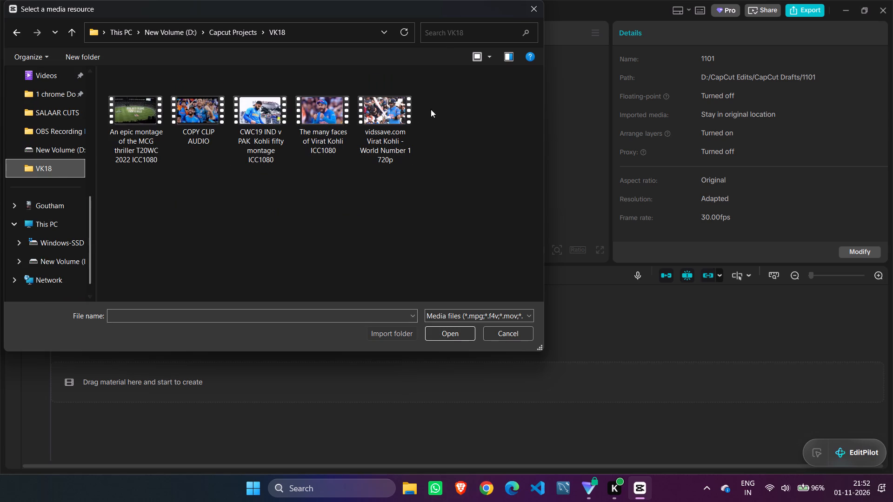
drag(438, 109, 139, 111)
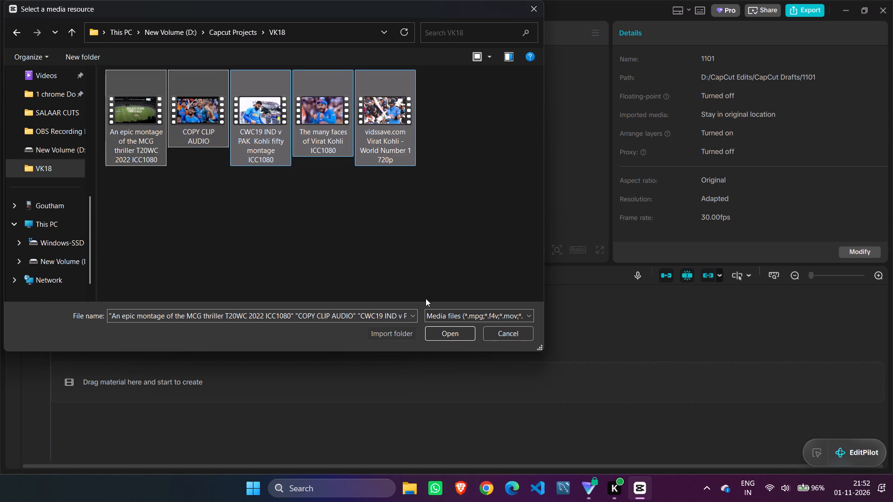
click(447, 333)
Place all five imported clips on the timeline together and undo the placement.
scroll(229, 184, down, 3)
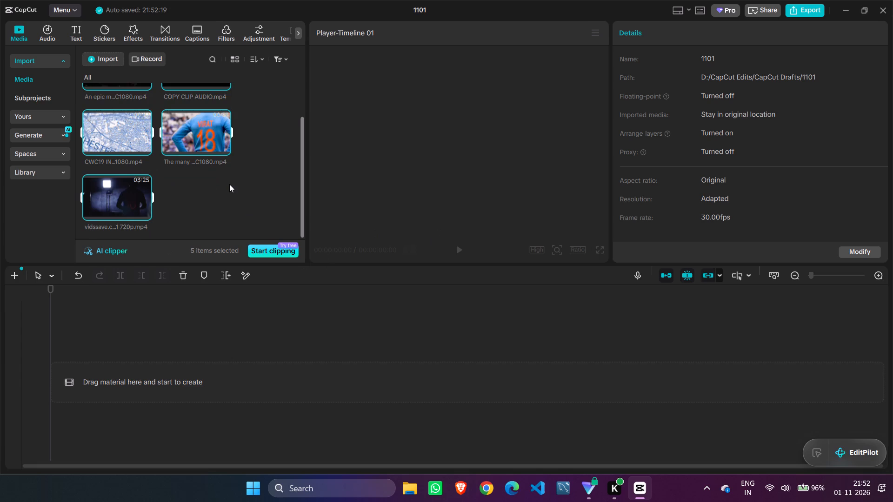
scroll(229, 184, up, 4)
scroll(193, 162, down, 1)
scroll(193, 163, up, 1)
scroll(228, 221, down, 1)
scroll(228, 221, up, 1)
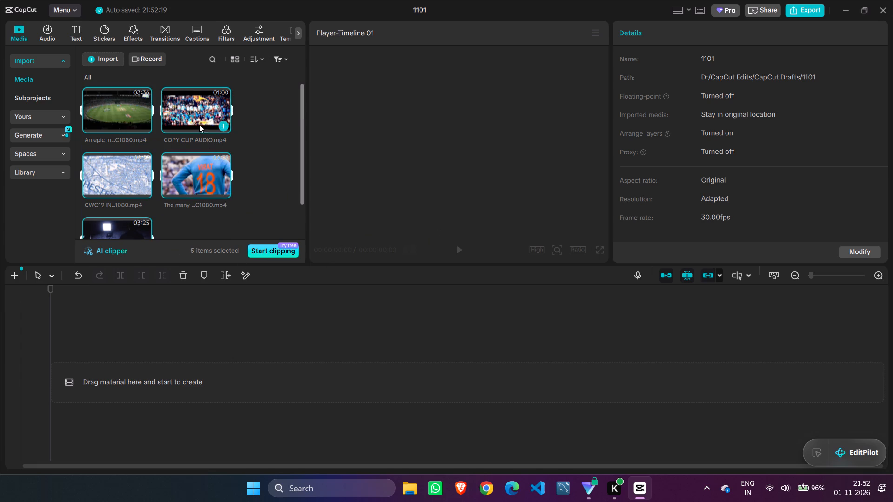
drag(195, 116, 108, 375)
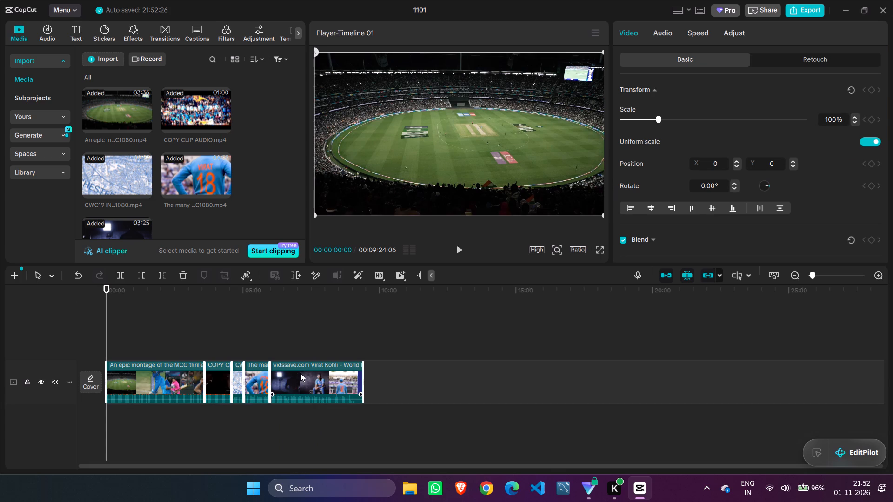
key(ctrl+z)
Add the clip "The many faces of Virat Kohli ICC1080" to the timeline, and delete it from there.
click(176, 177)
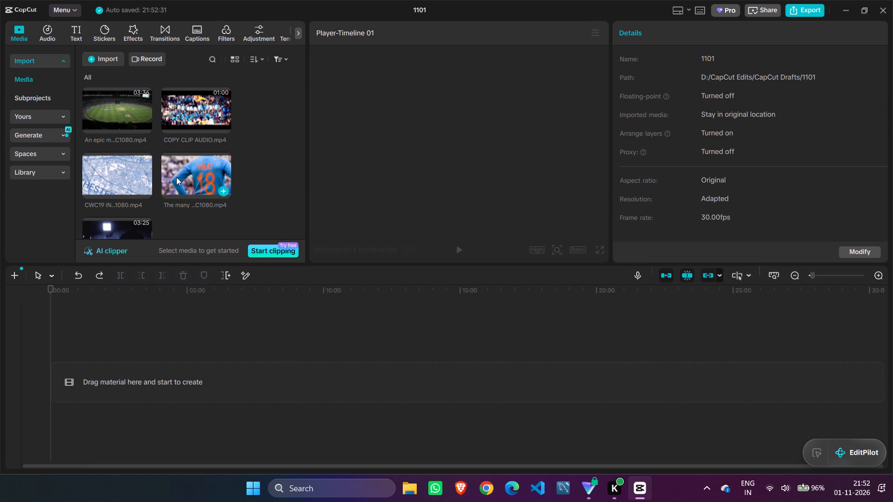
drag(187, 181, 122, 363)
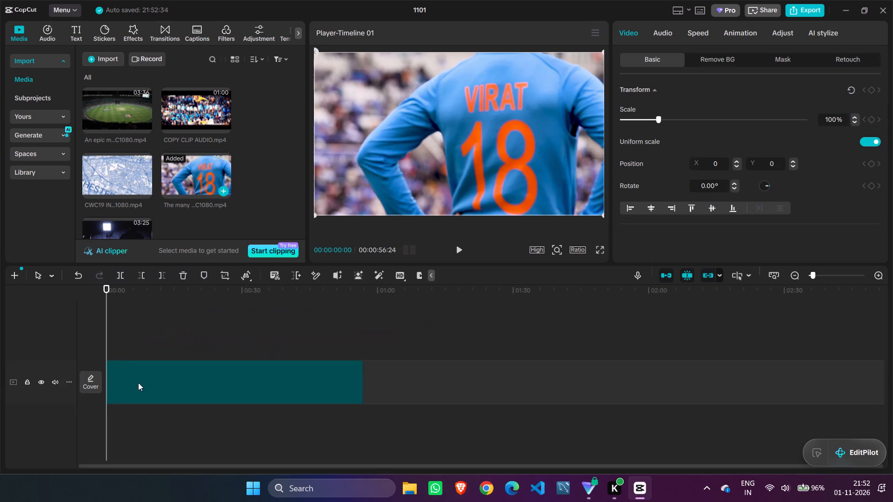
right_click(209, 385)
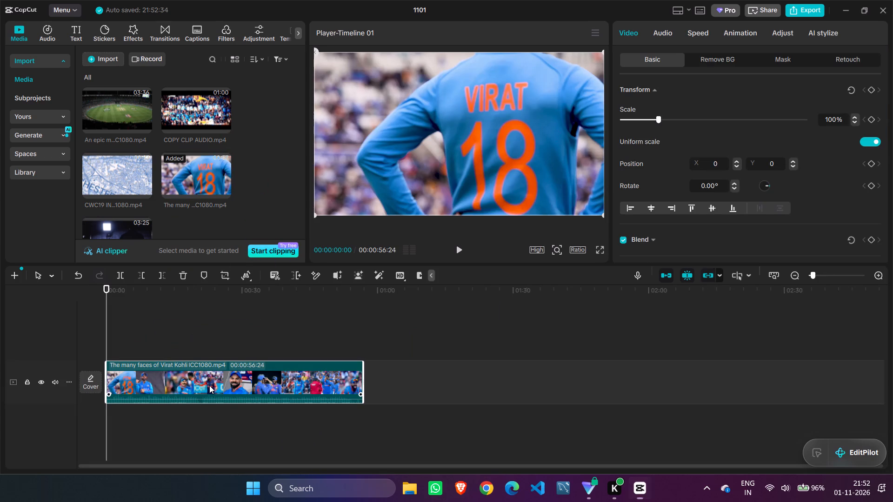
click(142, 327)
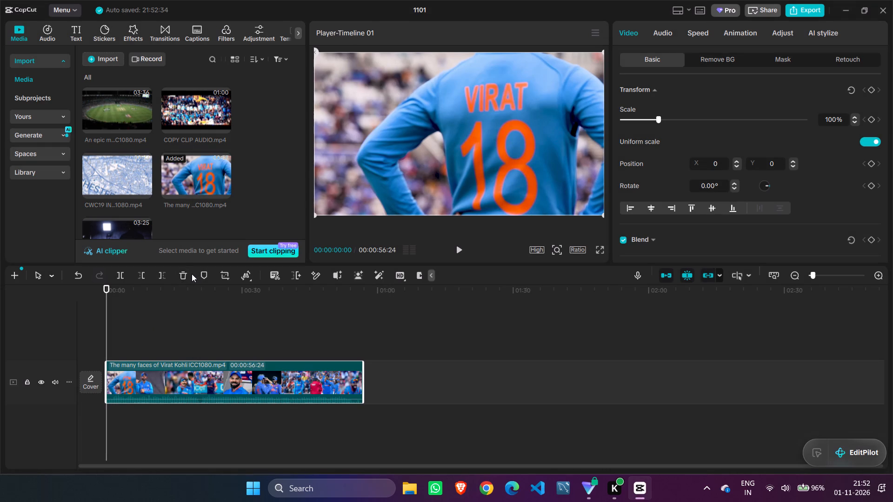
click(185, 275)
Add only the COPY CLIP AUDIO.mp4 clip to the start of the empty timeline.
scroll(226, 185, down, 2)
scroll(227, 185, up, 4)
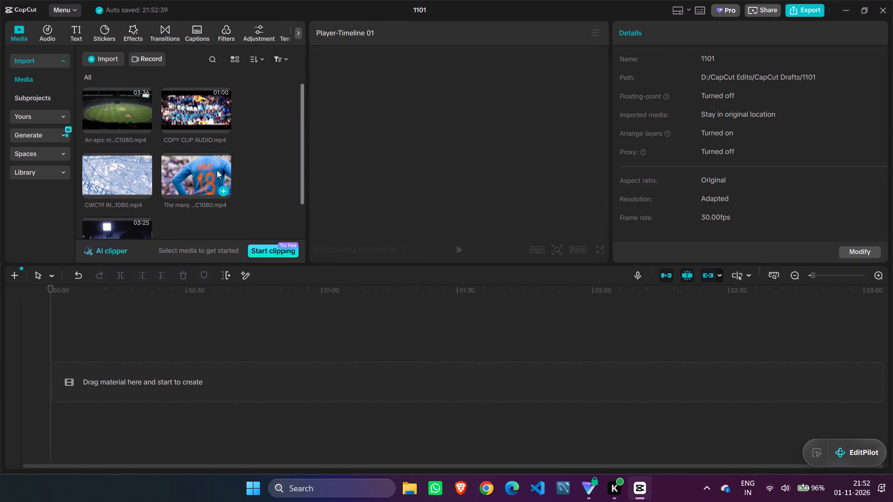
drag(189, 125, 136, 376)
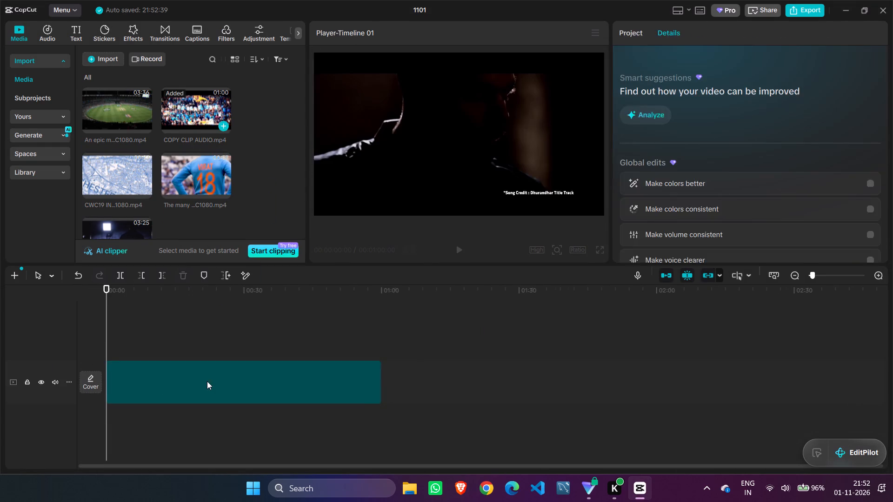
Preview the first seconds of the COPY CLIP AUDIO clip from the start of the timeline.
click(458, 248)
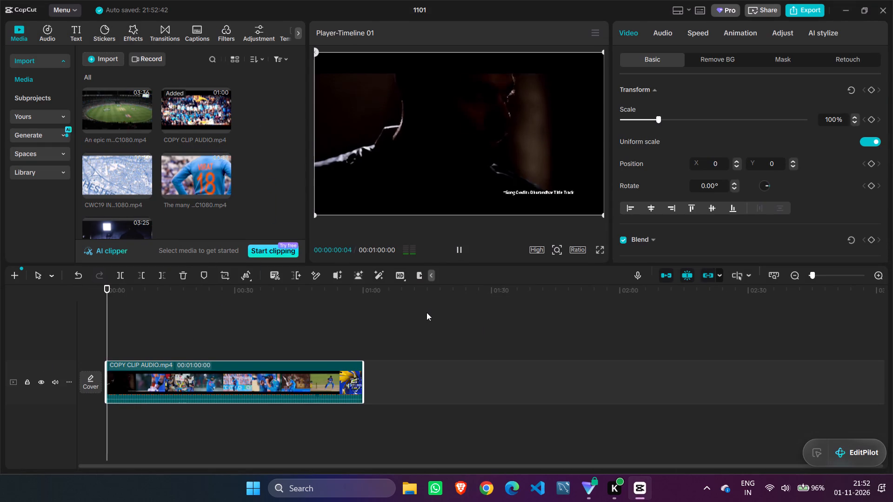
click(425, 331)
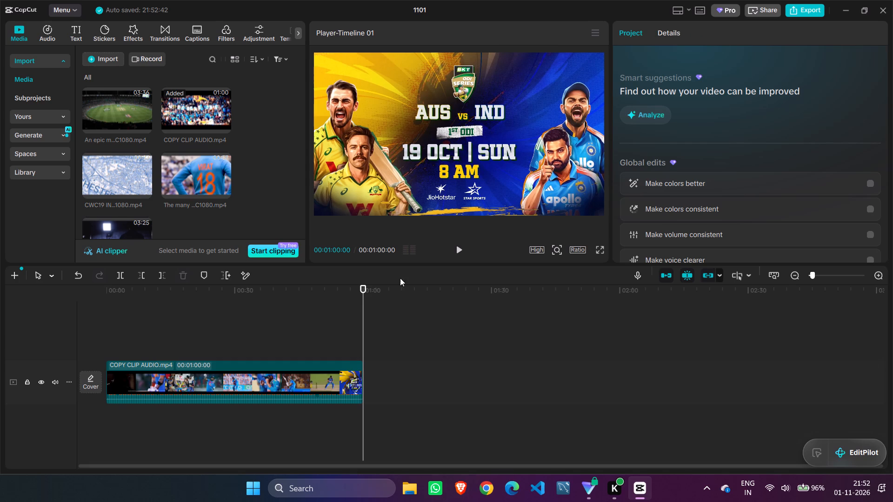
drag(360, 286, 96, 355)
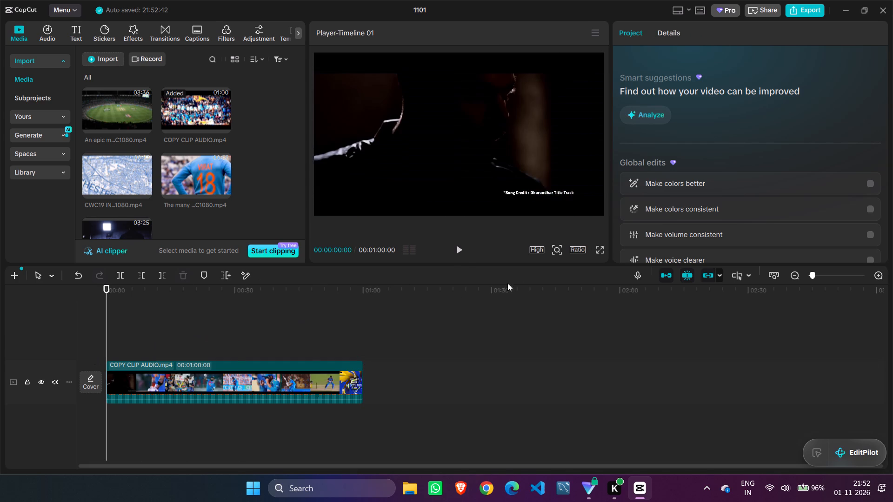
click(459, 250)
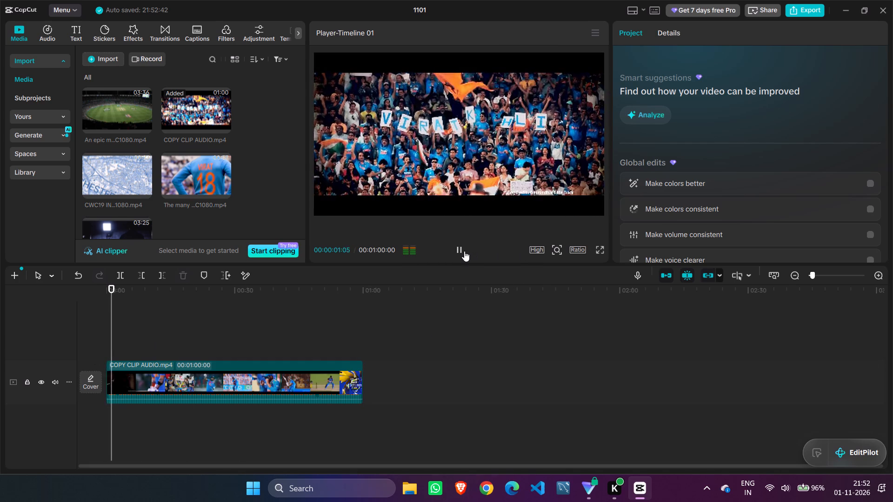
click(461, 249)
Set the player's preview to full quality and the project's aspect ratio to 16:9.
click(539, 255)
click(540, 250)
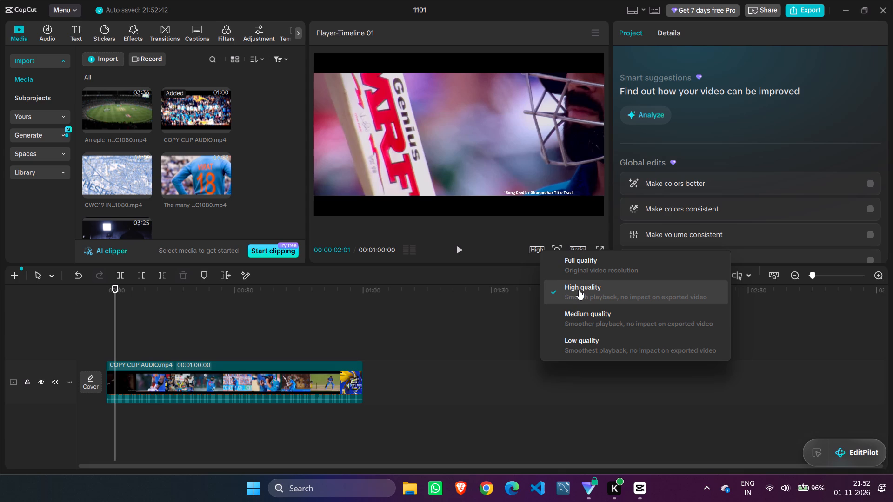
click(581, 263)
click(578, 251)
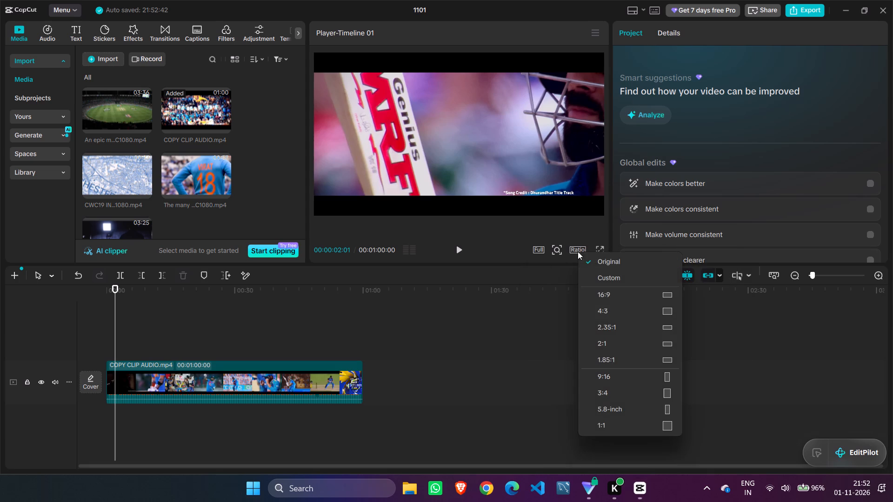
click(593, 292)
click(546, 252)
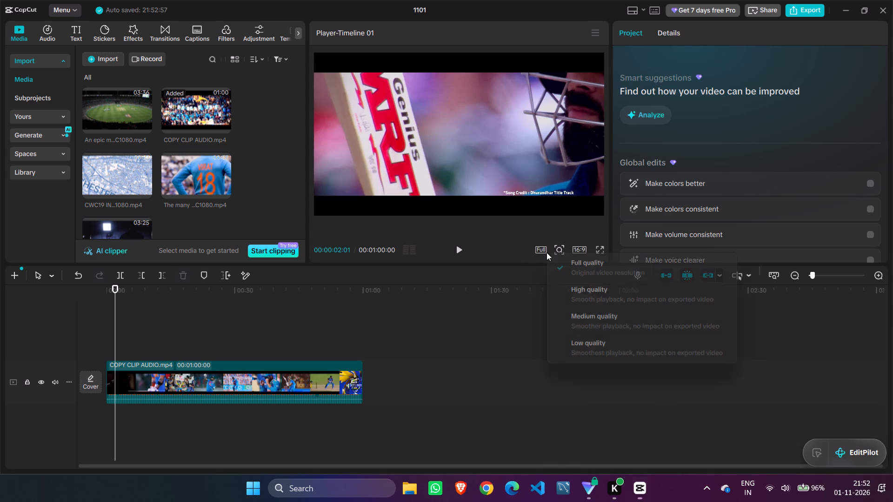
click(567, 272)
Play back the COPY CLIP AUDIO clip to review it, and return the playhead to the start.
click(459, 252)
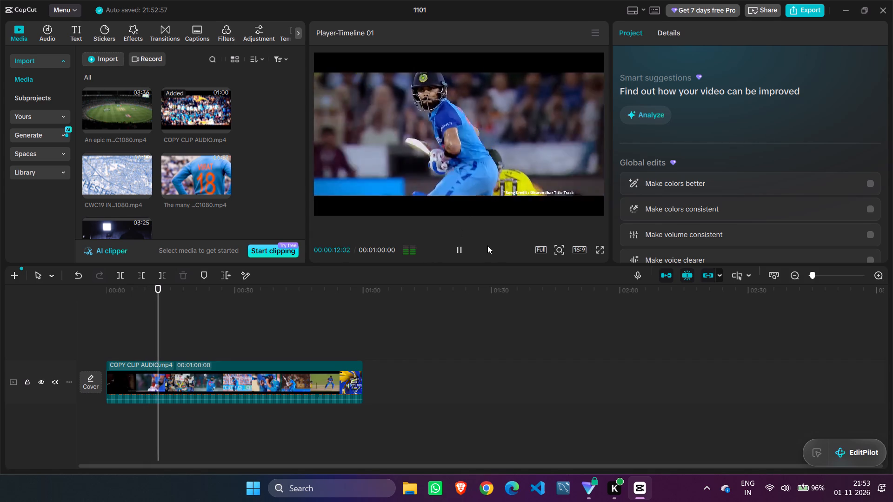
click(461, 248)
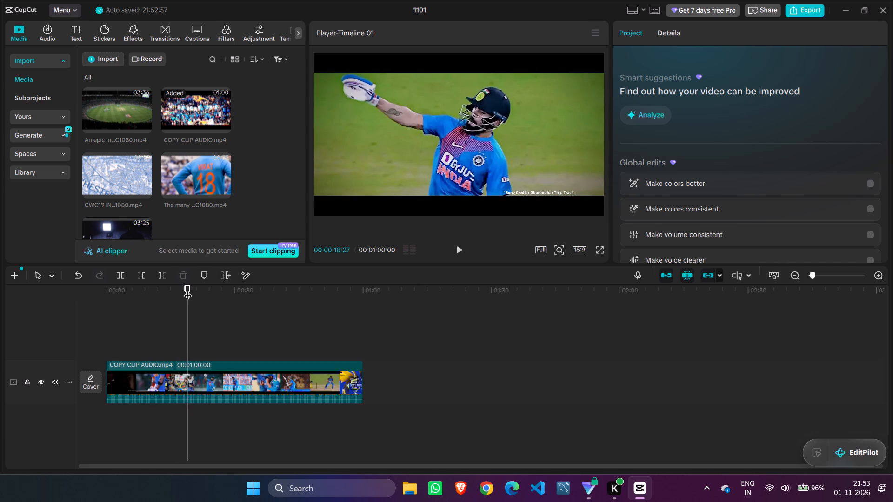
drag(188, 290, 49, 306)
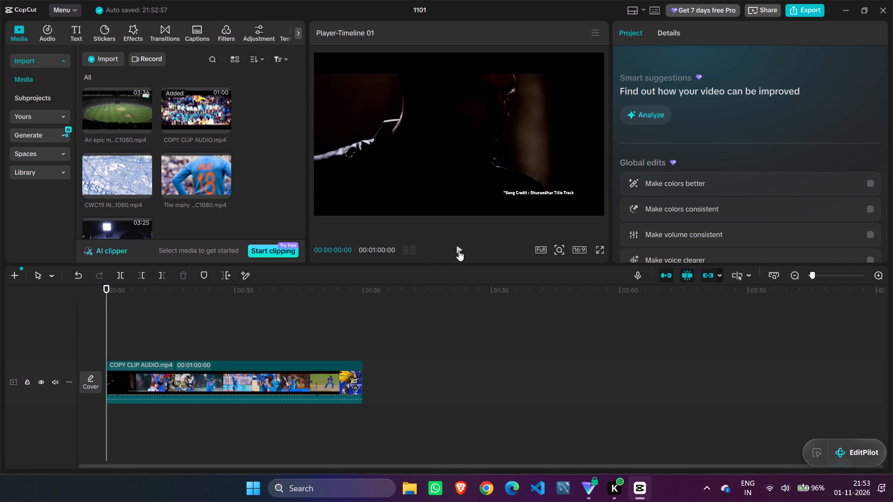
click(459, 251)
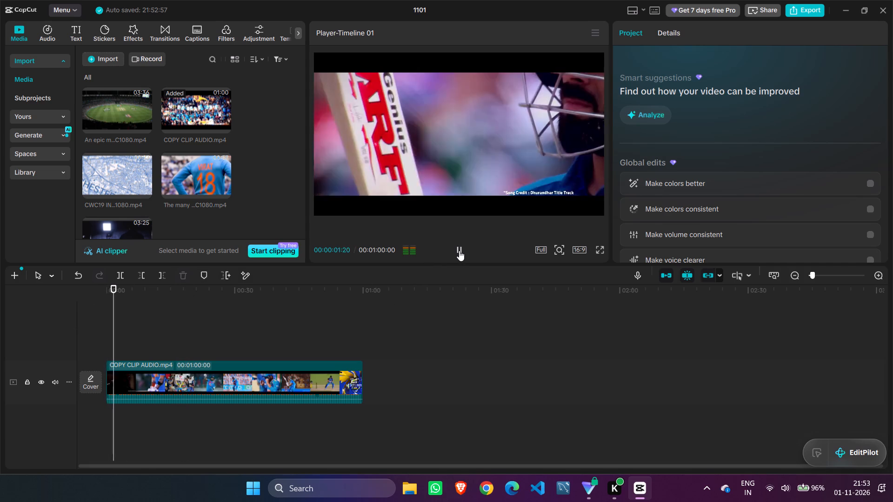
click(459, 251)
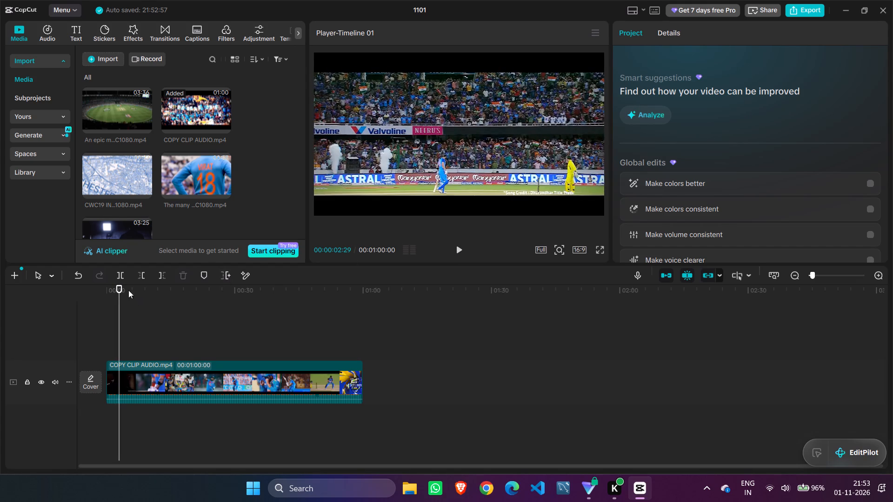
drag(122, 289, 51, 303)
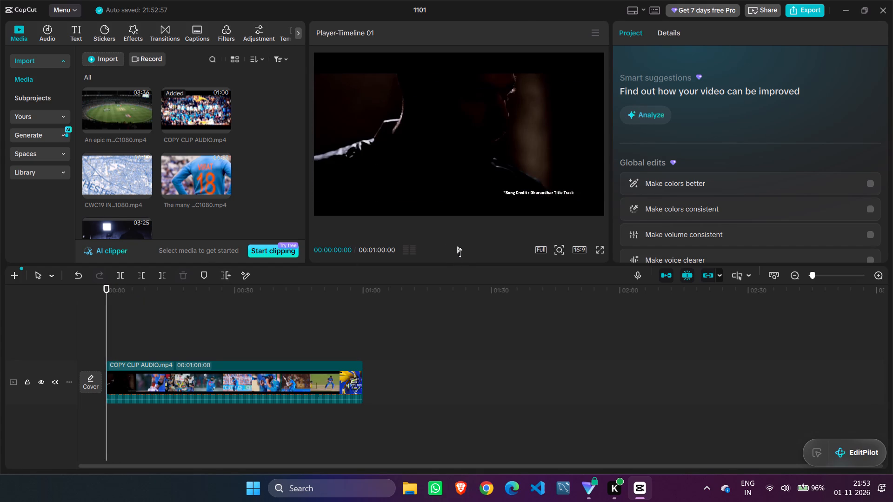
Extract the audio of the COPY CLIP AUDIO.mp4 clip onto its own track.
right_click(206, 385)
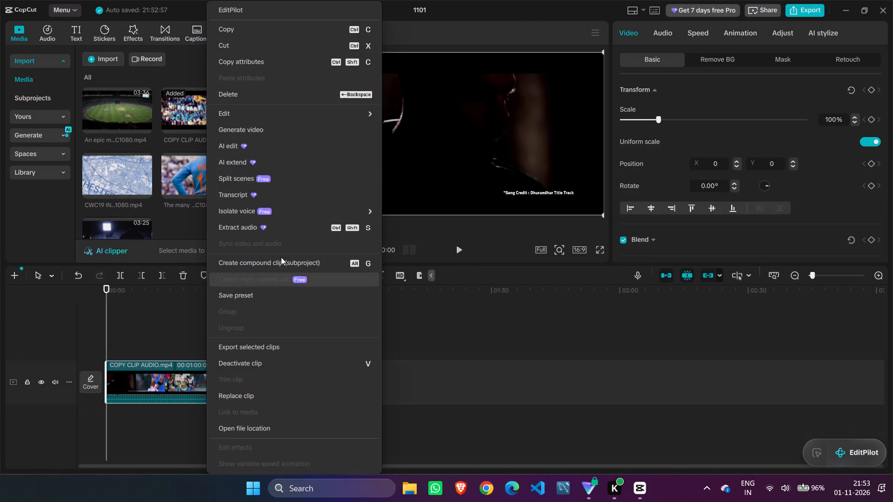
click(275, 228)
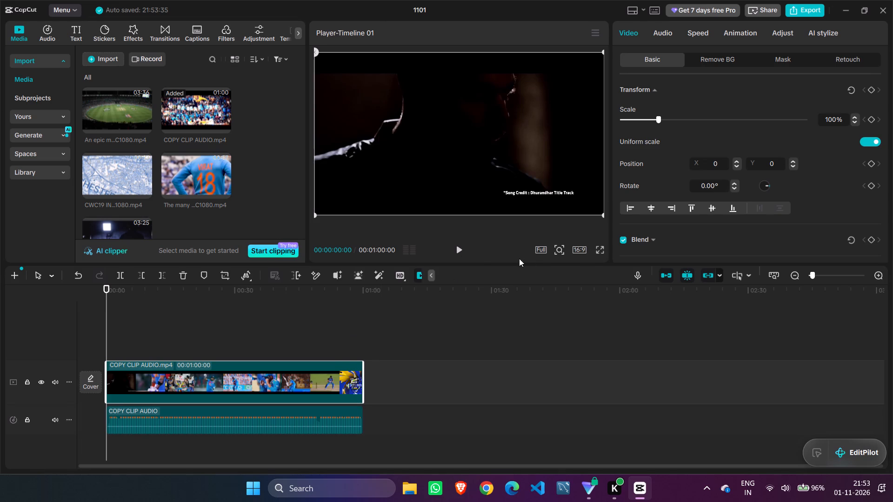
Play back the opening of the COPY CLIP AUDIO clip and replay the passage around the 8 to 10 second marks.
click(459, 250)
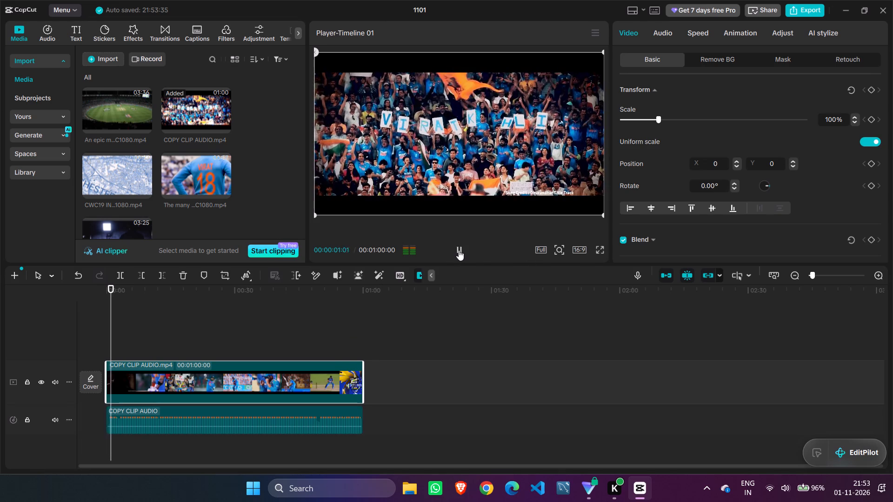
click(878, 272)
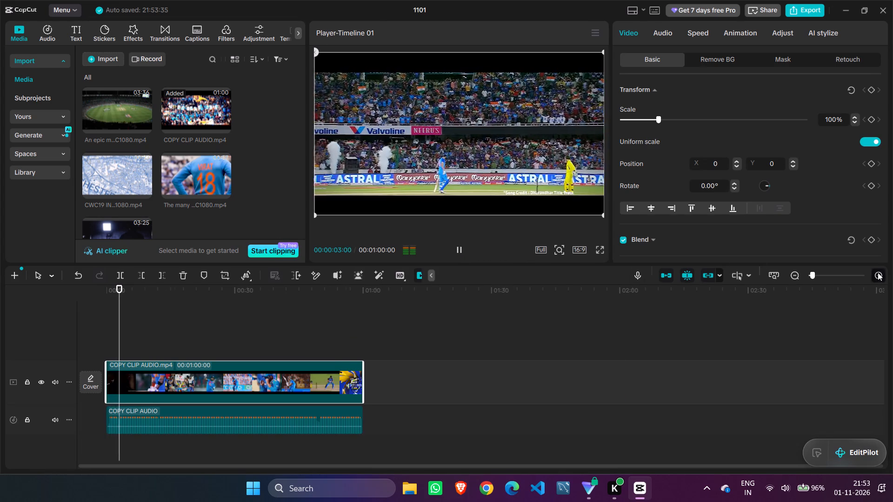
click(878, 272)
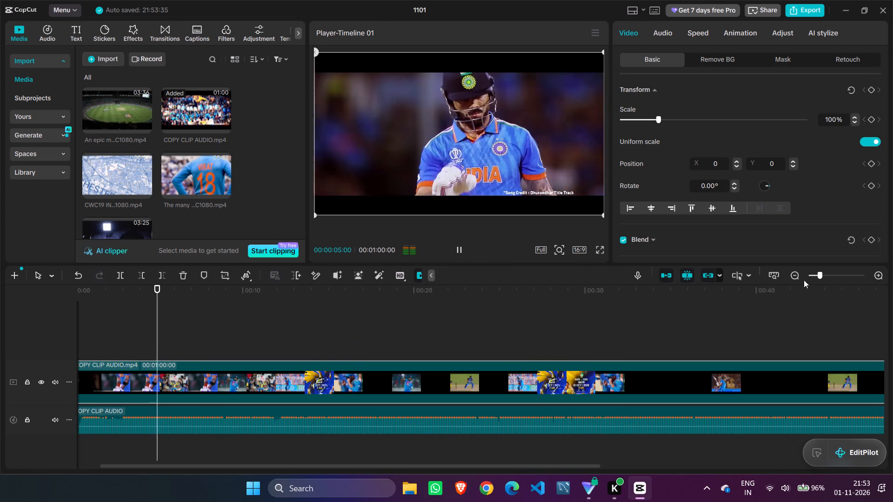
click(795, 274)
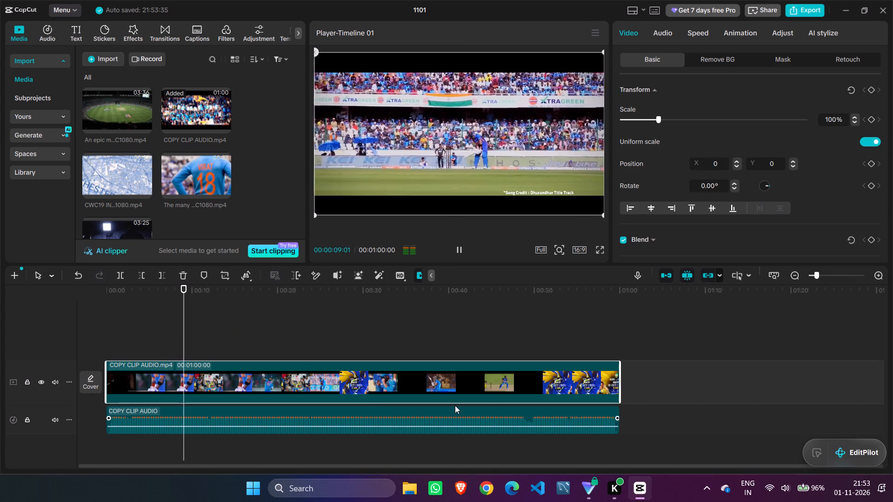
drag(196, 288, 179, 287)
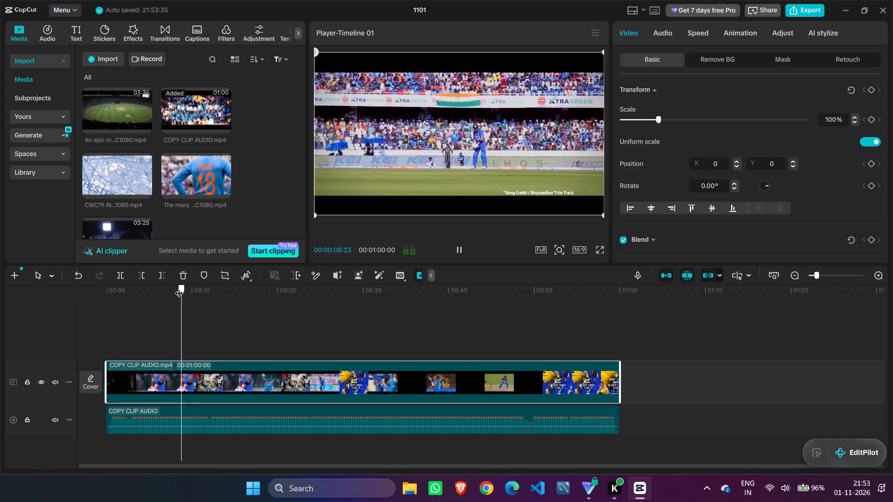
drag(179, 287, 166, 282)
key(space)
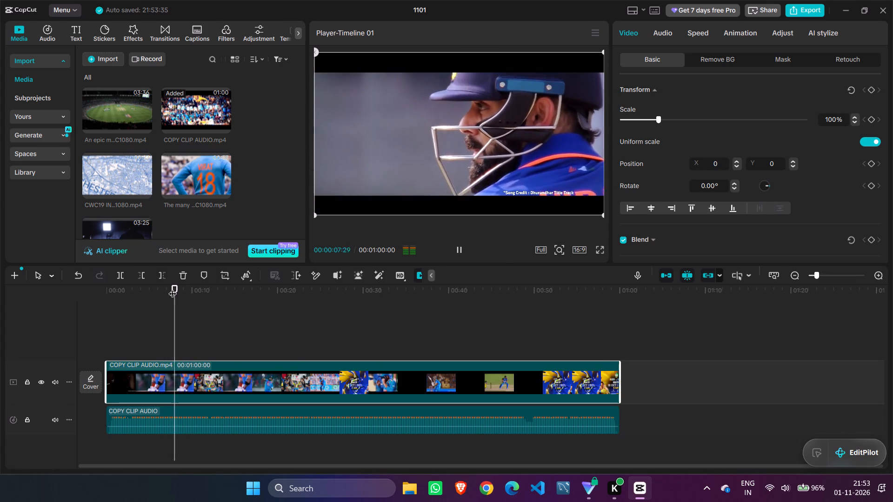
drag(180, 292, 160, 294)
click(459, 249)
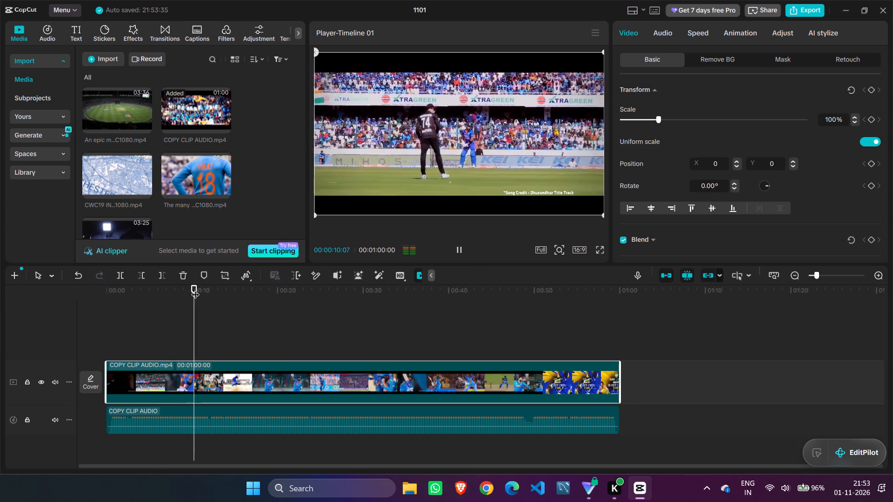
drag(198, 288, 183, 284)
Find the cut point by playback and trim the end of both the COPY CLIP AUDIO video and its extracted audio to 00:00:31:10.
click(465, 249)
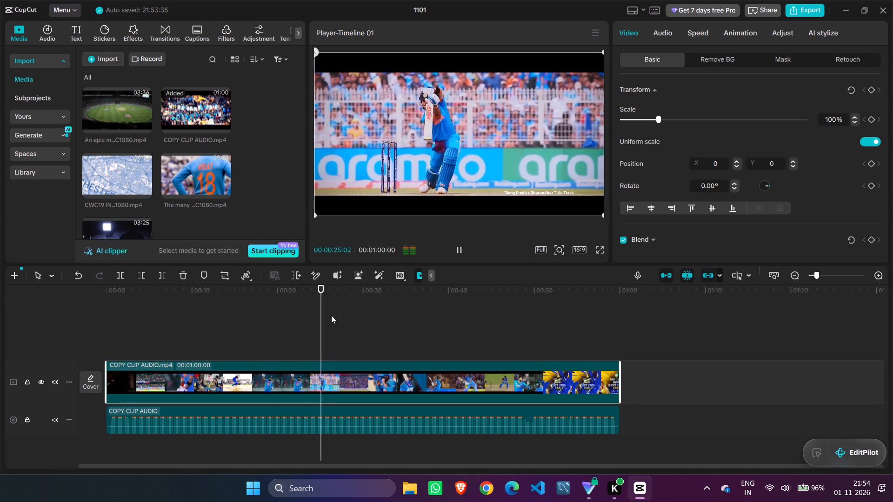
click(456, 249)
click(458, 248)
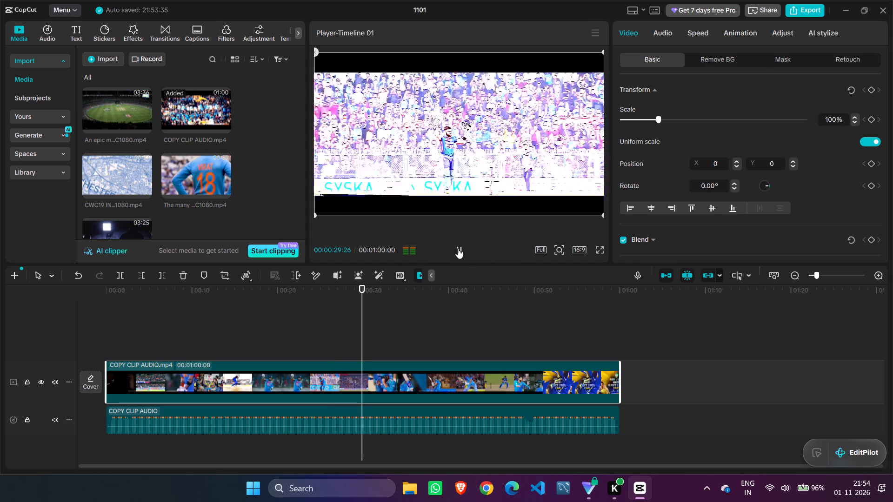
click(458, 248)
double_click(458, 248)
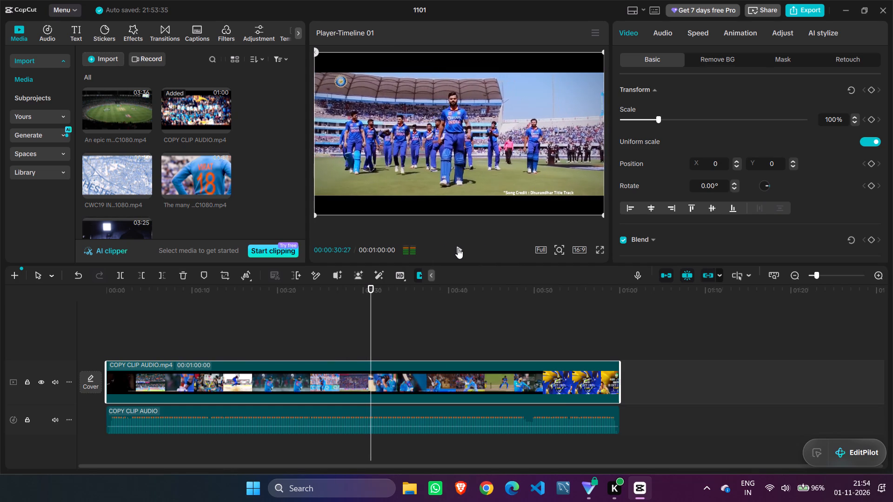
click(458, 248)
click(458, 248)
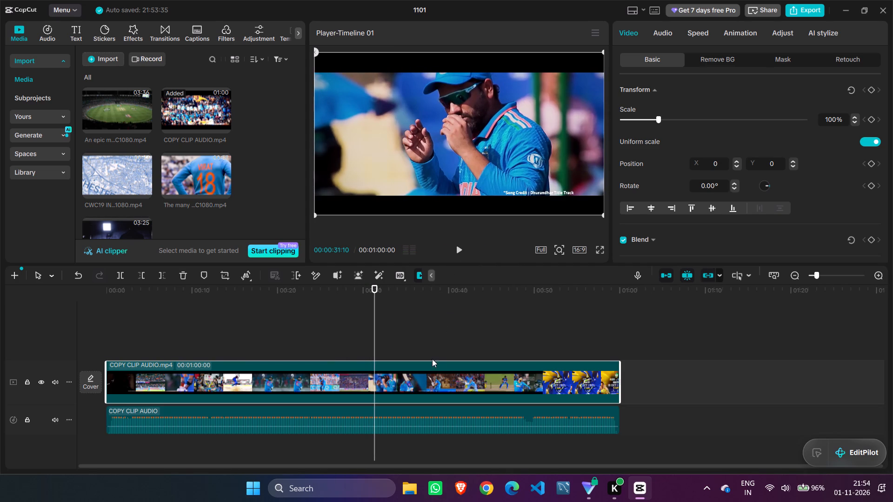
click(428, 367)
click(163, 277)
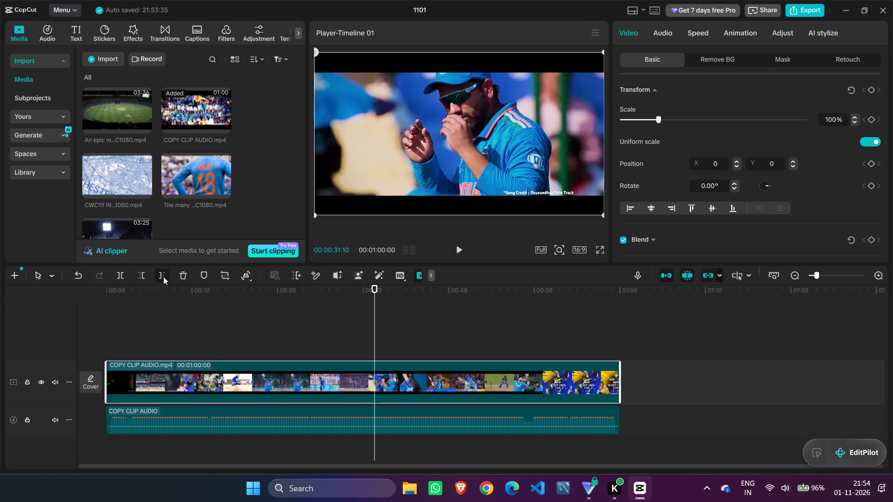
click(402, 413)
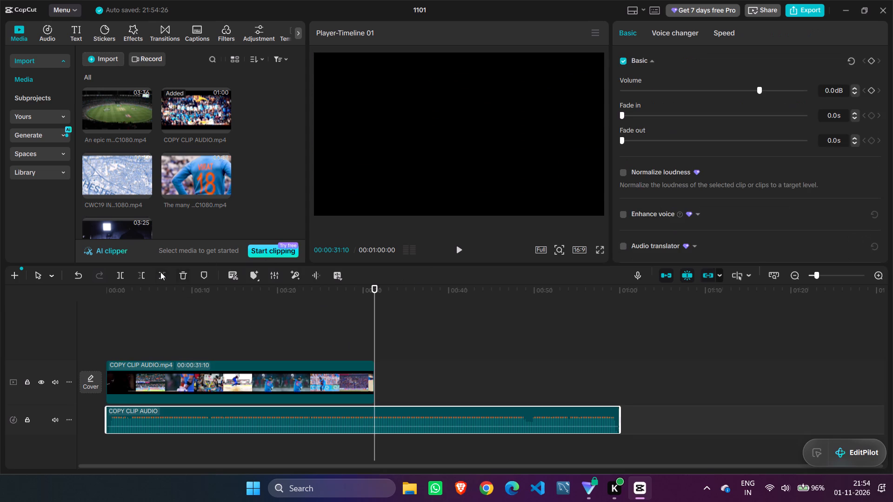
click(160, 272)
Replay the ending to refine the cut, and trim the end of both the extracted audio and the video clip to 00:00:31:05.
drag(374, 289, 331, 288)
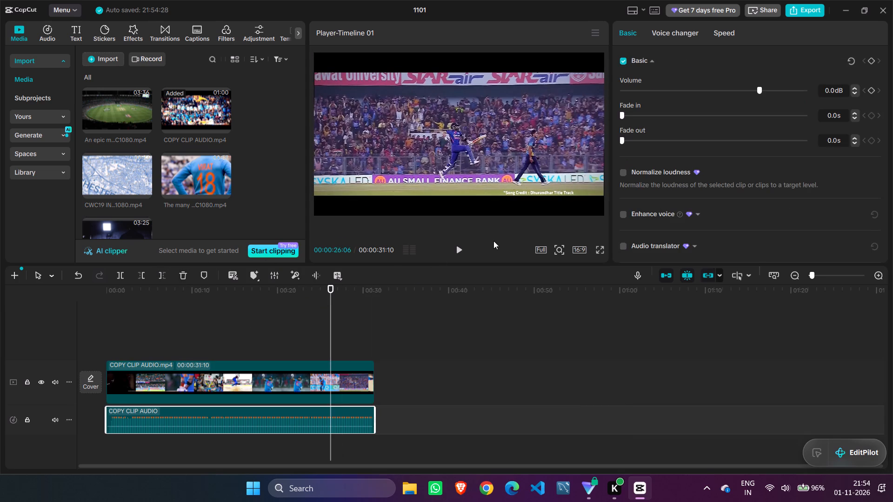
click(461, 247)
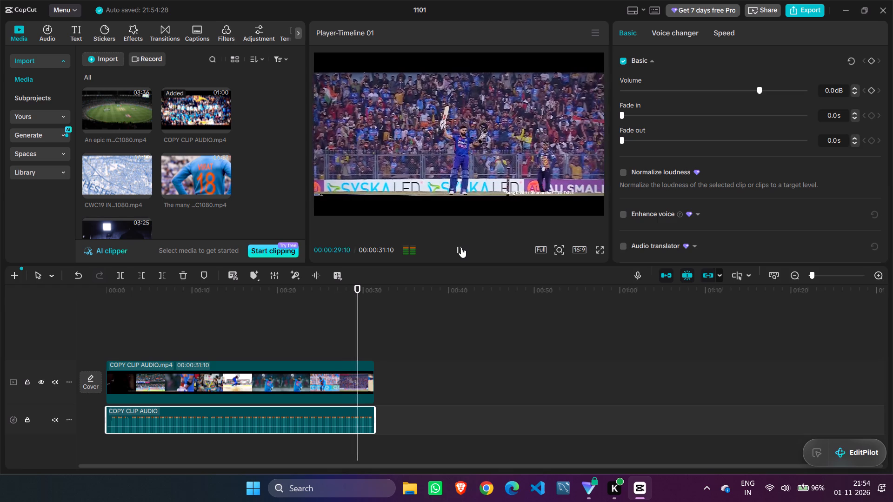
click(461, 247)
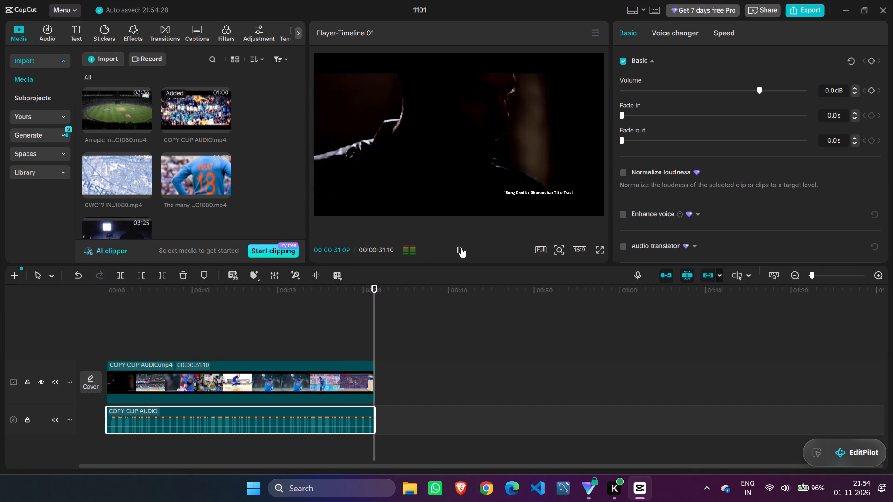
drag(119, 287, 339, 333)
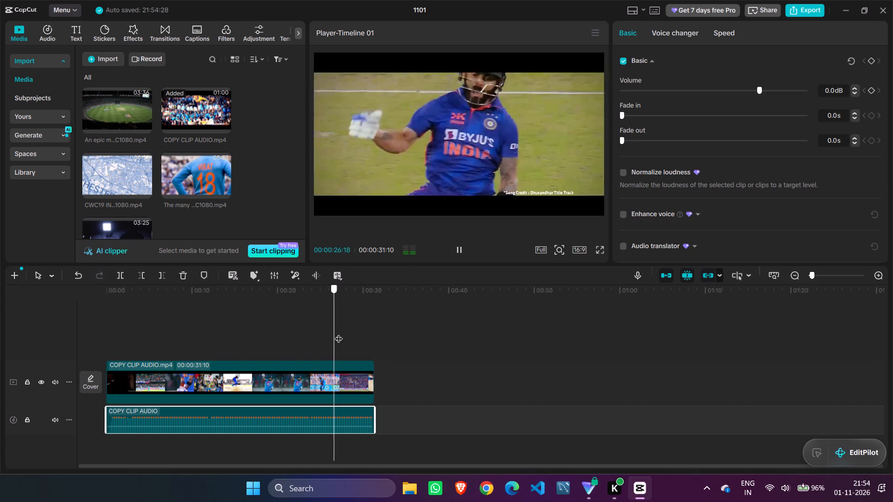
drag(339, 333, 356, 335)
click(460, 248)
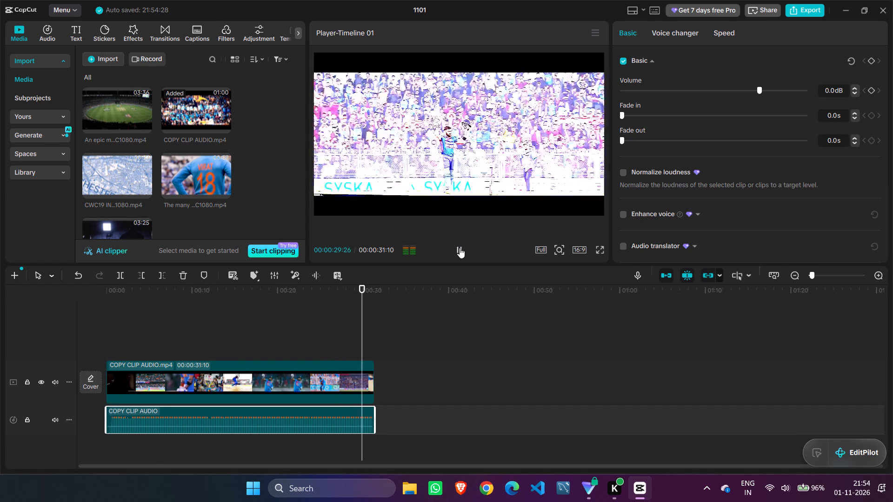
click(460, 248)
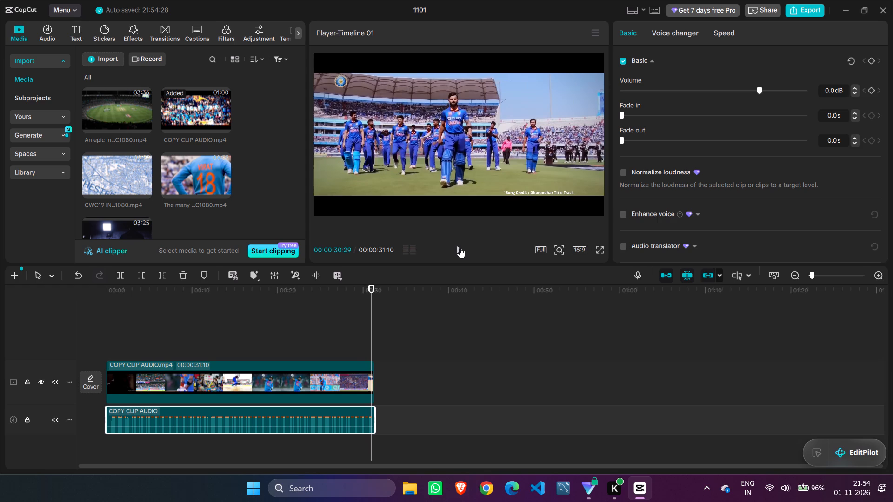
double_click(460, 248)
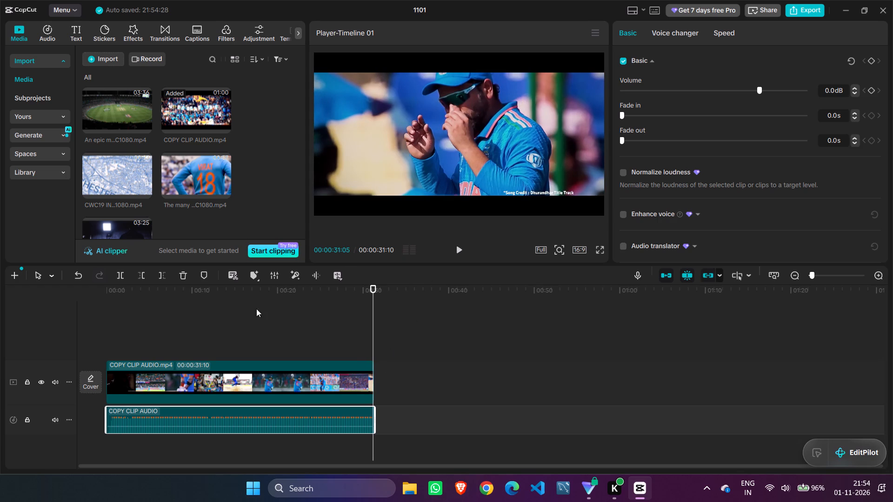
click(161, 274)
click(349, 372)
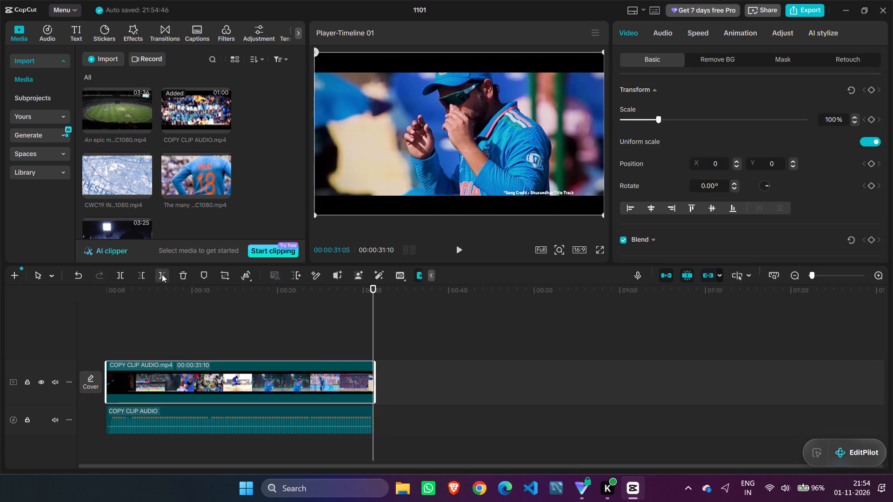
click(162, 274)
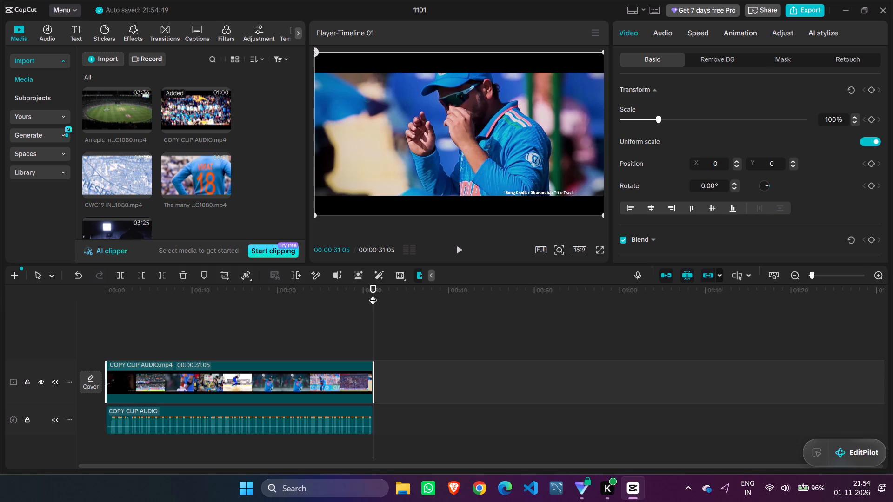
Play back the second half of the trimmed clip through to its end.
drag(373, 293, 248, 299)
click(462, 252)
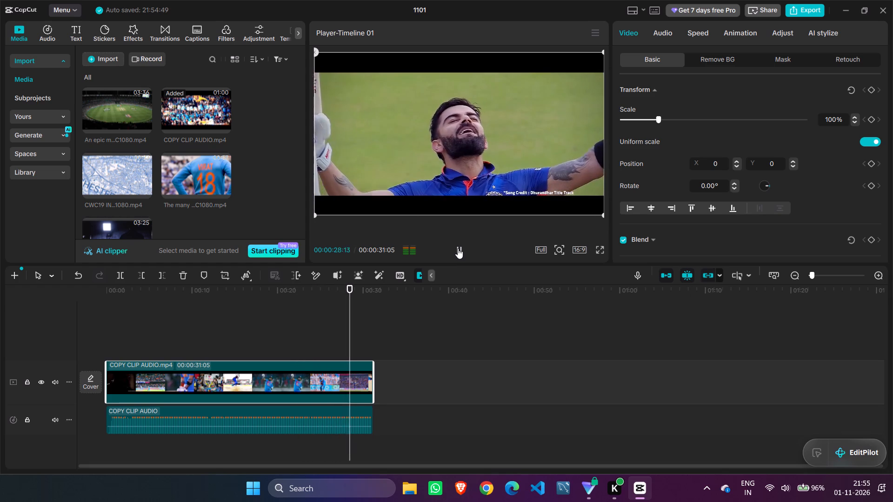
click(458, 248)
click(458, 248)
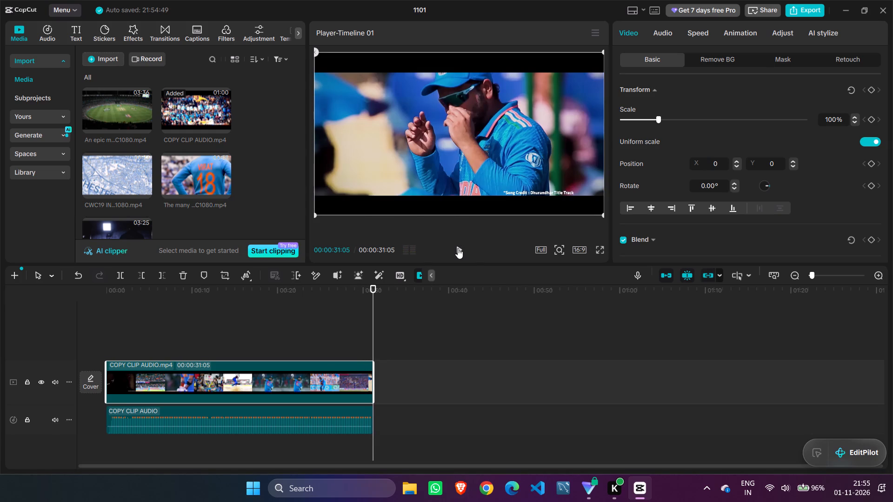
Locate the last shot change frame by frame and trim the end of both the video clip and the extracted audio to 00:00:31:03.
drag(373, 290, 360, 290)
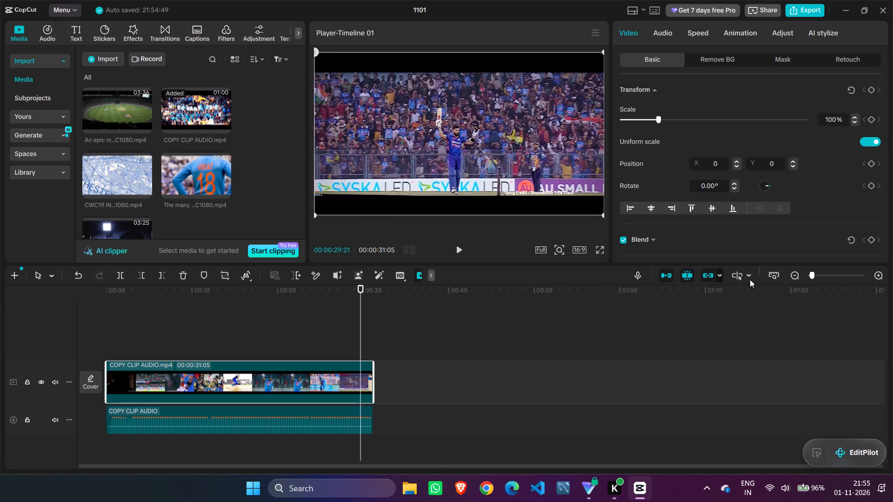
click(879, 277)
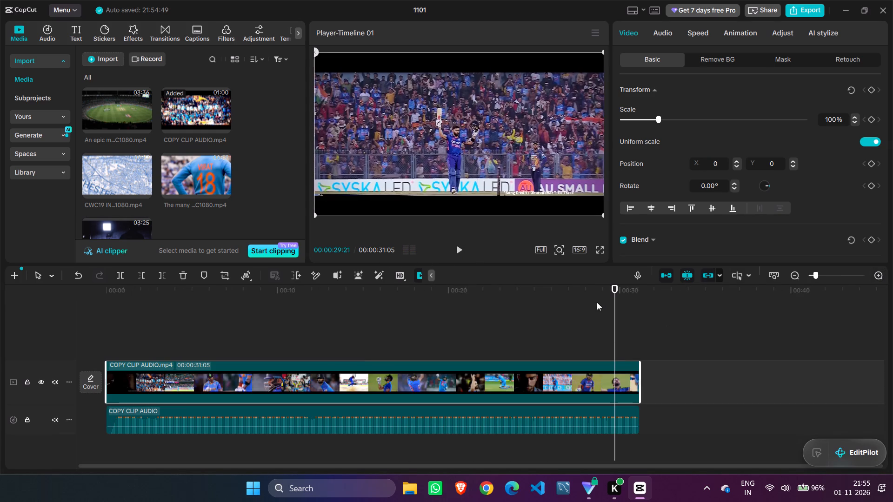
click(459, 249)
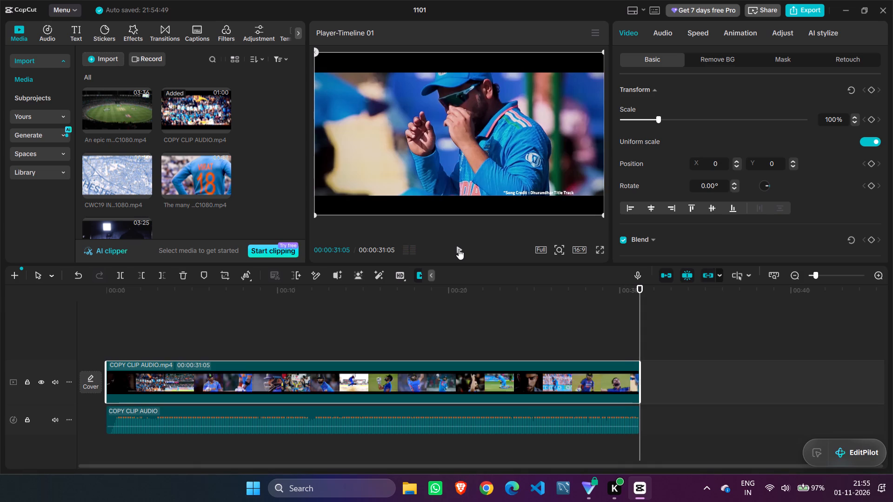
key(Left)
key(Left)
key(Left)
key(Left)
key(Right)
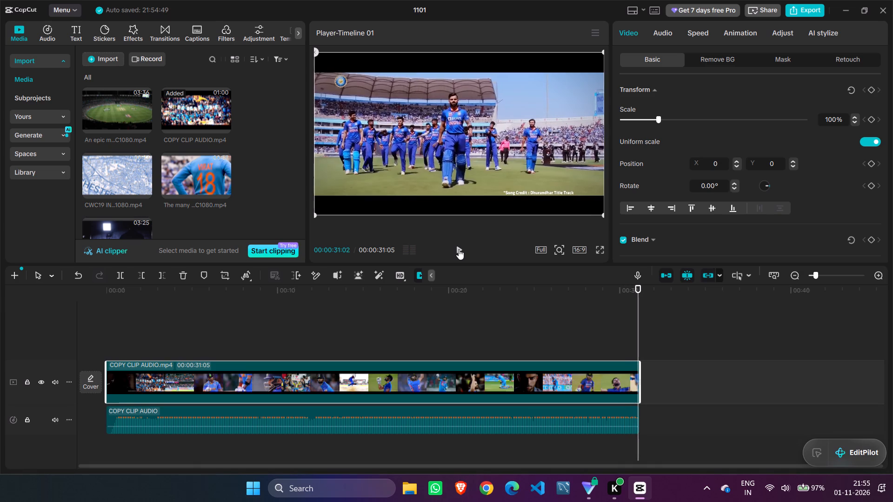
key(Right)
key(Left)
key(Right)
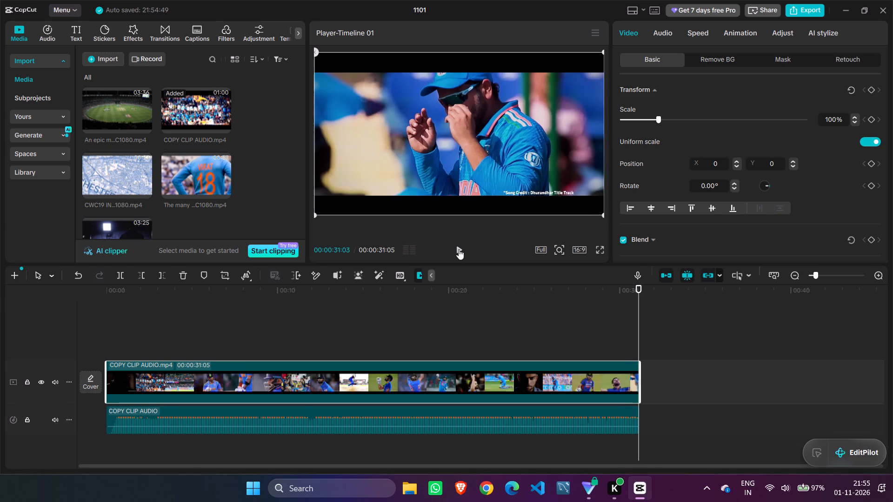
click(165, 276)
click(596, 419)
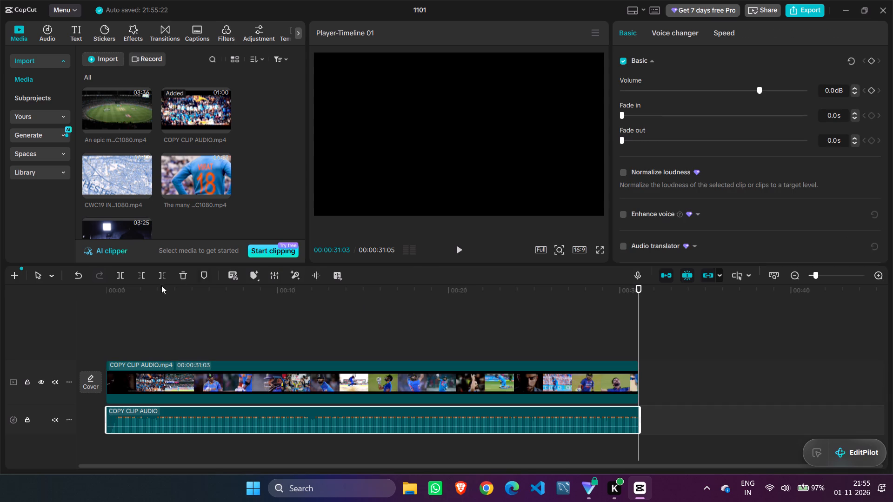
click(162, 272)
Play back the trimmed ending from 00:00:25:05 to check the cut.
drag(639, 287, 639, 288)
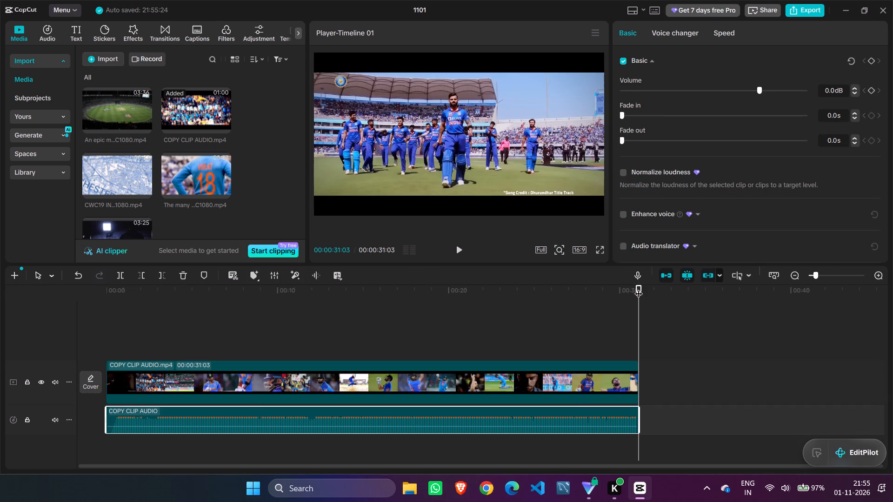
drag(639, 288, 537, 305)
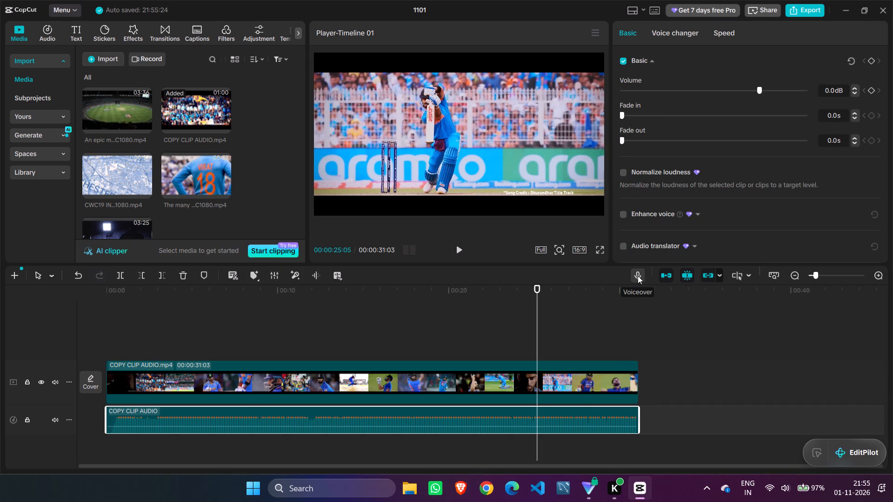
click(460, 248)
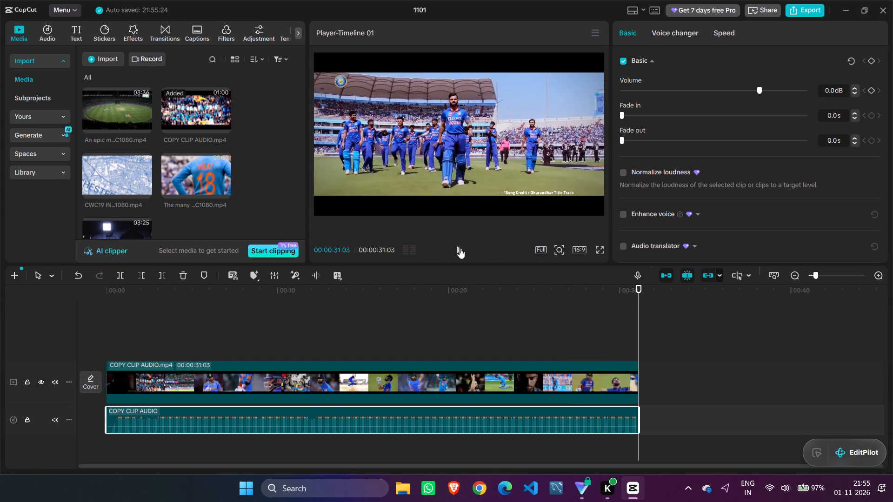
Replay the last few seconds of the timeline, from about 00:00:28:22, and its restart to check the trimmed ending.
drag(639, 291, 624, 289)
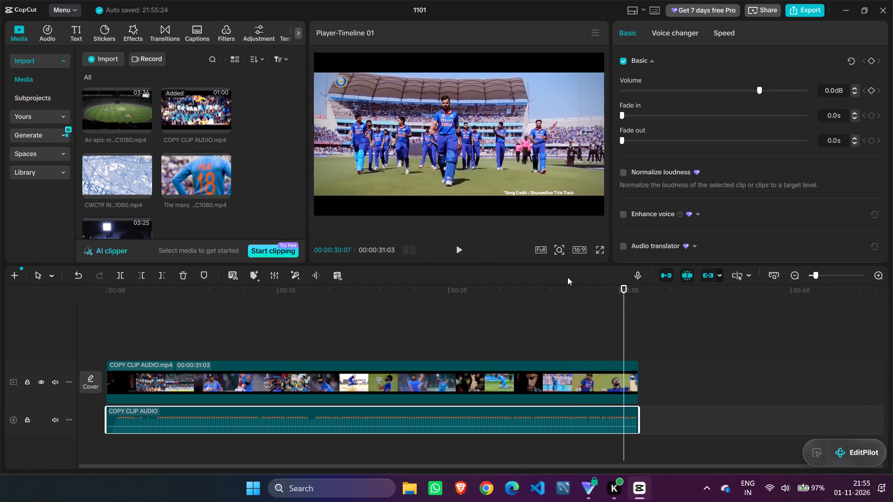
click(460, 251)
click(460, 251)
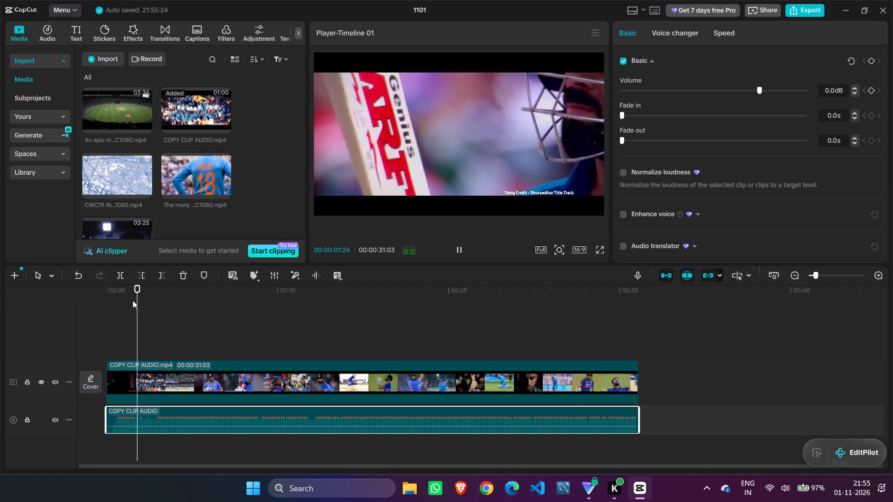
drag(142, 290, 598, 336)
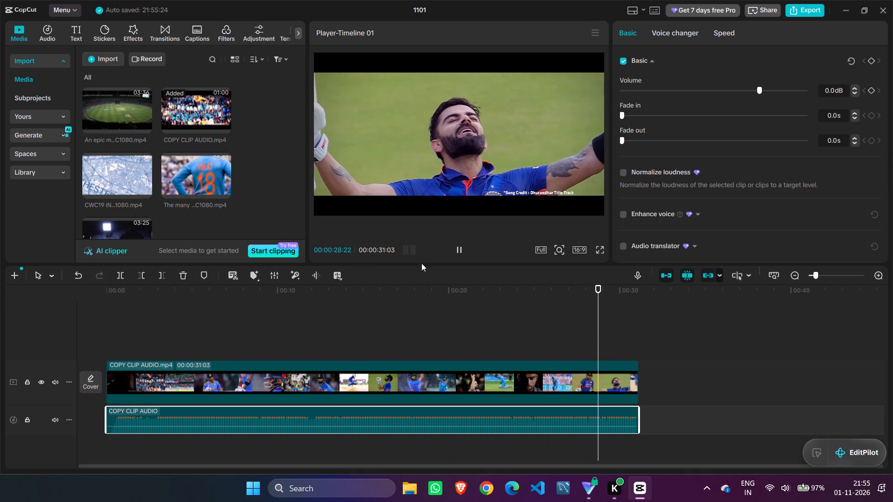
click(458, 248)
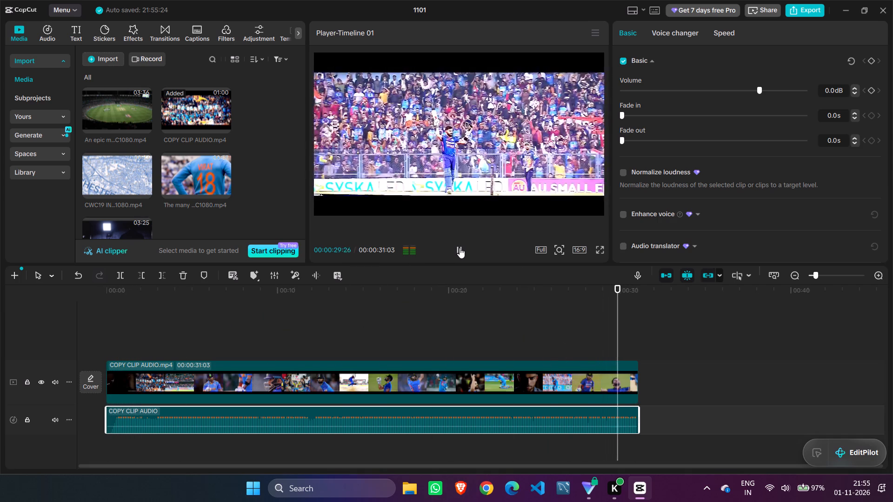
triple_click(460, 248)
triple_click(460, 248)
triple_click(460, 248)
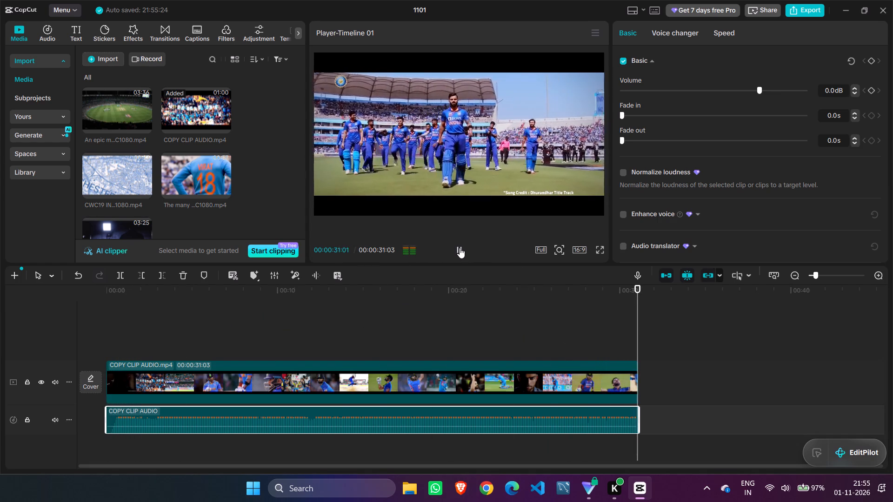
Review the trimmed clip from its opening shots, skipping ahead through the middle, and pause playback at 00:00:23:12.
middle_click(456, 257)
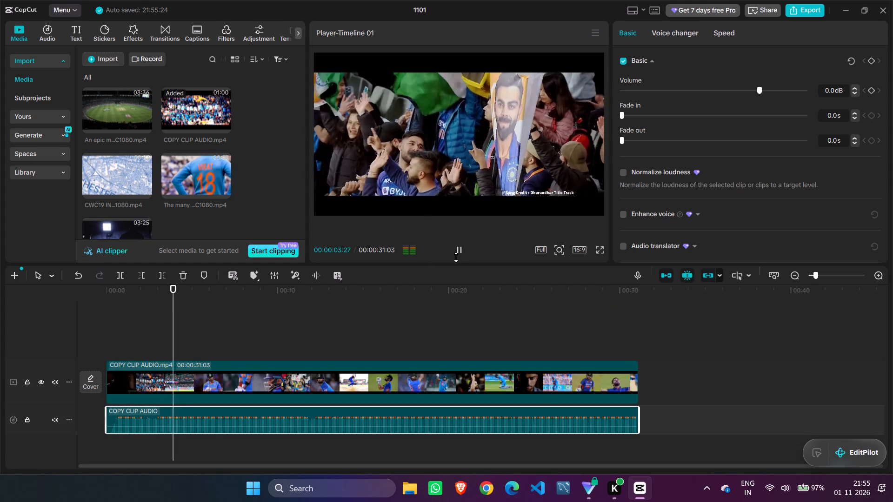
middle_click(463, 245)
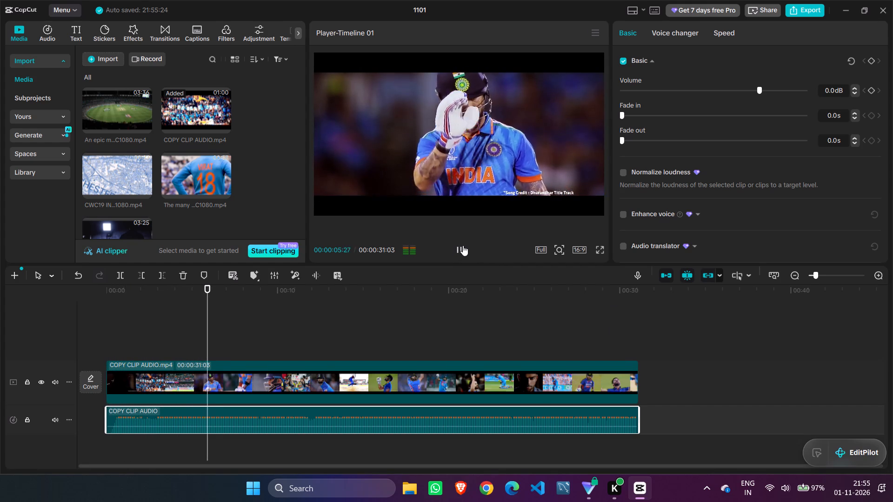
middle_click(463, 245)
middle_drag(391, 318, 501, 315)
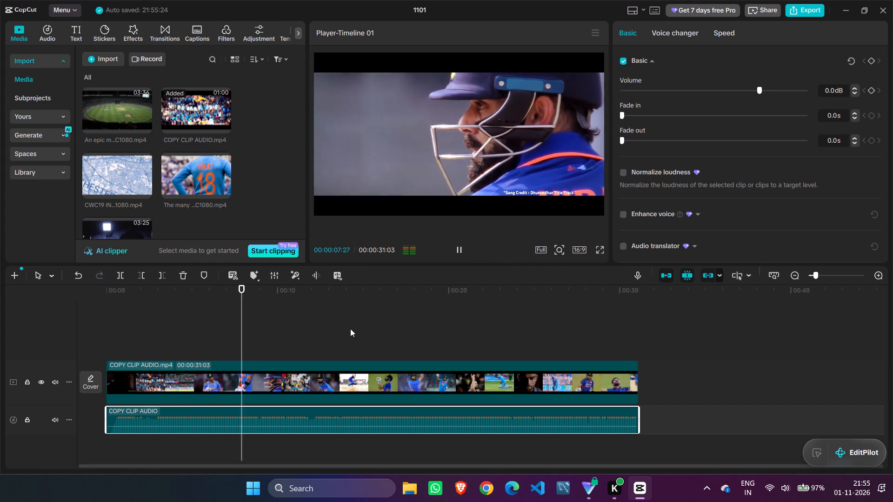
middle_click(314, 304)
middle_drag(260, 291, 360, 310)
middle_click(361, 310)
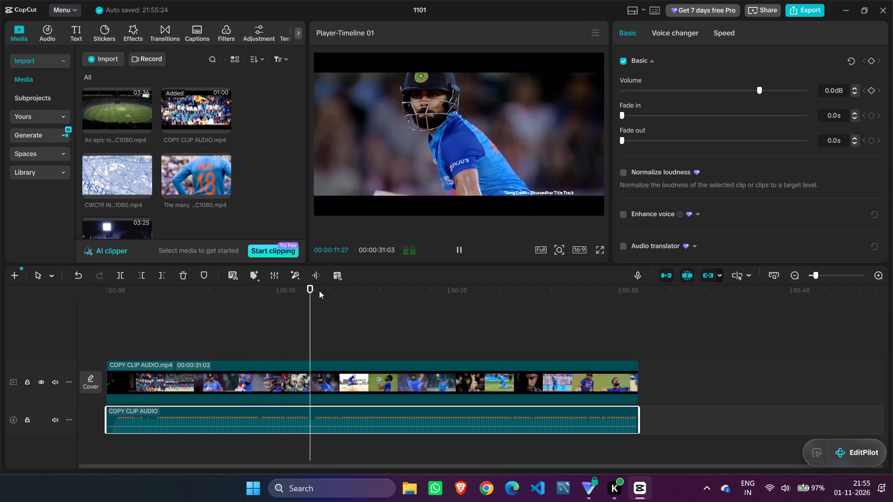
middle_drag(319, 291, 319, 304)
scroll(324, 317, up, 1)
scroll(329, 334, down, 6)
scroll(329, 334, up, 6)
scroll(330, 333, down, 5)
drag(334, 288, 468, 311)
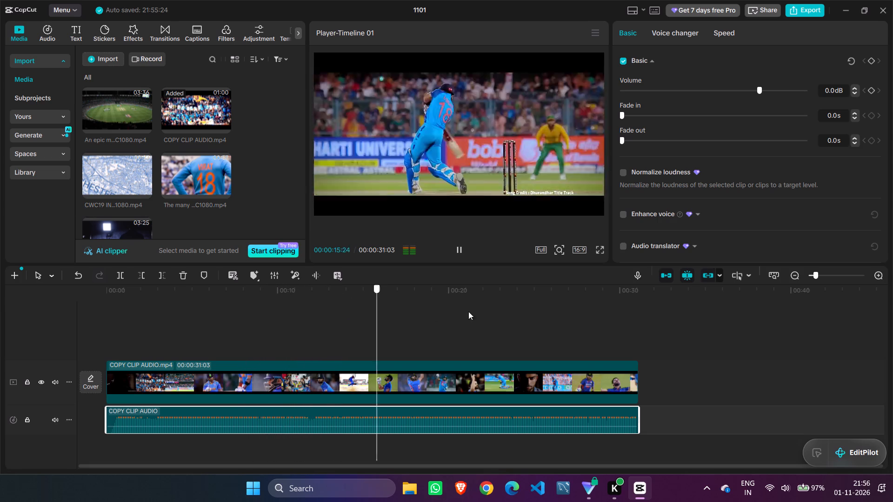
drag(468, 311, 474, 311)
click(460, 246)
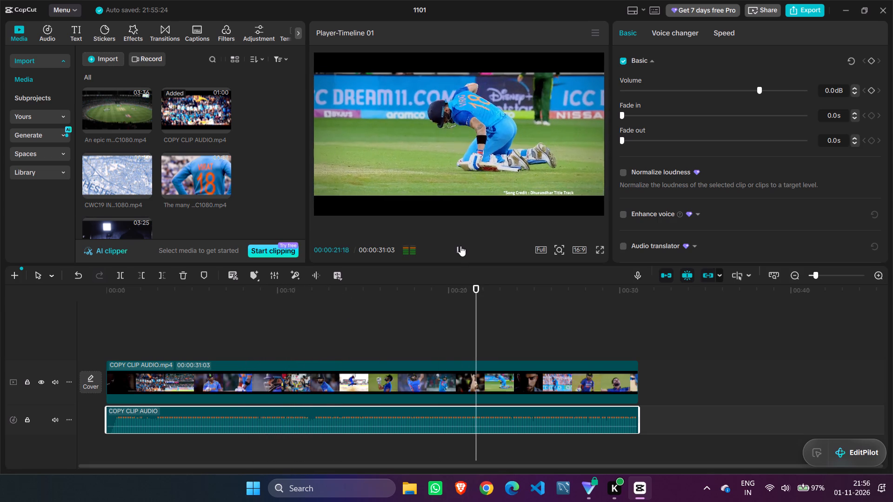
drag(502, 289, 495, 289)
click(464, 249)
click(464, 249)
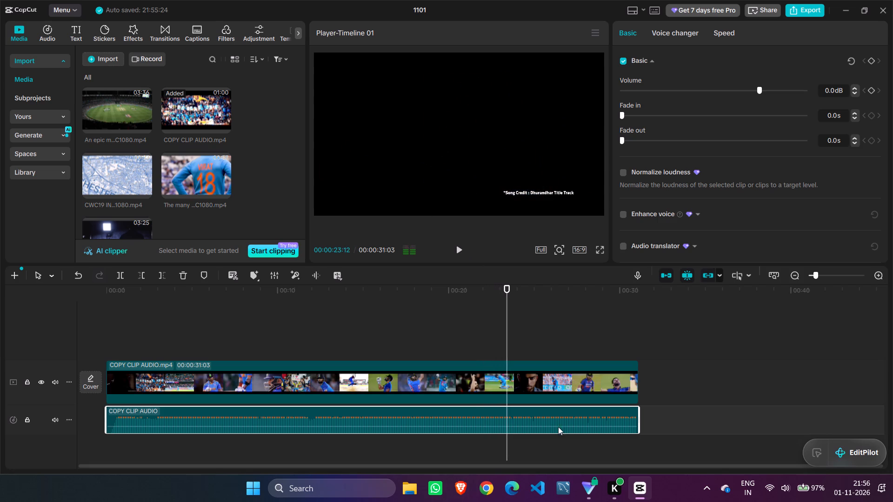
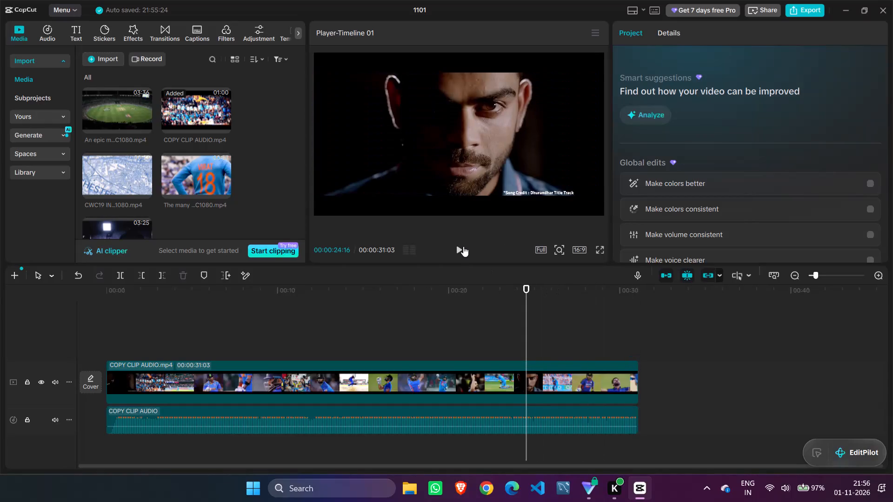
Play the timeline from 00:00:24:16 to its end and scrub back over the last shots to 00:00:29:21.
click(463, 245)
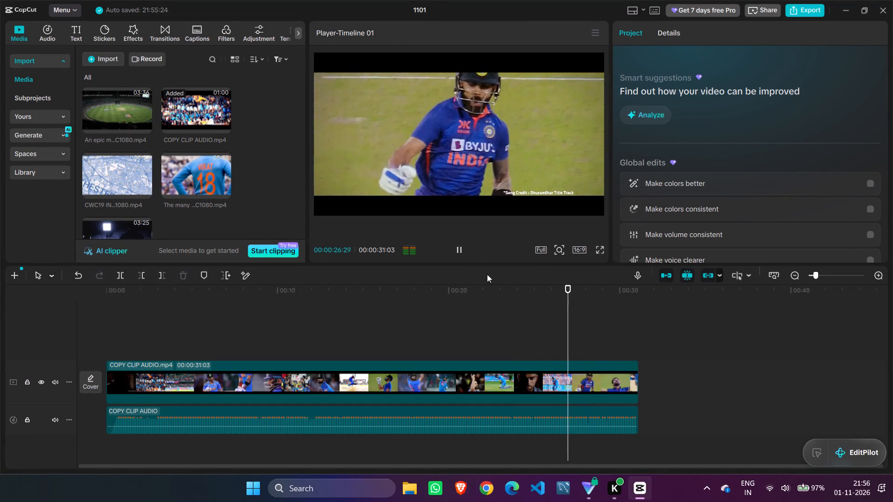
scroll(199, 204, up, 3)
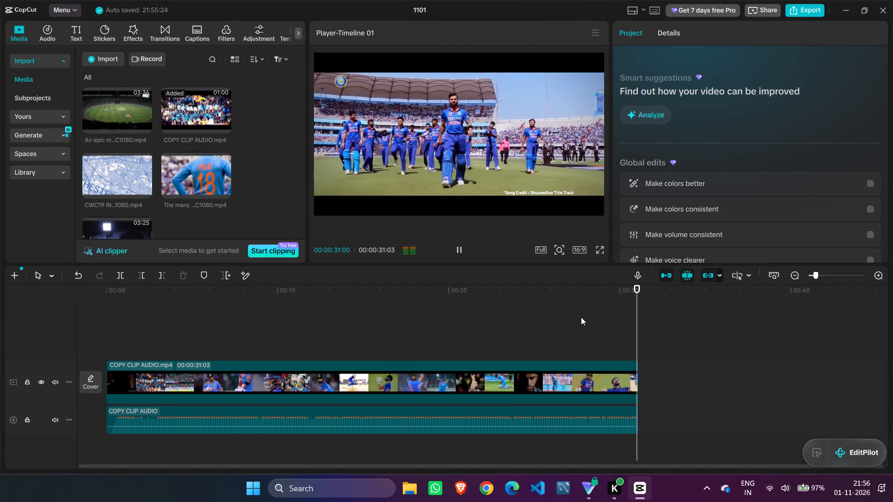
drag(639, 289, 624, 289)
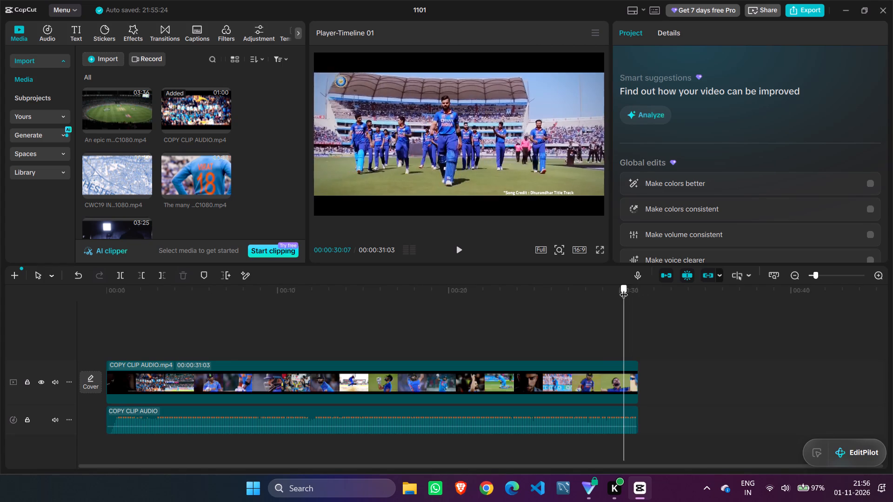
drag(624, 289, 615, 289)
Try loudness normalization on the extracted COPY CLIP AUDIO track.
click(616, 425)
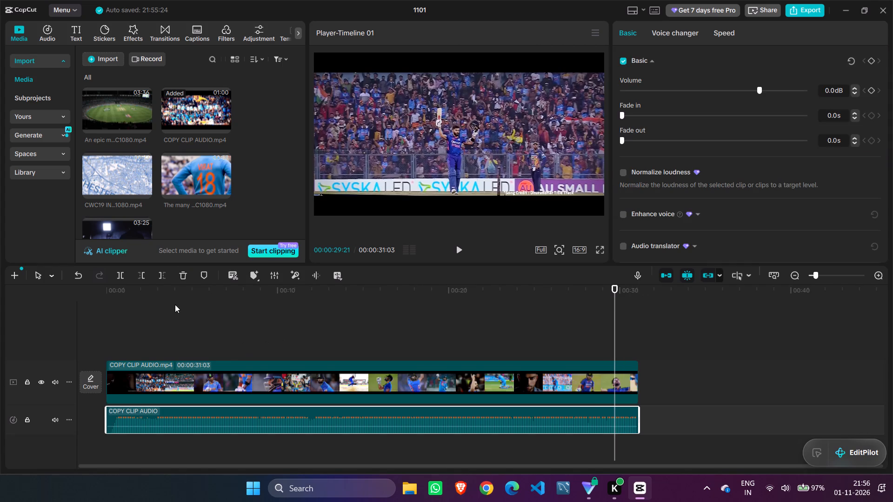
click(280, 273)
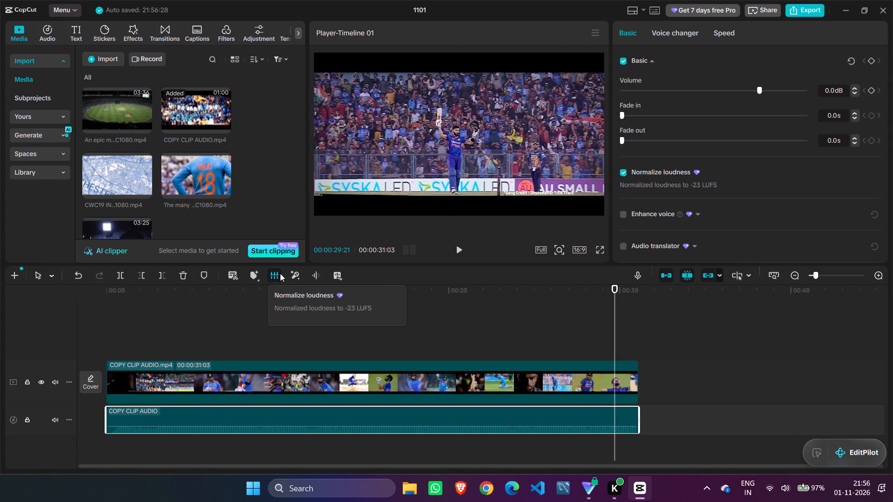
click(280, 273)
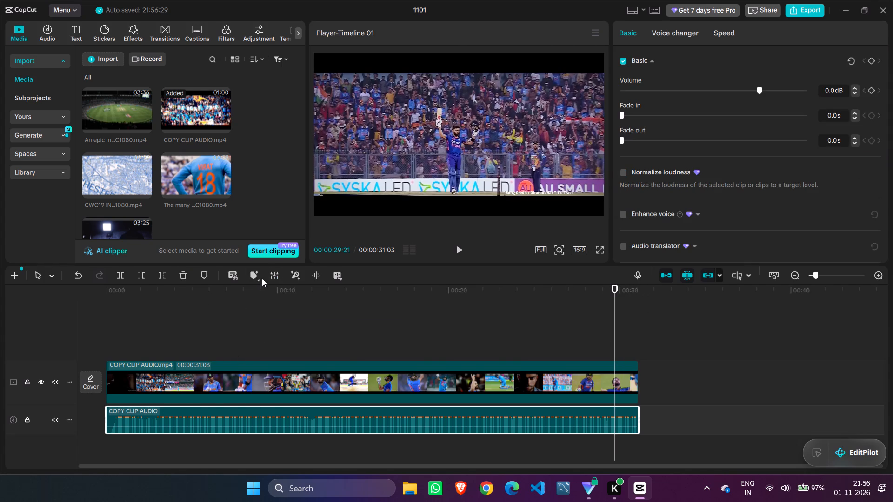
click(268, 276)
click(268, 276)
Look through the basic and voice changer options available for the extracted audio.
scroll(664, 189, down, 3)
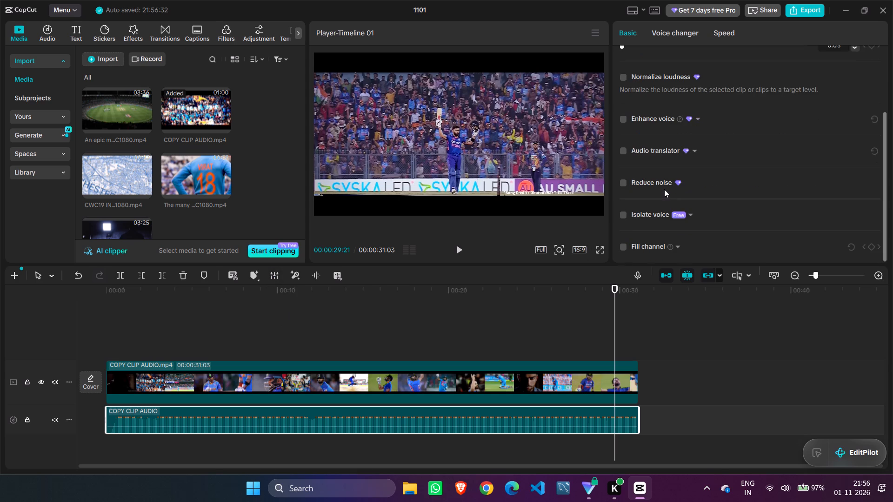
scroll(664, 189, down, 1)
scroll(745, 174, up, 4)
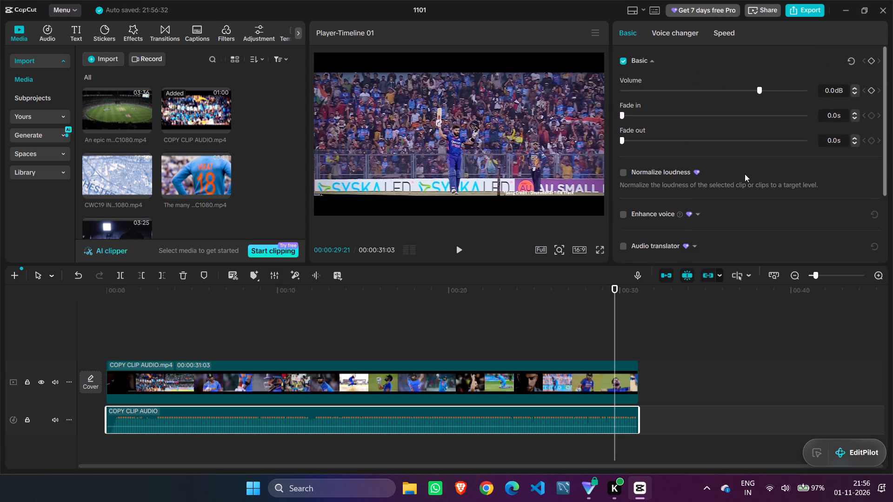
scroll(745, 174, up, 3)
click(672, 34)
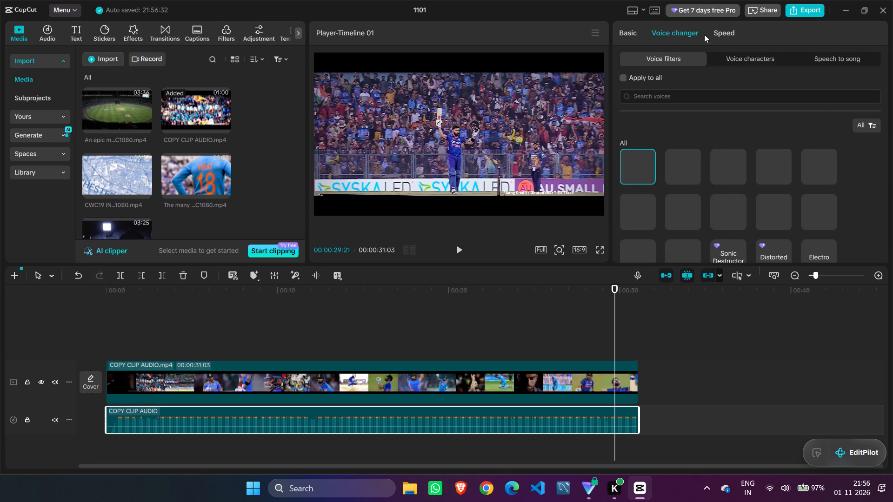
click(707, 34)
click(679, 38)
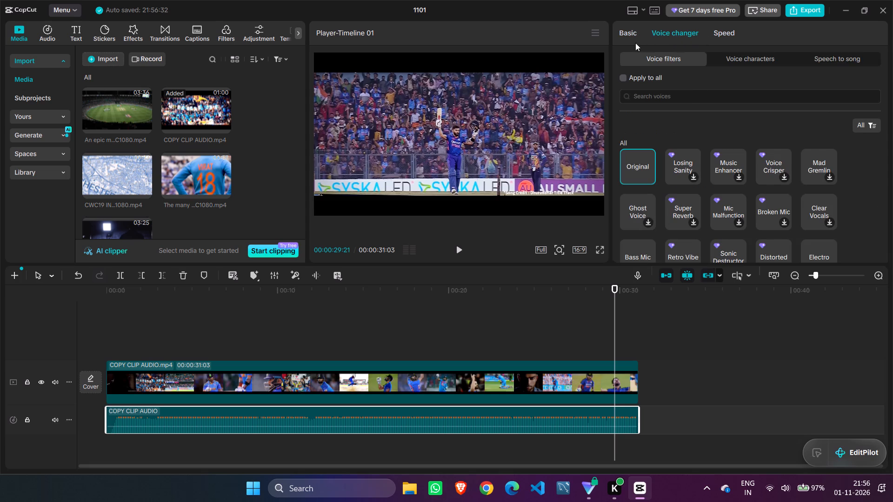
click(626, 41)
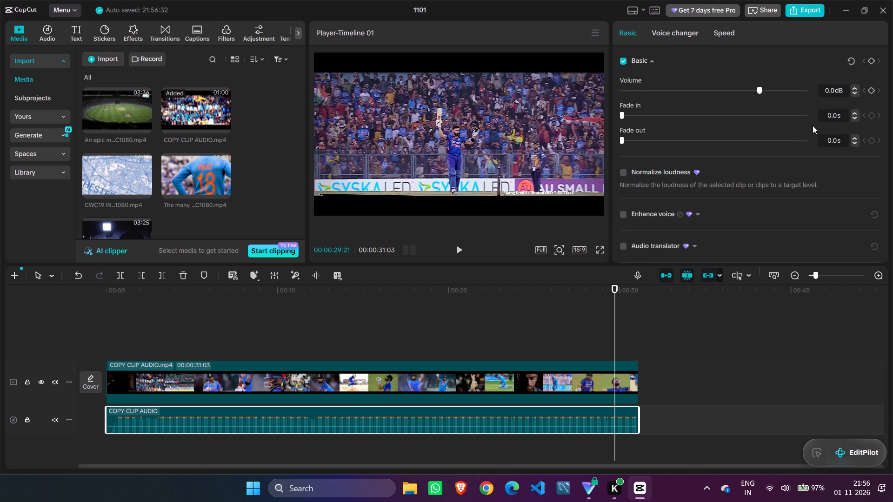
Add a 1.0 s fade-out to the end of the extracted audio.
drag(622, 142, 639, 144)
drag(639, 144, 638, 144)
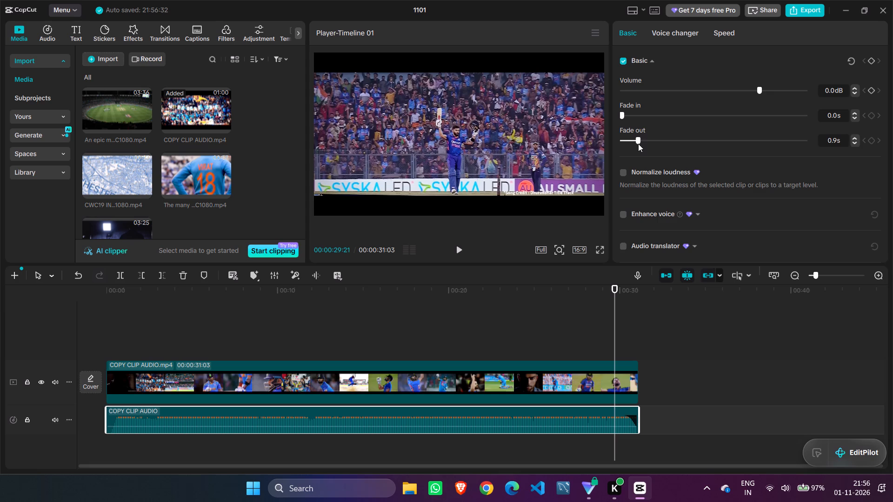
drag(638, 144, 640, 144)
Play back the last few seconds of the timeline to check the audio fade-out.
drag(615, 287, 572, 287)
click(460, 248)
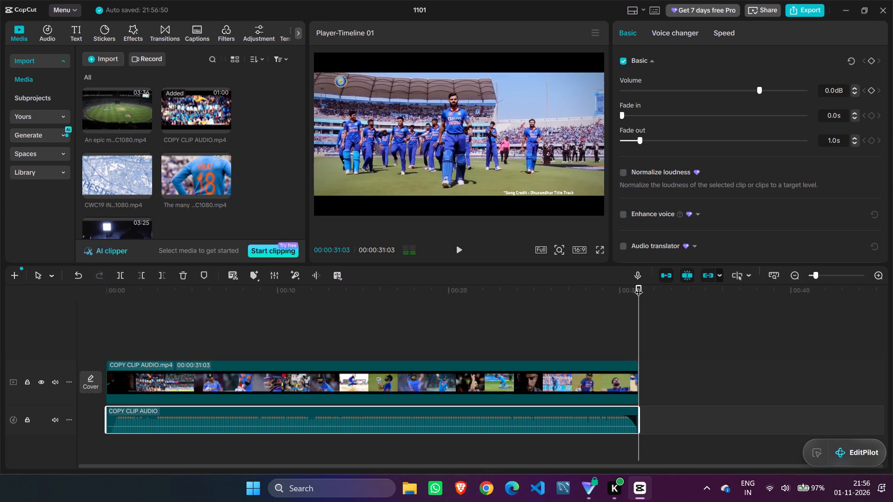
Replay the opening seconds of the reference clip several times to study its first shots, returning the playhead to 00:00:00:00.
drag(639, 286, 57, 298)
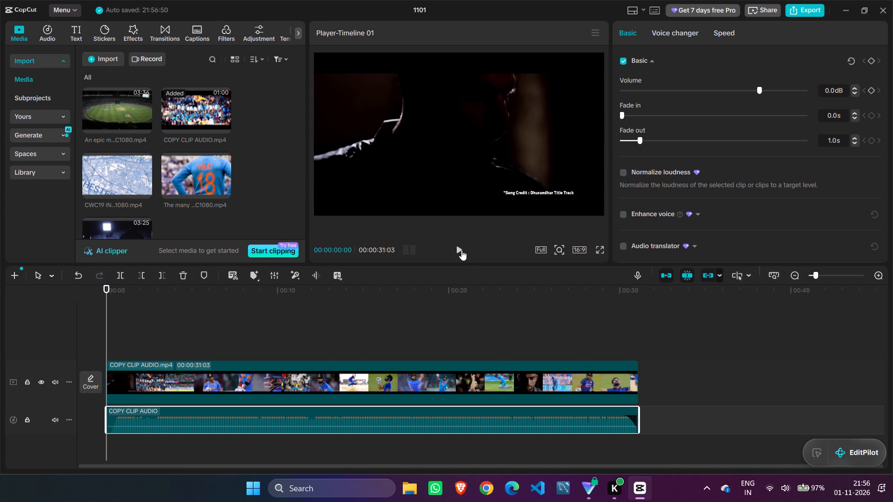
click(461, 250)
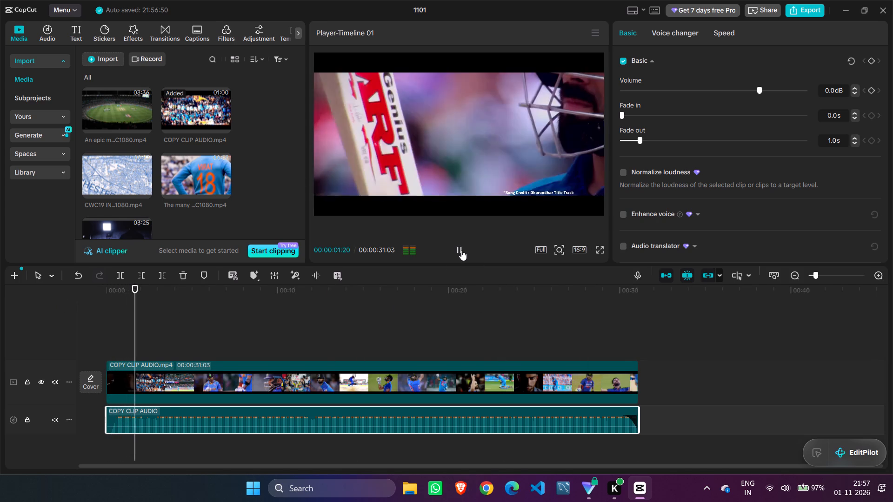
click(461, 250)
drag(146, 292, 51, 293)
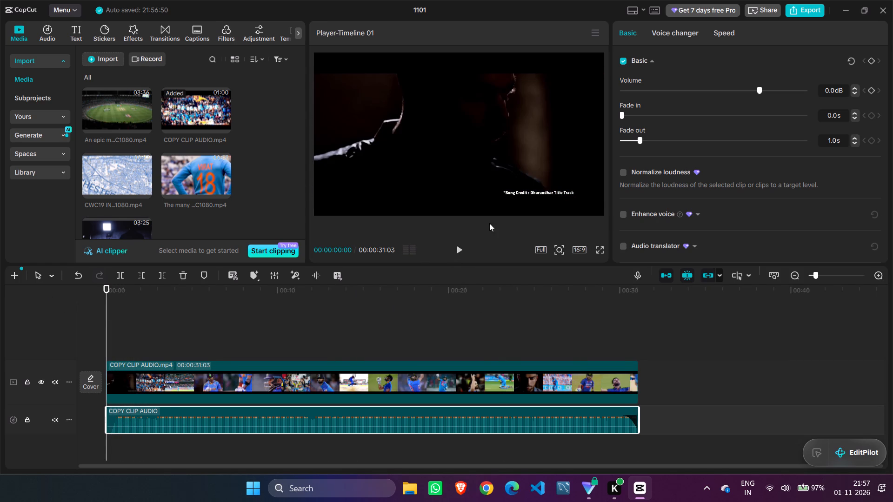
click(460, 247)
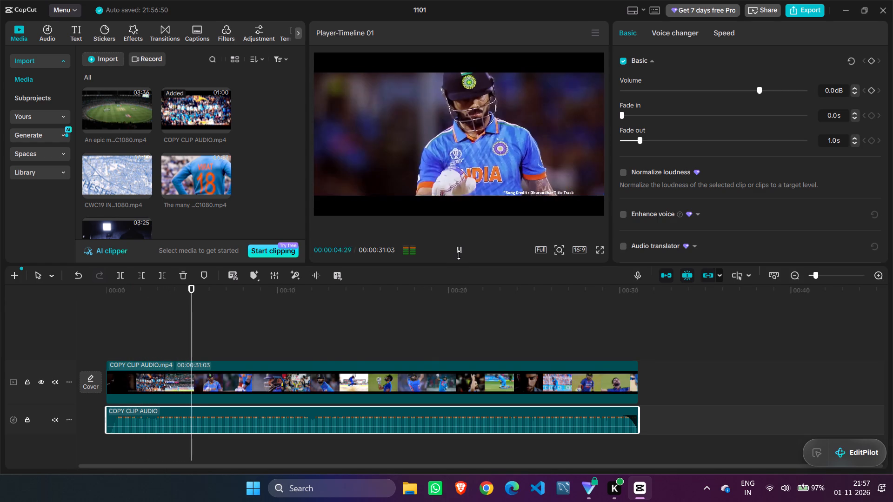
click(460, 250)
drag(203, 292, 123, 314)
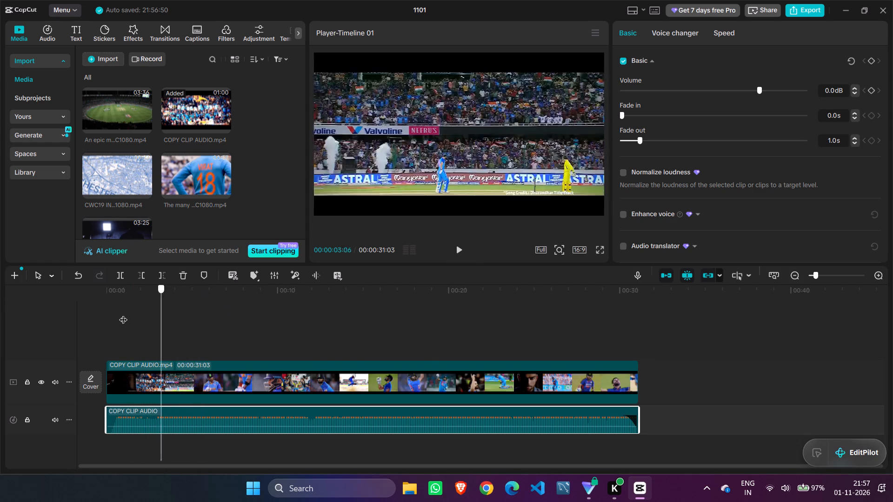
drag(123, 314, 124, 320)
drag(125, 293, 114, 293)
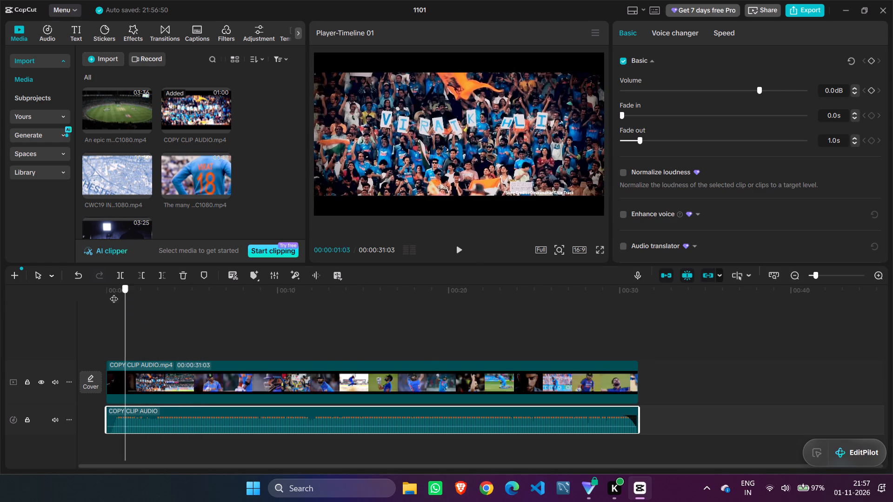
drag(114, 293, 66, 292)
click(460, 247)
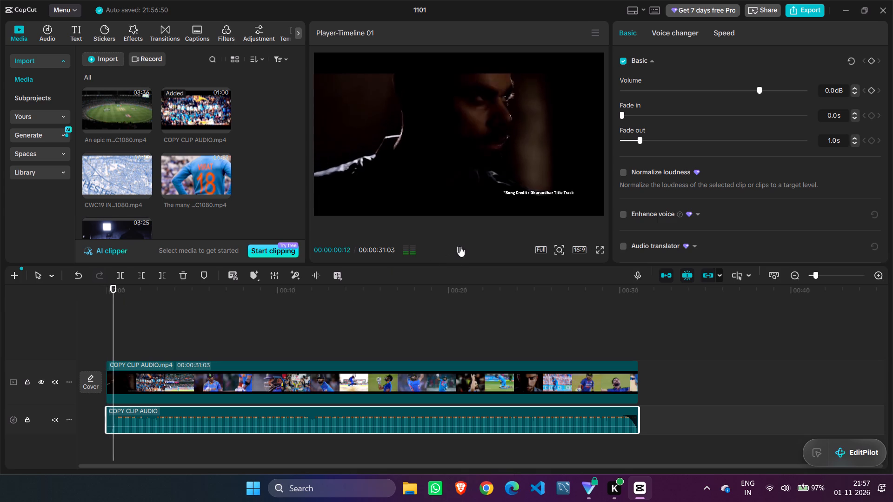
click(460, 246)
drag(125, 289, 108, 289)
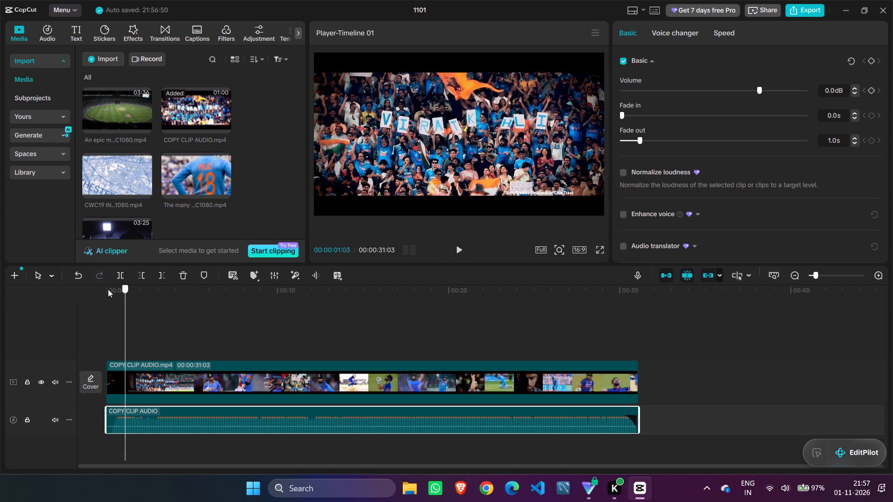
drag(108, 289, 53, 290)
Place the clip The many faces of Virat Kohli on a new track above the reference clip at 00:00:00:00 and mute that track.
click(187, 184)
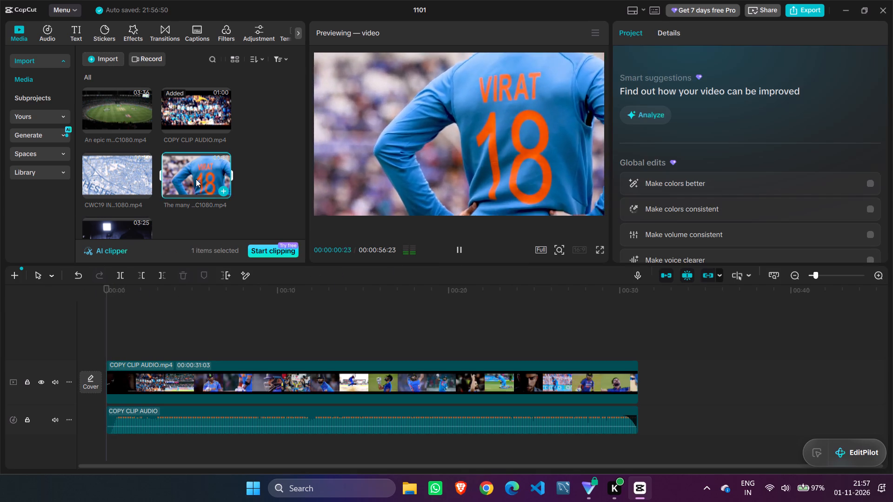
drag(196, 179, 164, 318)
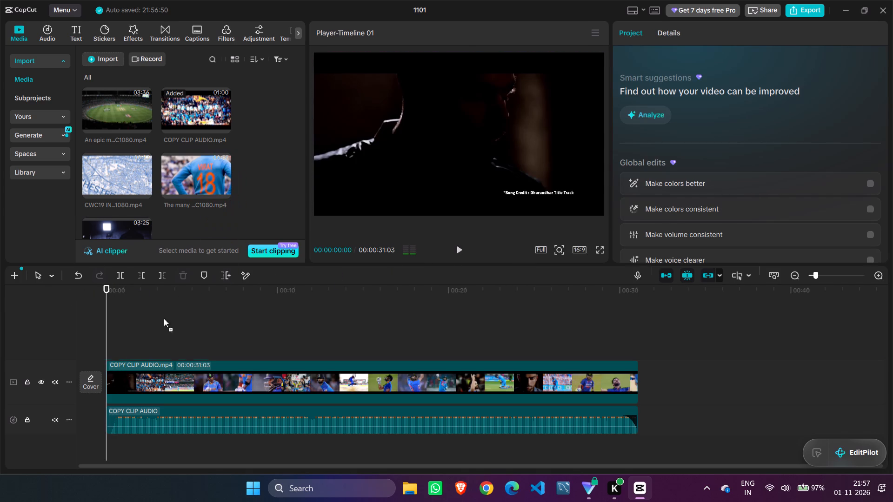
drag(164, 318, 106, 343)
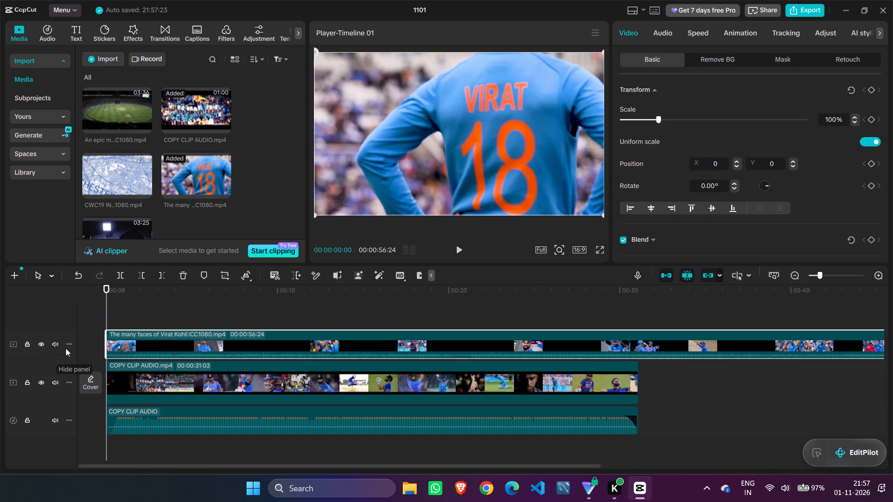
click(53, 345)
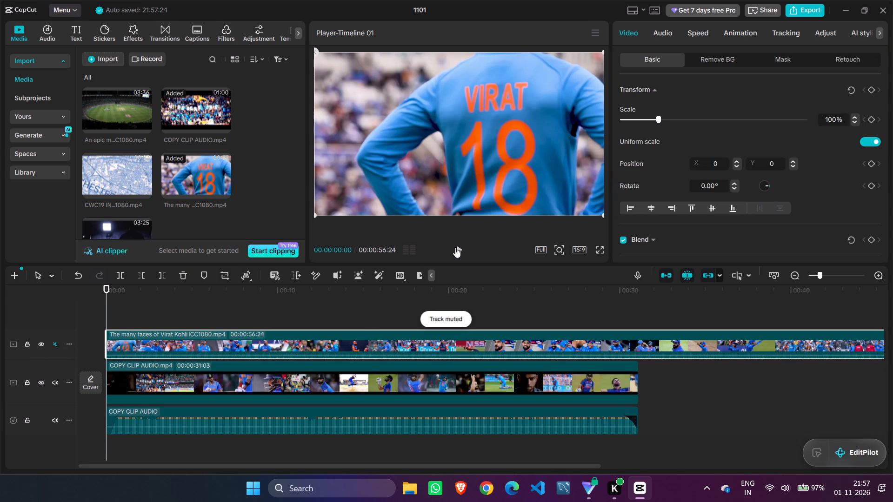
Skim the newly placed Virat Kohli clip from its start to its end at 00:00:56:24, examining the available shots.
click(455, 247)
click(455, 247)
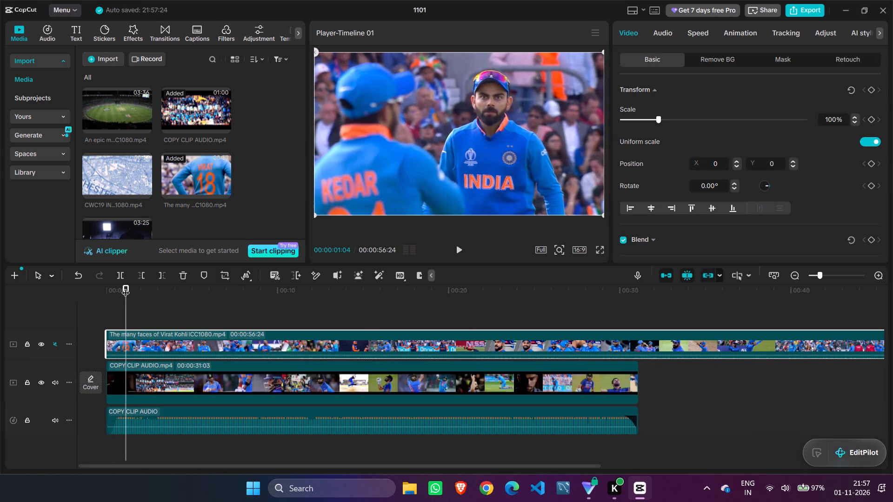
drag(126, 287, 213, 298)
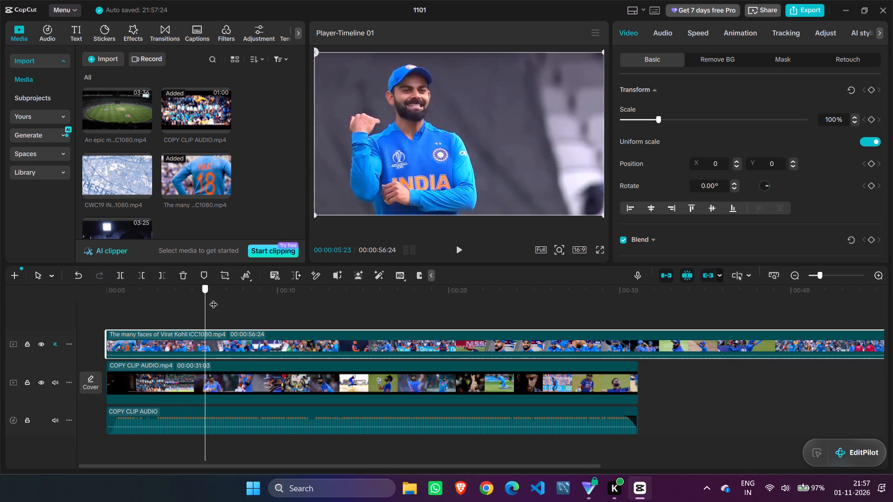
drag(213, 298, 329, 300)
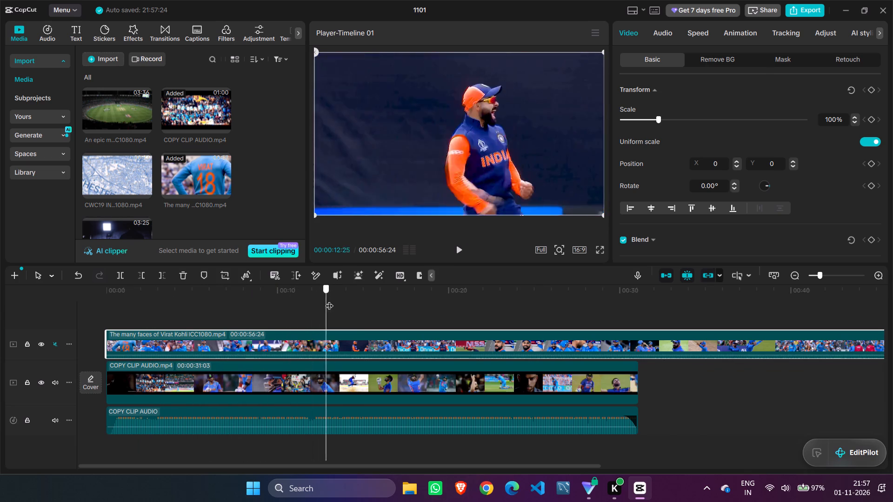
drag(329, 300, 498, 310)
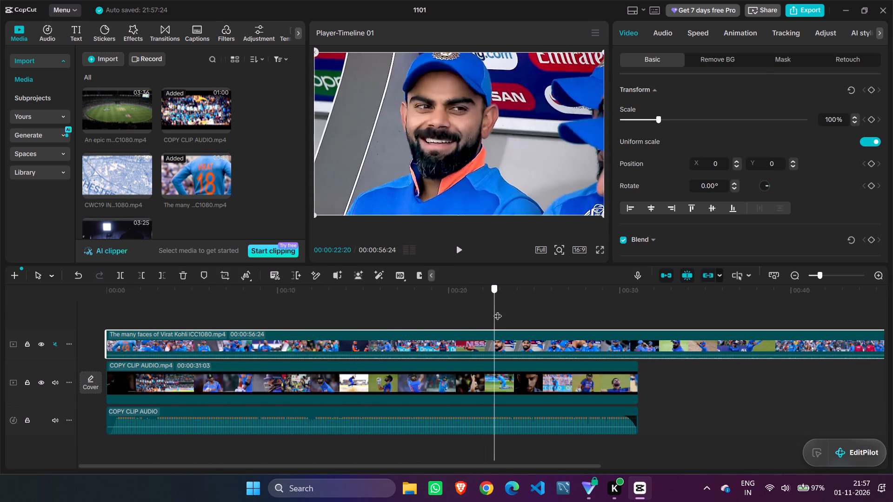
drag(498, 310, 649, 311)
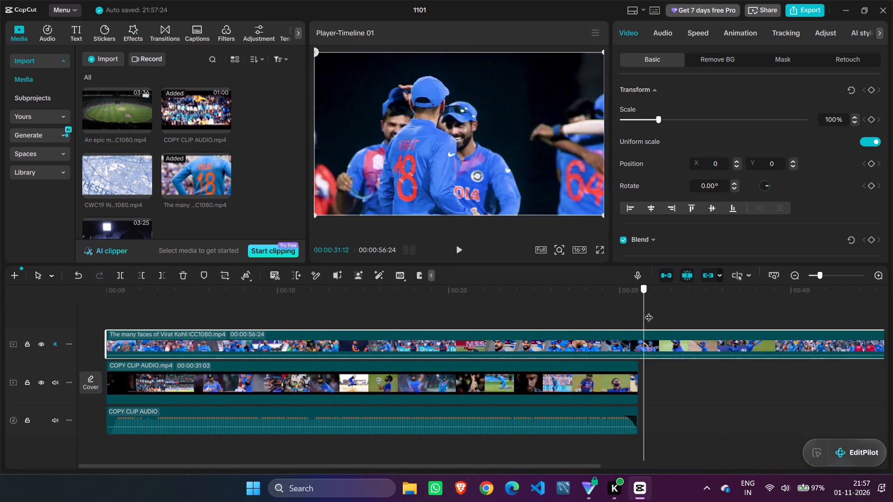
drag(649, 311, 795, 311)
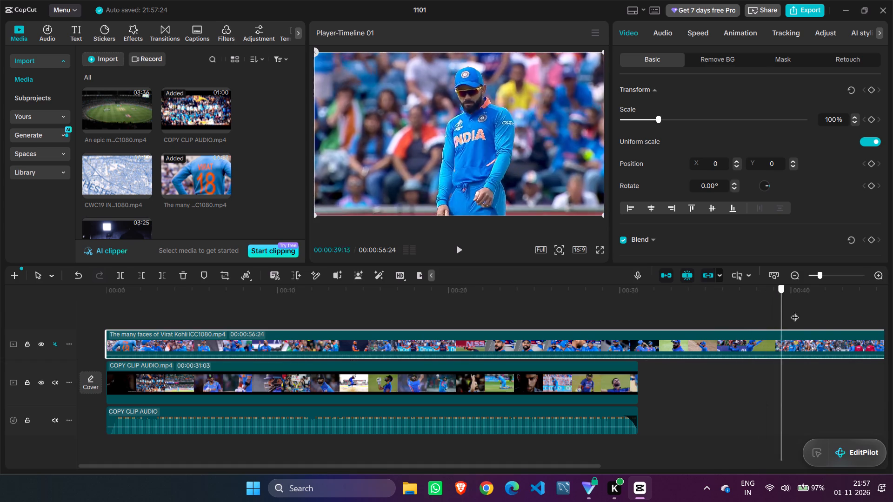
drag(795, 311, 871, 312)
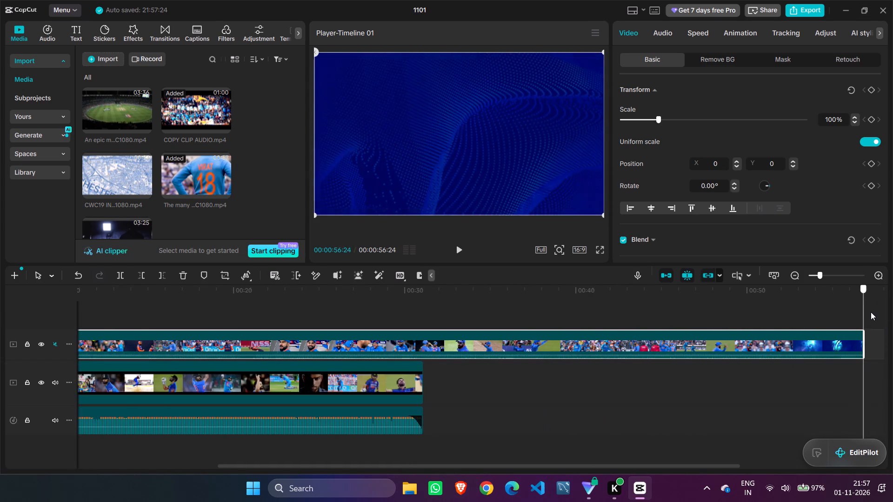
Trim the Virat Kohli clip above the reference clip to its opening jersey shot, removing everything after 00:00:01:00.
drag(871, 312, 207, 339)
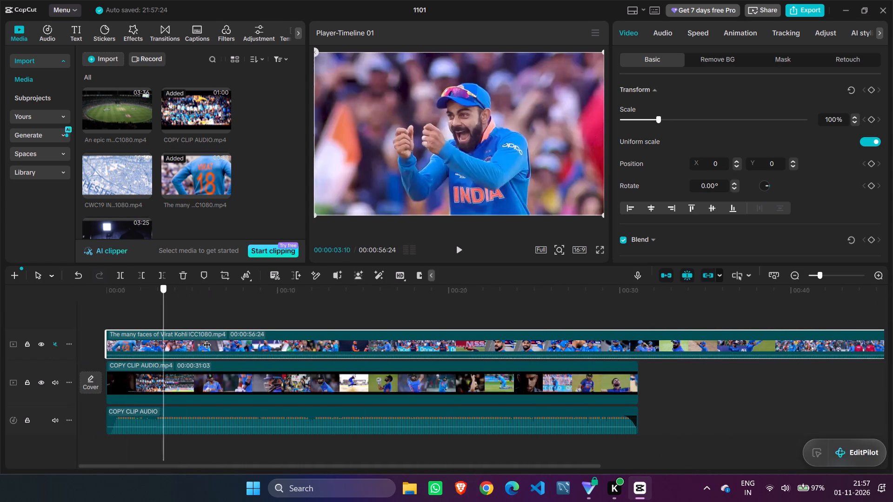
drag(207, 339, 98, 358)
drag(105, 294, 113, 296)
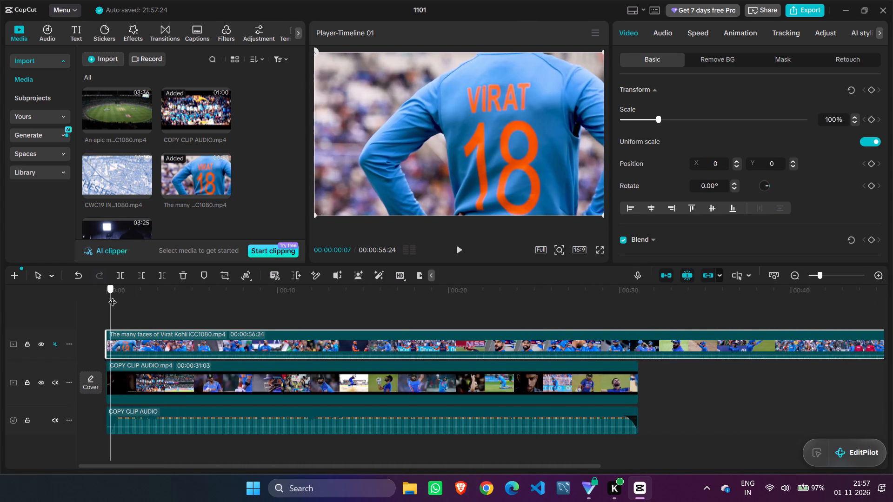
drag(113, 296, 87, 301)
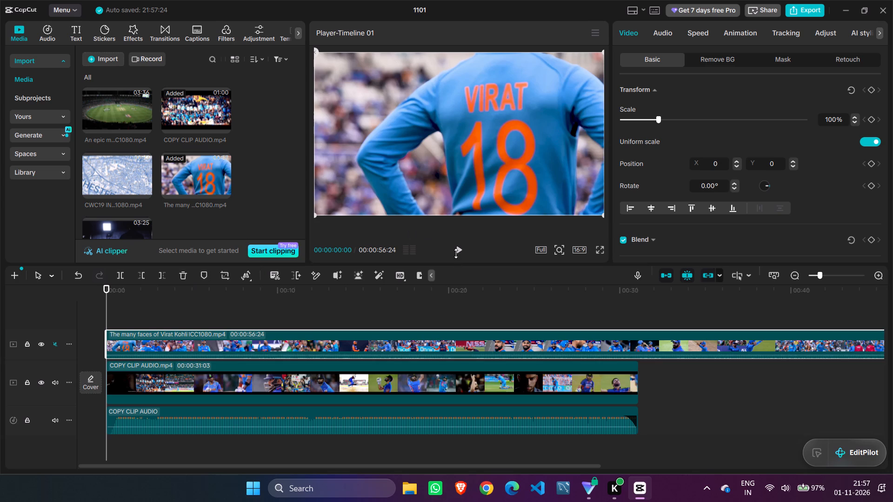
click(460, 249)
click(460, 249)
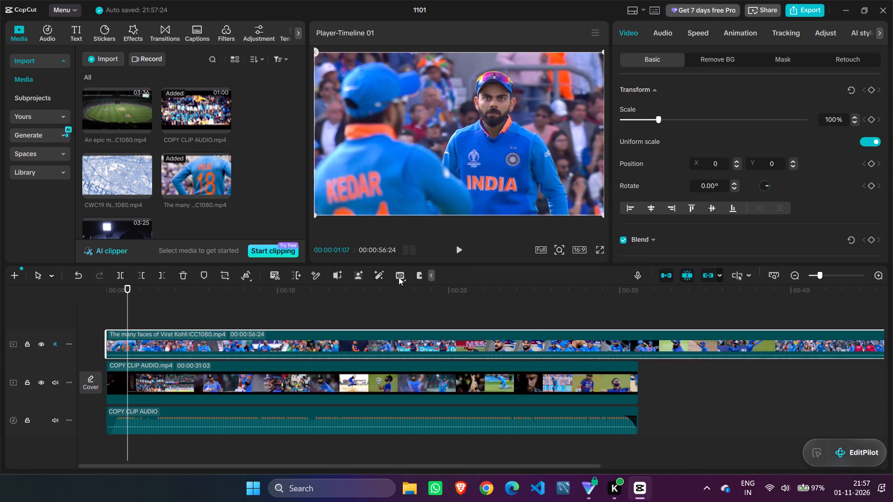
drag(127, 292, 123, 292)
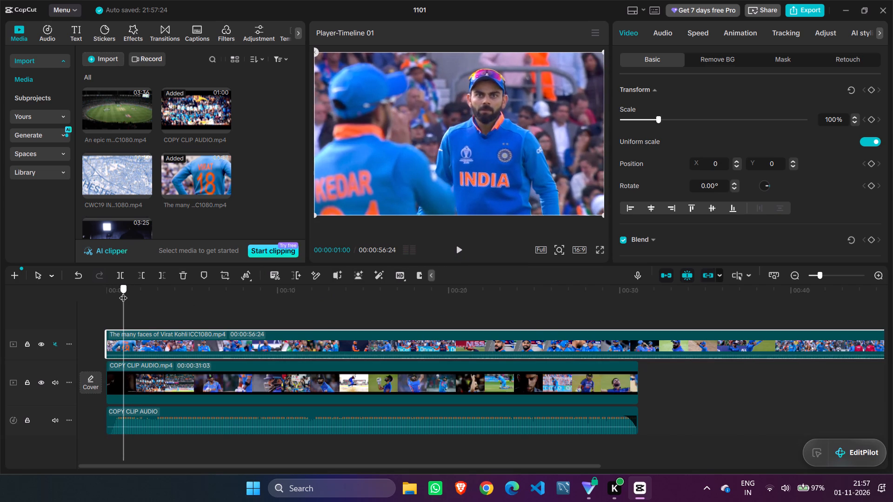
click(162, 276)
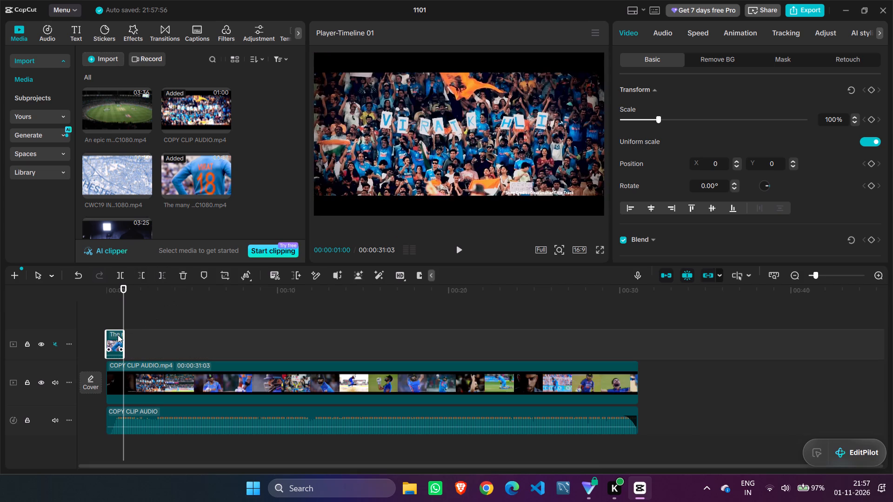
Inspect the frames around the end of the jersey clip and trim its end back to 00:00:00:29.
triple_click(876, 277)
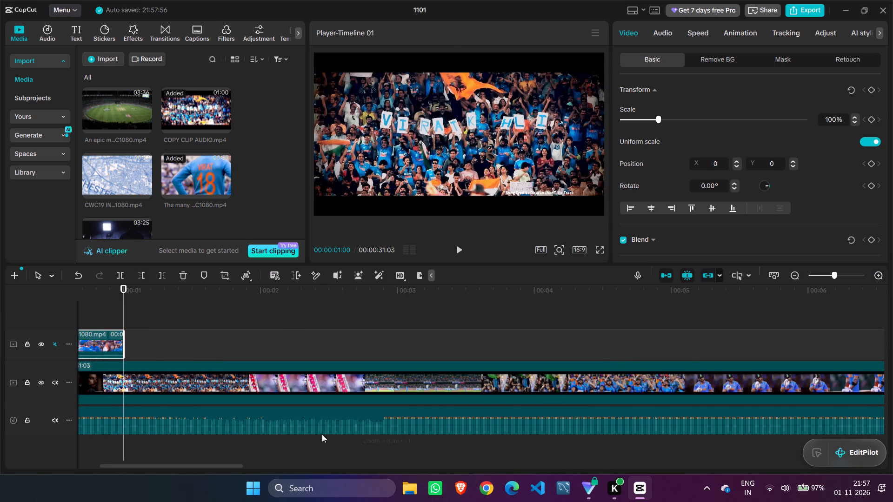
drag(208, 464, 36, 474)
drag(245, 288, 233, 288)
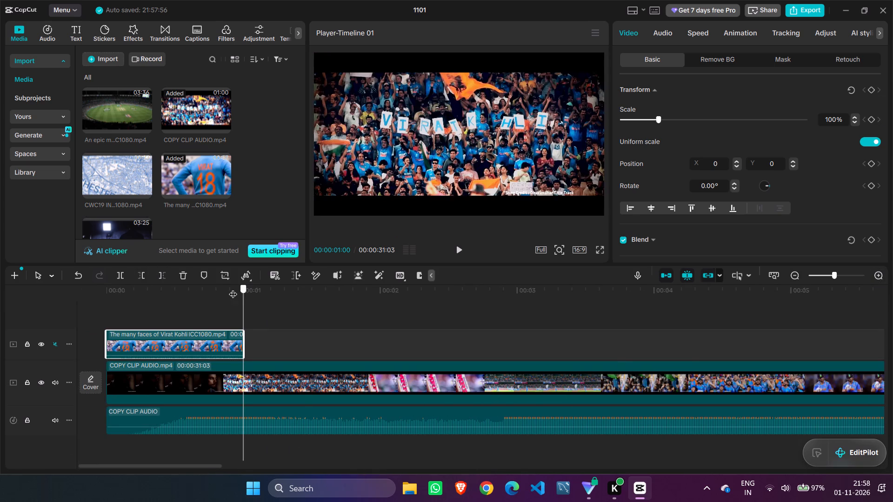
drag(233, 288, 239, 290)
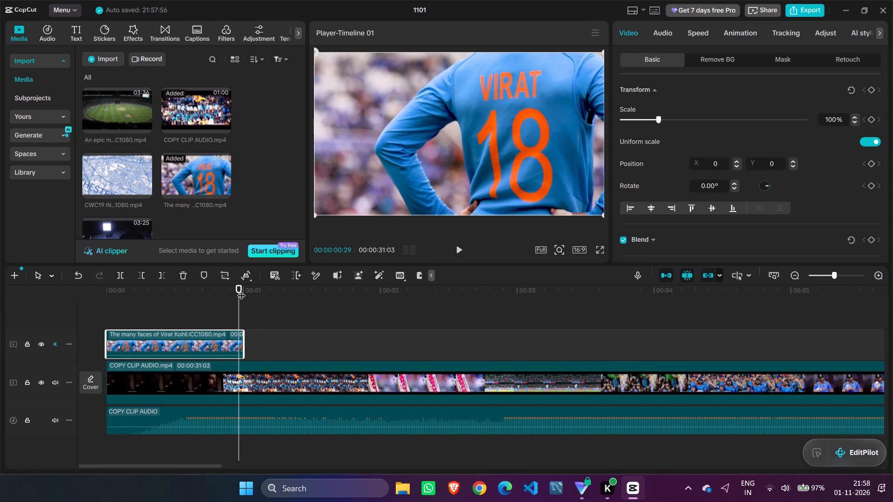
double_click(876, 275)
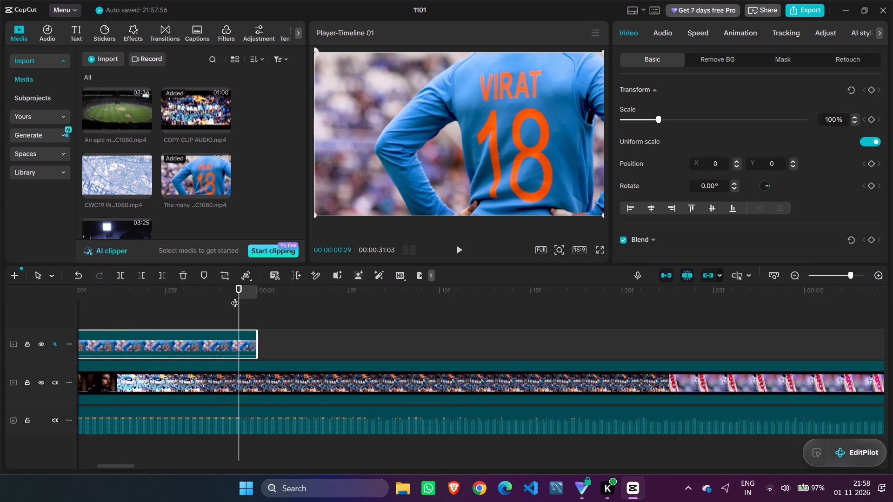
drag(238, 291, 246, 291)
drag(240, 293, 245, 293)
drag(239, 290, 249, 297)
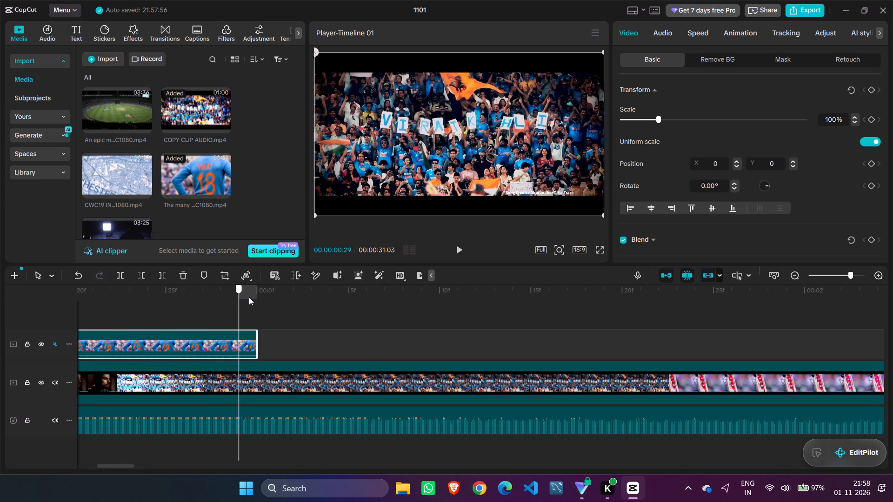
drag(249, 297, 248, 300)
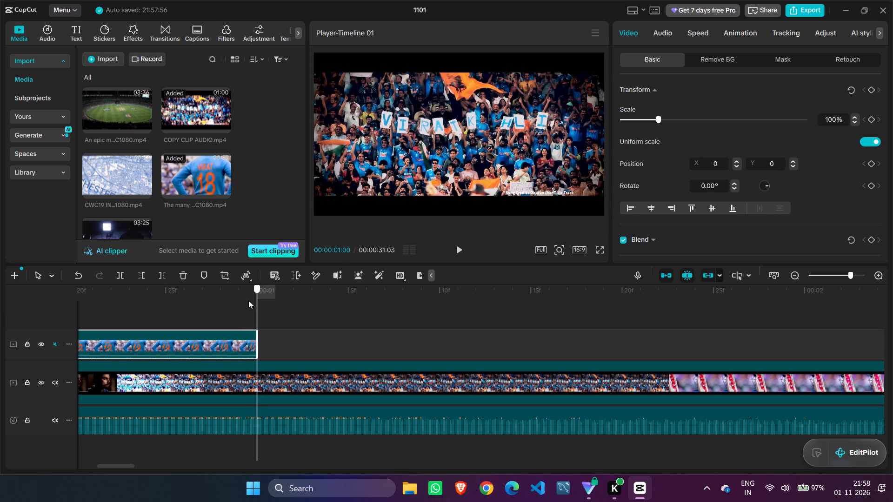
drag(248, 300, 250, 300)
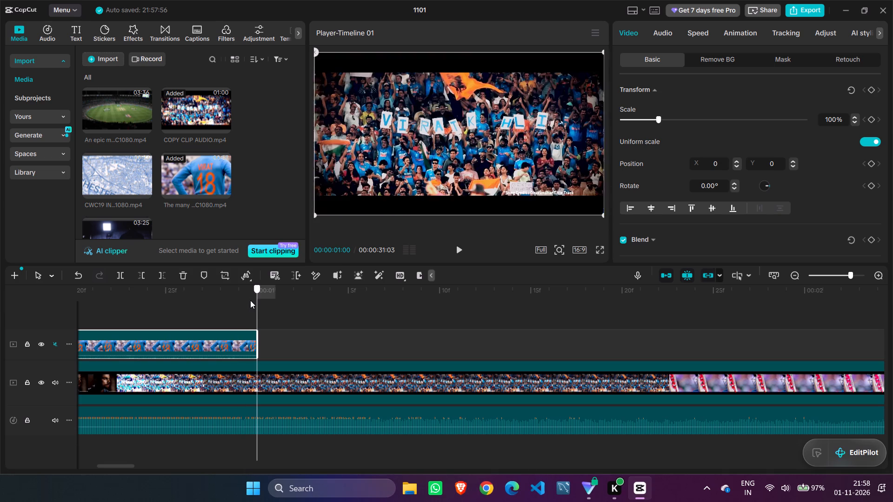
drag(250, 300, 246, 301)
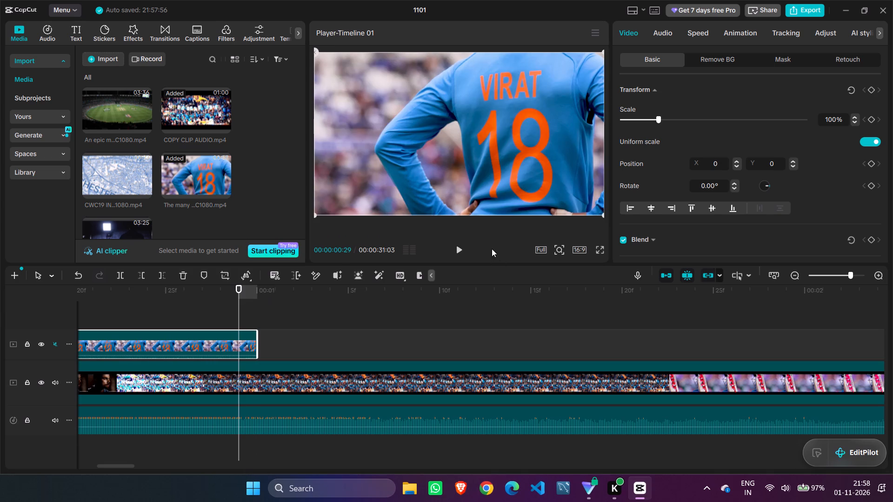
double_click(457, 250)
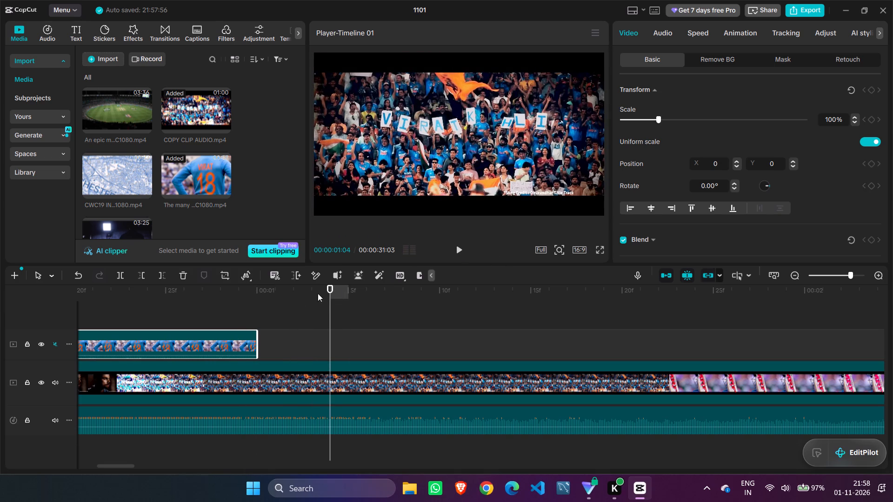
drag(333, 289, 175, 325)
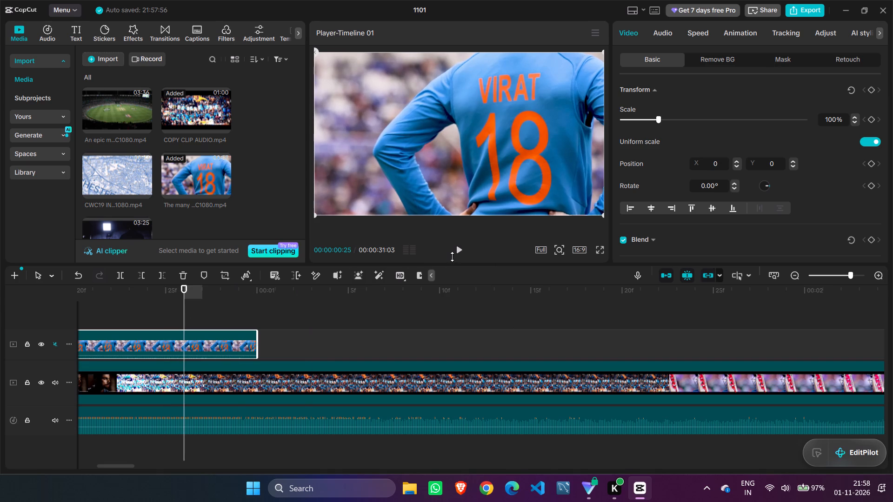
key(Right)
key(Right)
key(Right)
key(Right)
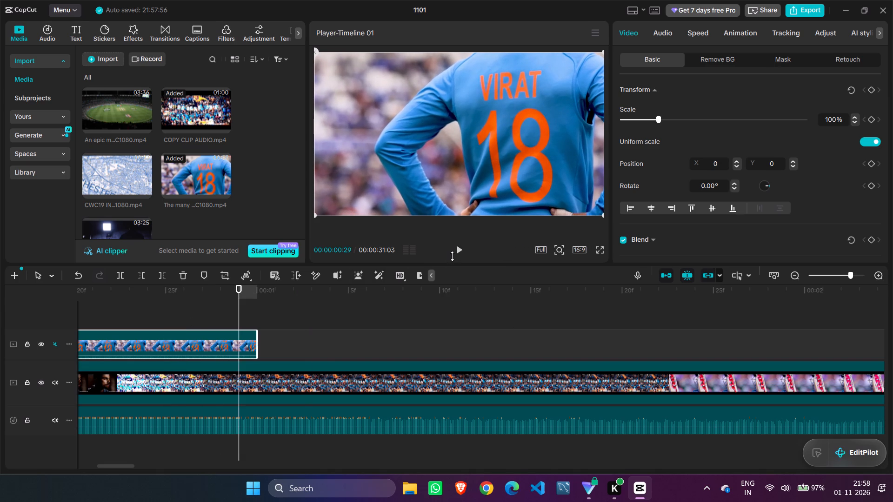
key(Right)
key(Left)
click(163, 275)
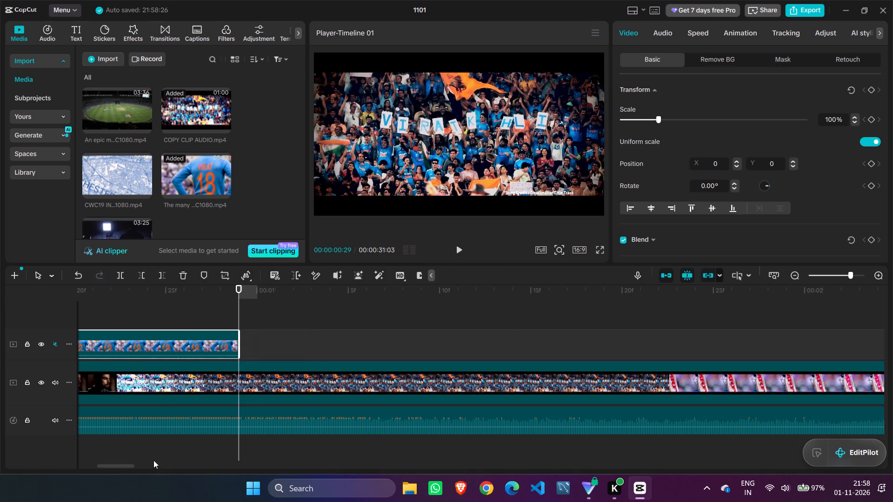
Play the timeline opening twice from 00:00:00:00 to check how the trimmed jersey clip plays.
drag(131, 466, 25, 469)
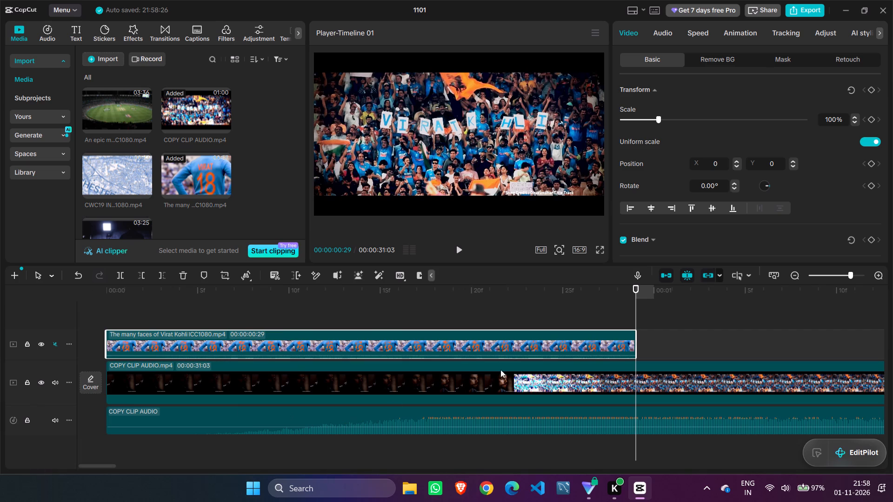
double_click(793, 276)
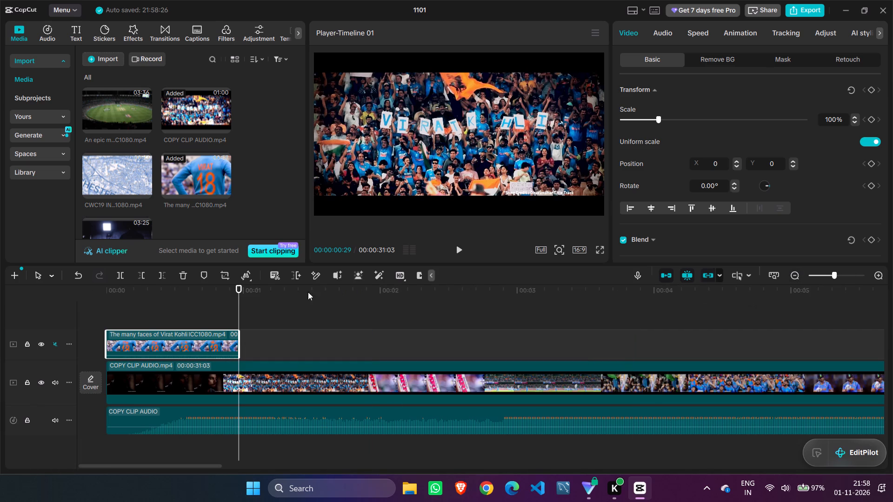
drag(239, 286, 17, 333)
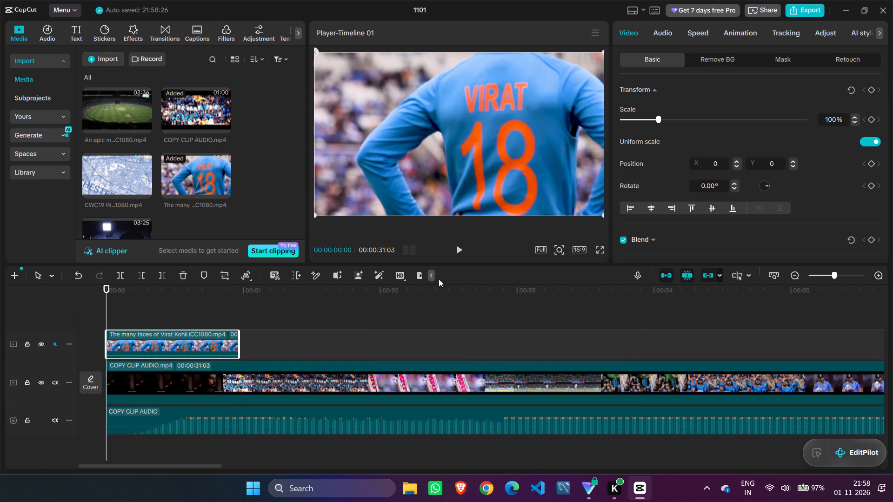
click(460, 249)
click(460, 249)
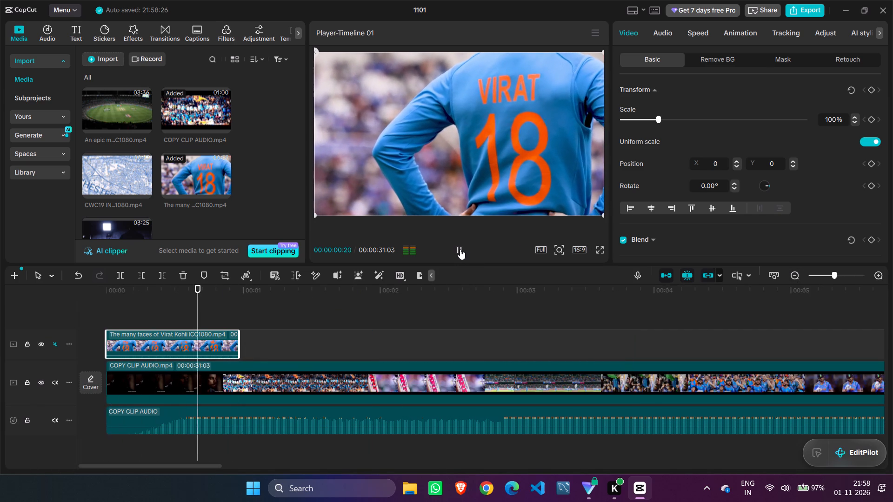
drag(221, 287, 60, 321)
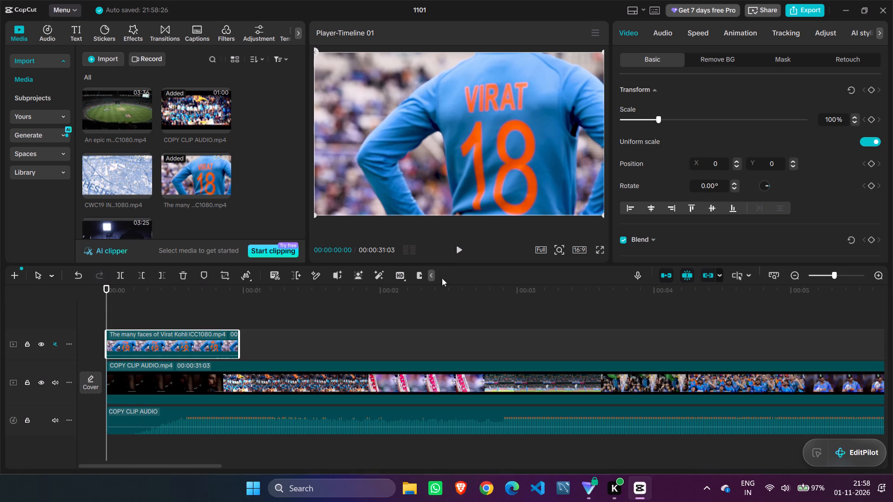
click(458, 251)
click(458, 251)
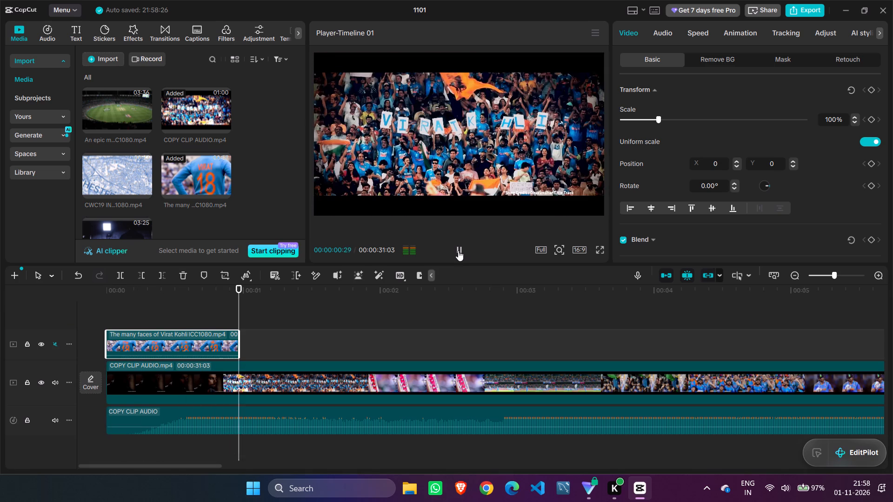
Move the trimmed jersey clip along its track so that it starts at 00:00:01:00.
drag(207, 341, 360, 337)
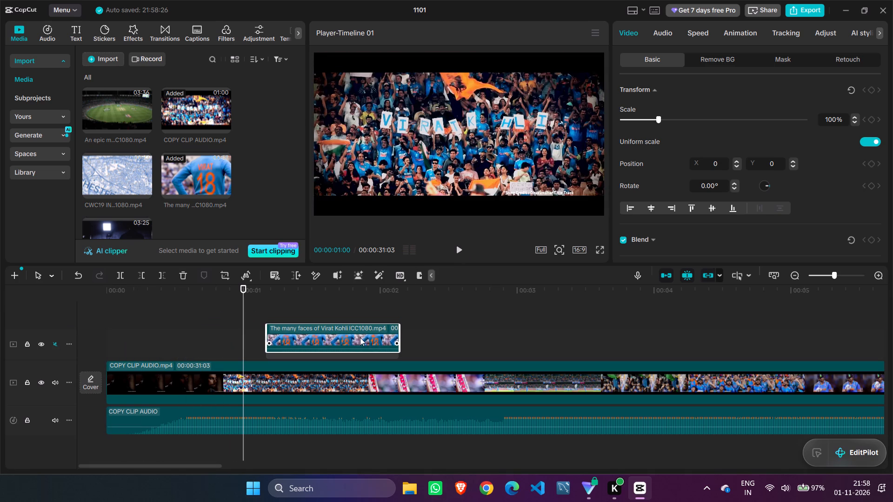
drag(360, 337, 344, 340)
Review the reference's dark opening shot, preview the Virat Kohli - World Number 1 clip and place it after the jersey clip at about 00:00:02:05.
drag(242, 289, 204, 299)
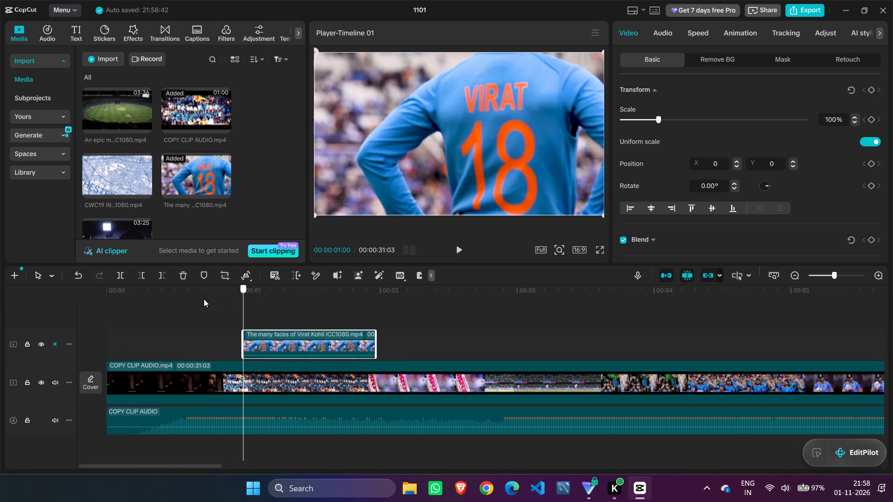
drag(204, 299, 72, 335)
click(460, 250)
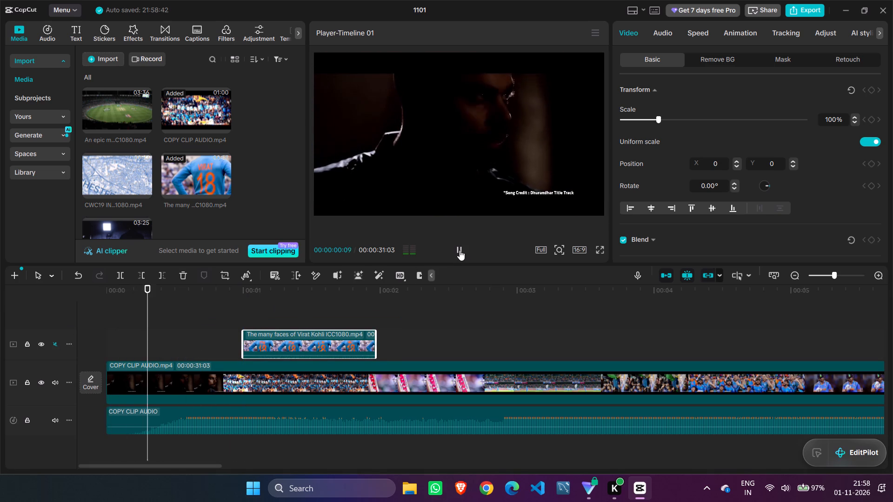
click(460, 250)
scroll(179, 211, down, 2)
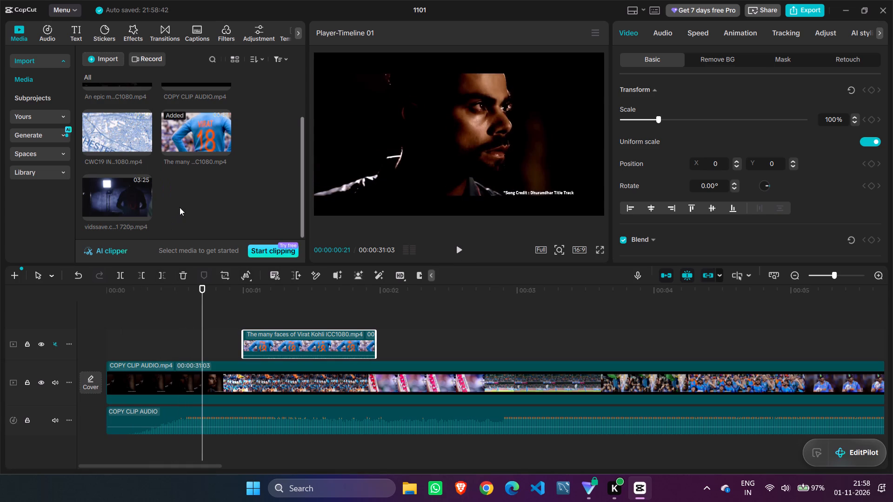
click(132, 203)
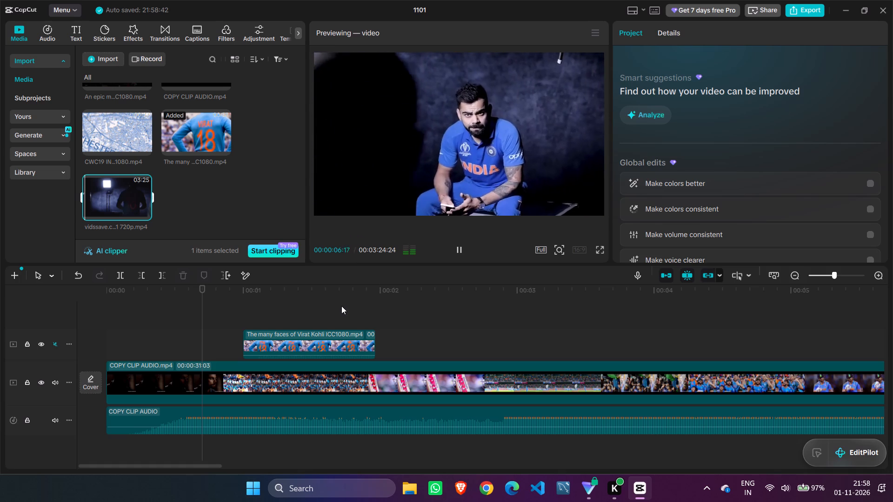
drag(110, 198, 122, 201)
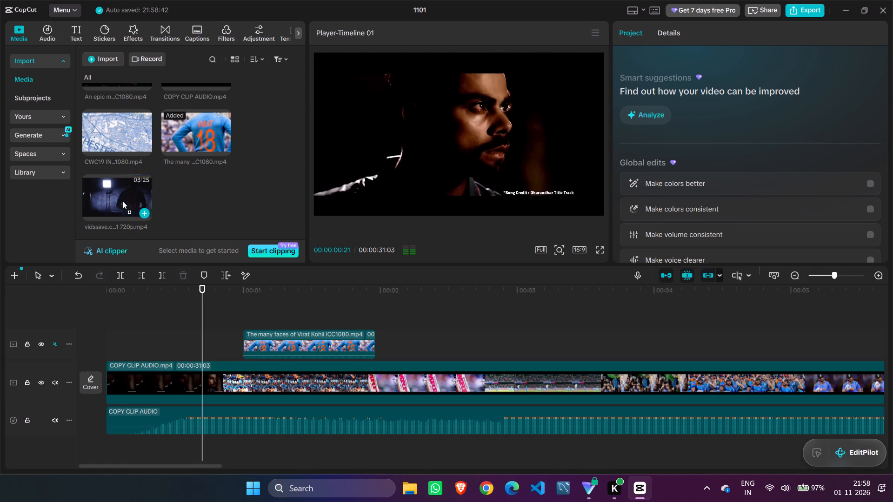
drag(122, 201, 401, 338)
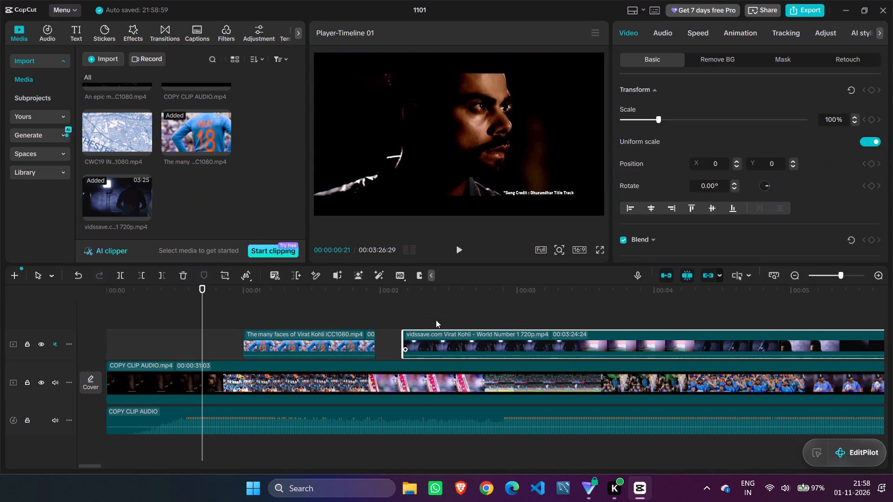
drag(415, 308, 233, 345)
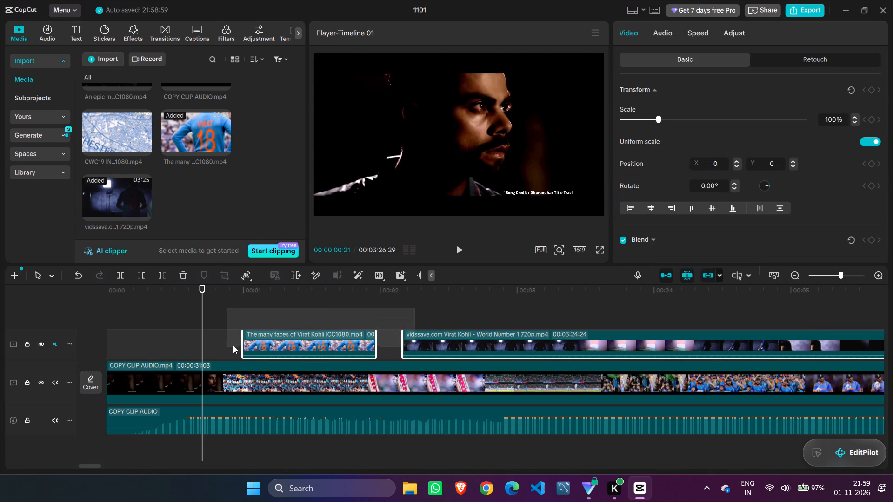
drag(233, 345, 327, 319)
Play the World Number 1 clip on the timeline from about 00:00:02:05 to 00:00:34:03 to look for matching shots.
drag(202, 286, 404, 307)
click(458, 252)
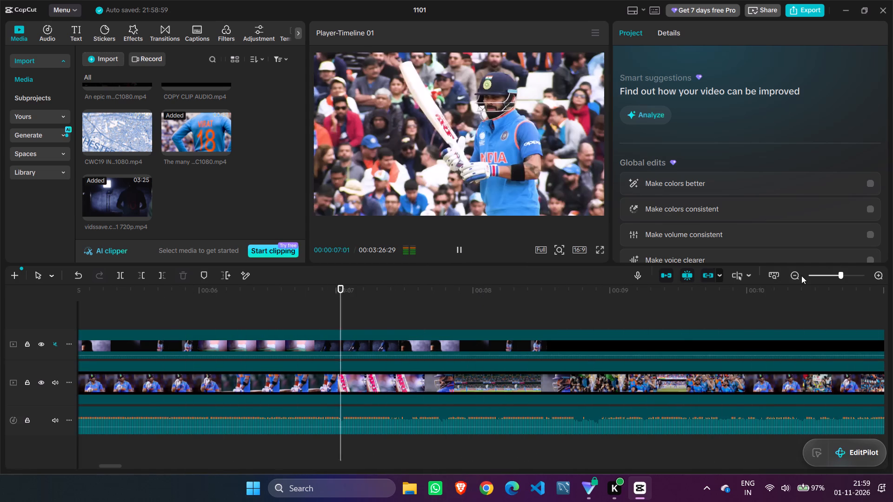
double_click(796, 277)
double_click(796, 277)
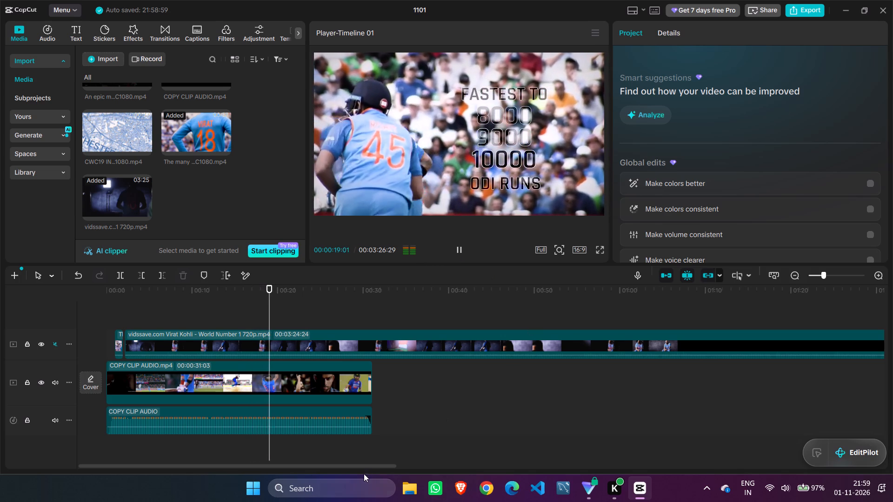
click(371, 463)
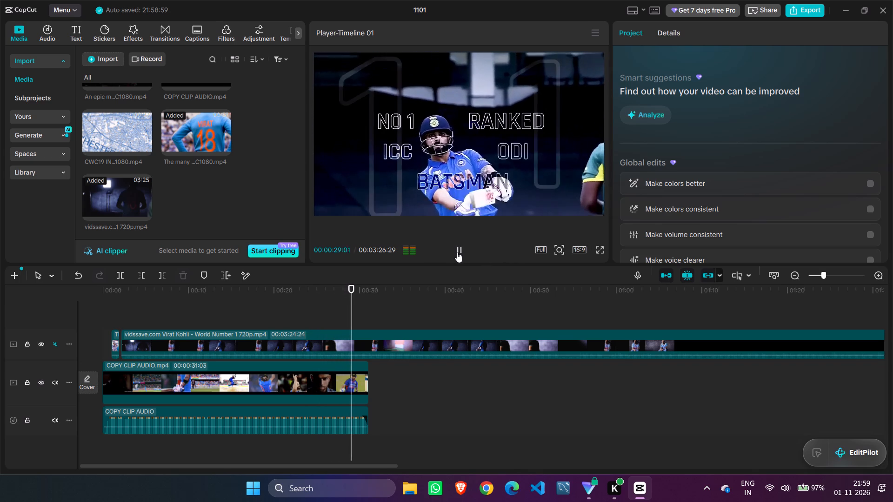
double_click(457, 252)
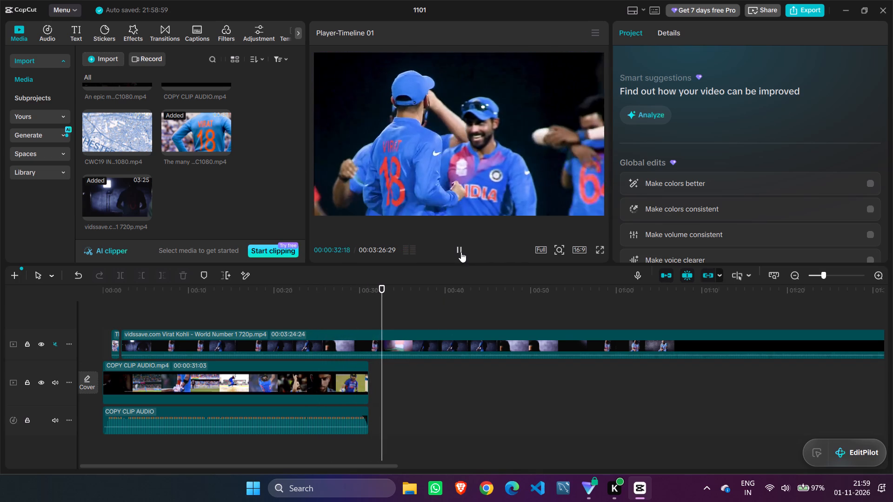
click(461, 252)
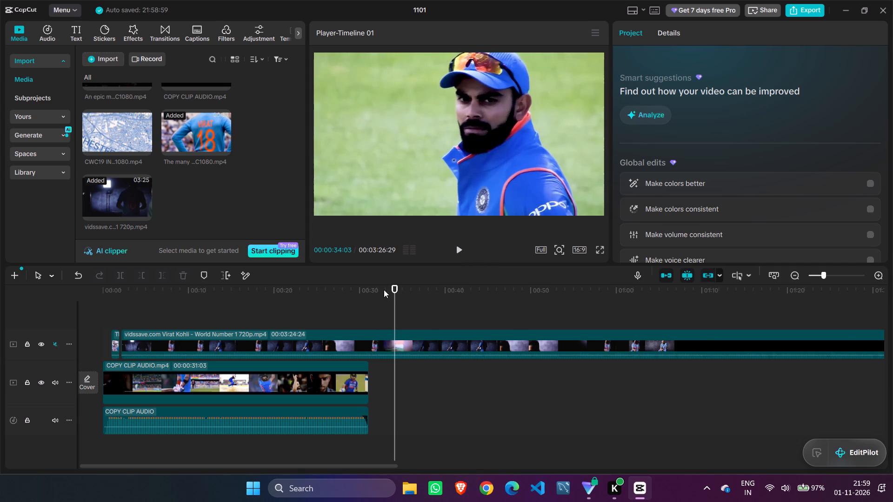
Scrub through the World Number 1 clip from 00:00:34:03 to about 00:02:16:12, examining its match and portrait shots.
drag(397, 287, 439, 297)
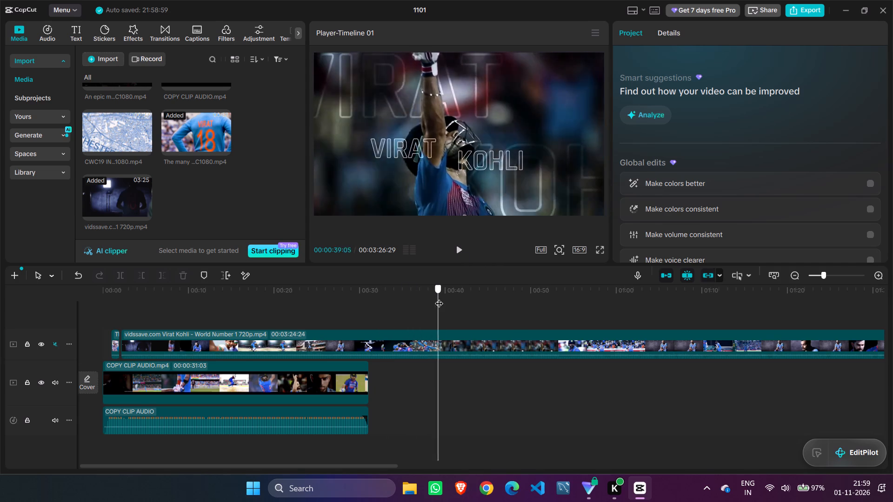
drag(439, 297, 453, 310)
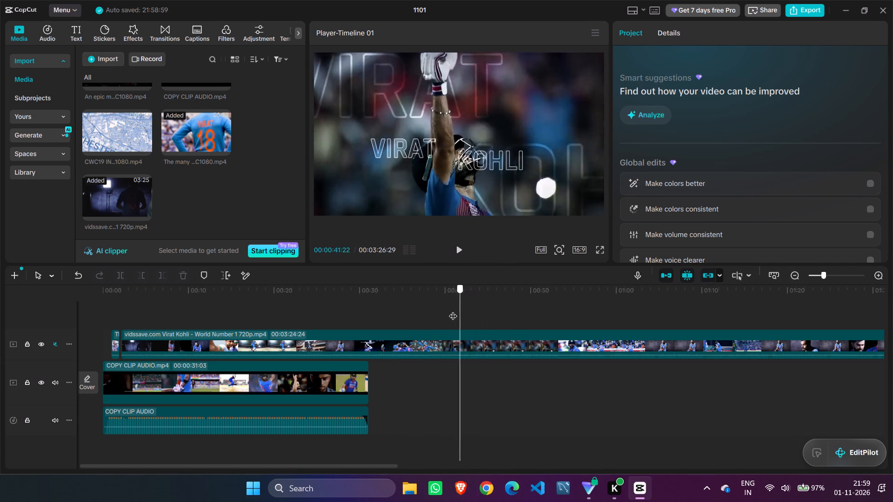
drag(453, 310, 423, 319)
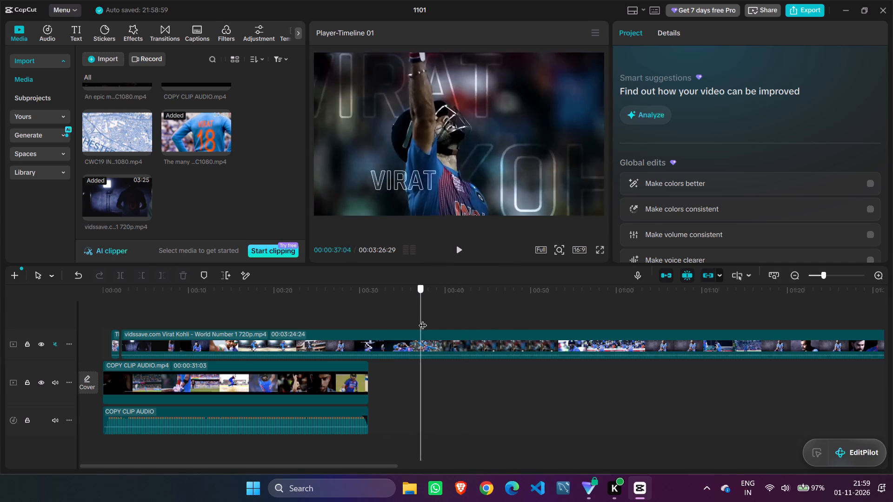
drag(423, 319, 488, 315)
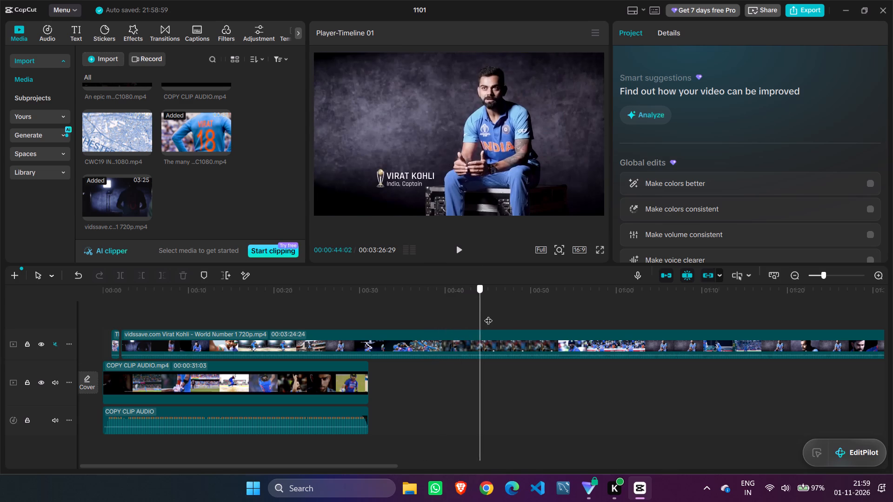
drag(488, 315, 577, 311)
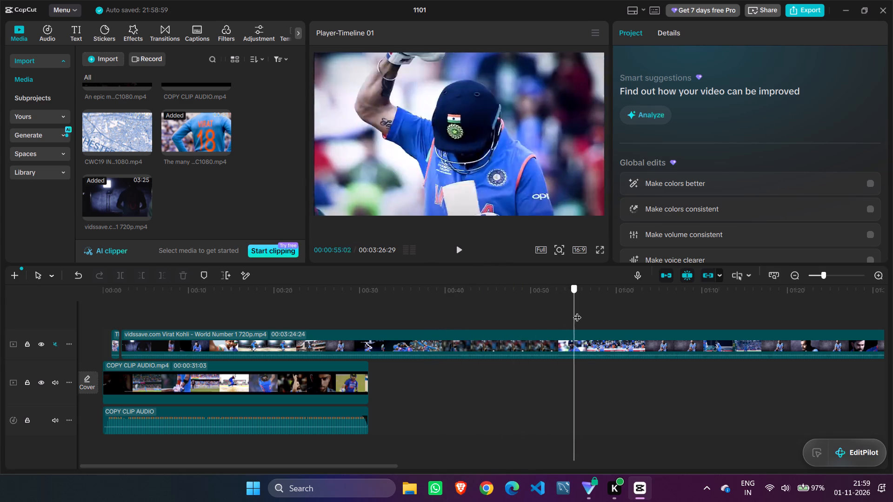
drag(577, 311, 666, 304)
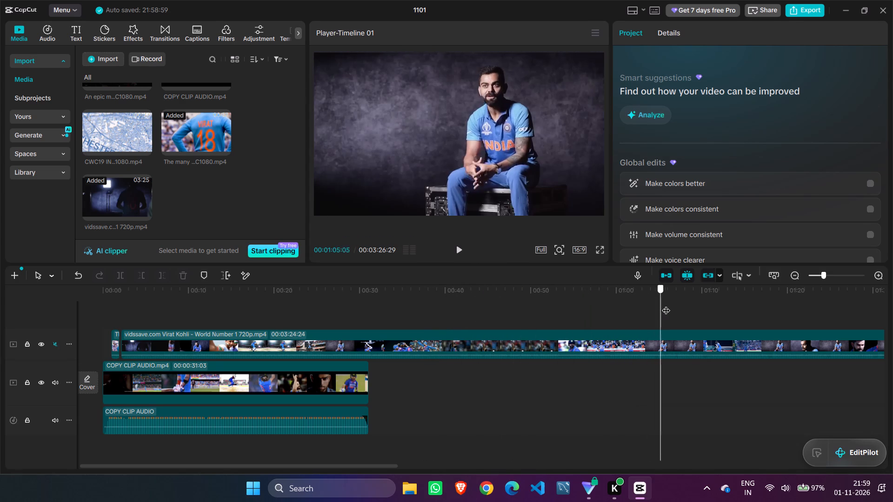
drag(666, 304, 757, 298)
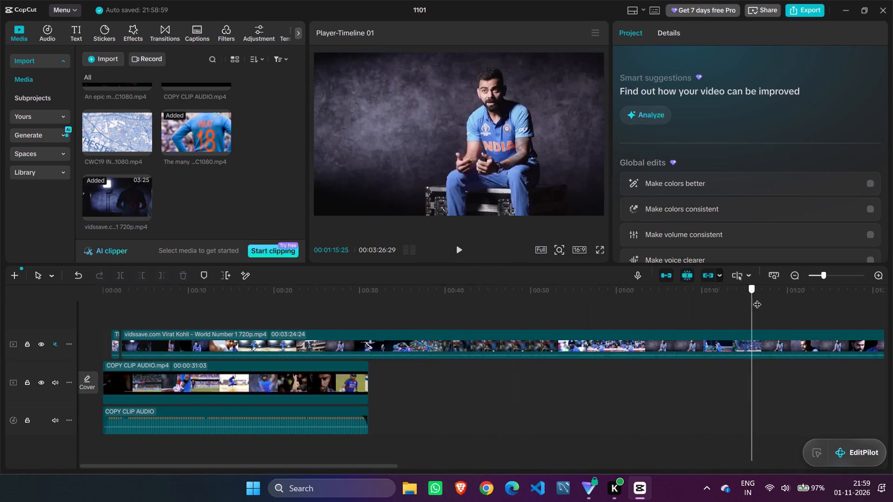
drag(757, 298, 831, 296)
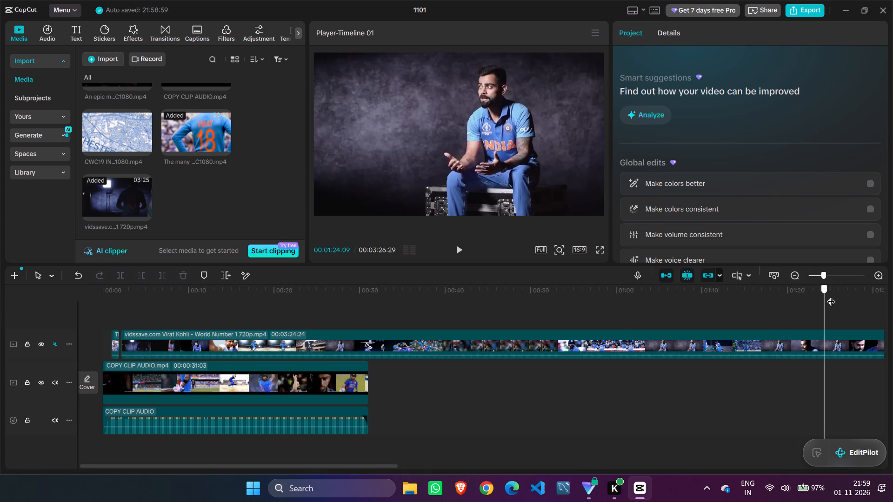
drag(831, 296, 805, 308)
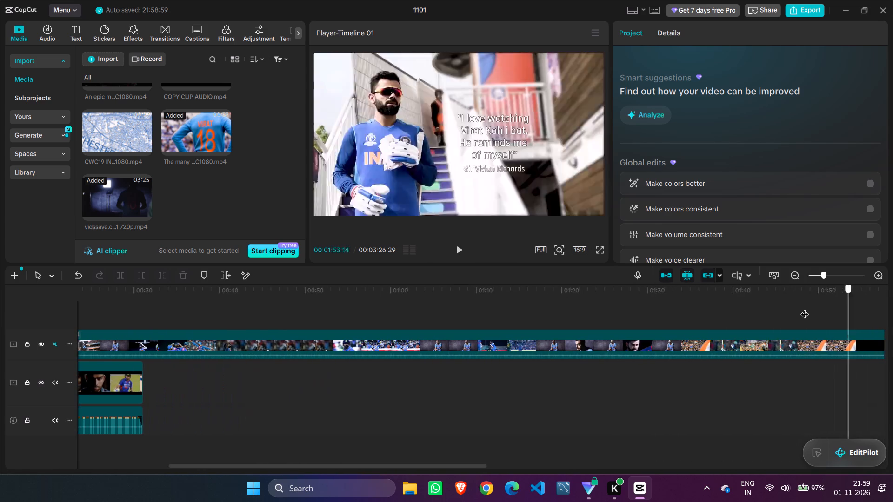
drag(805, 308, 810, 309)
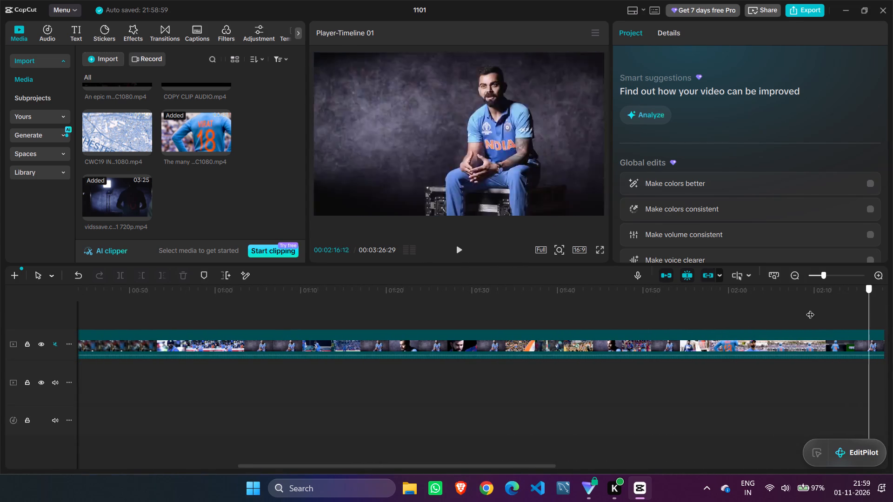
Go back to about 00:02:05:04 and play the shot of Kohli seen from behind on the field.
drag(810, 309, 777, 316)
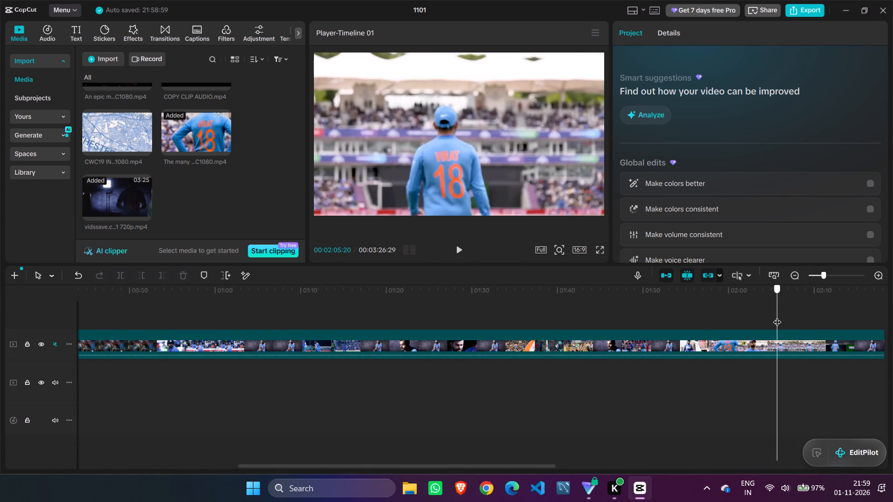
drag(777, 316, 773, 316)
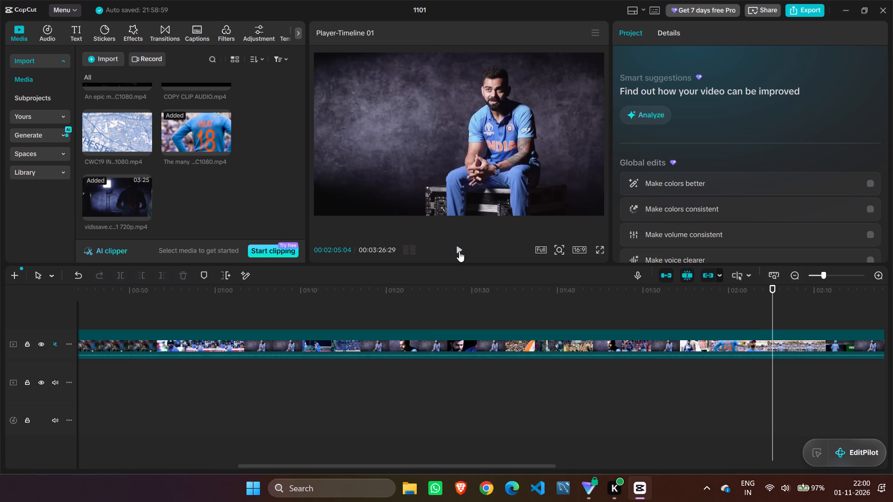
click(459, 251)
double_click(459, 251)
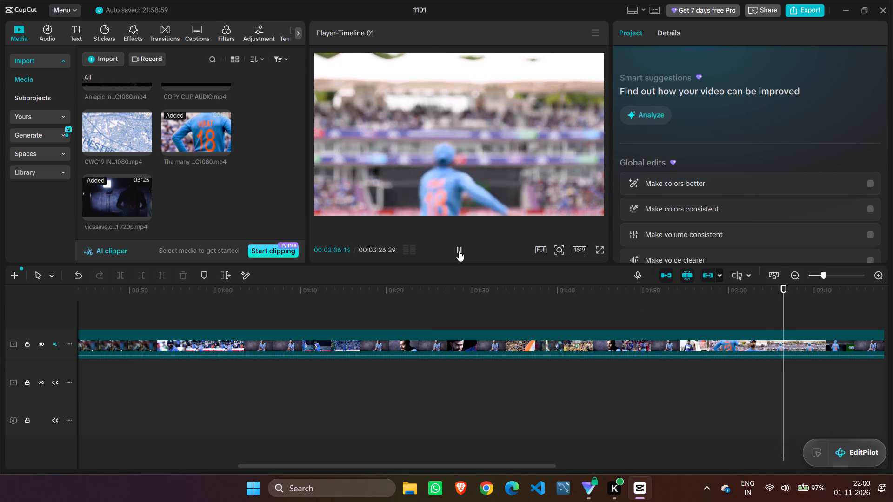
click(459, 251)
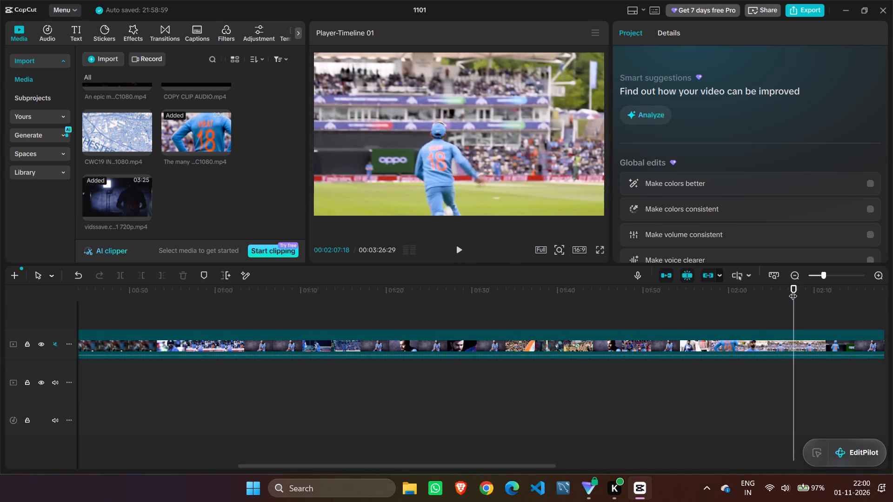
Scrub the rest of the World Number 1 clip up to its World Cup 2019 end card at about 00:03:04.
drag(793, 289, 861, 293)
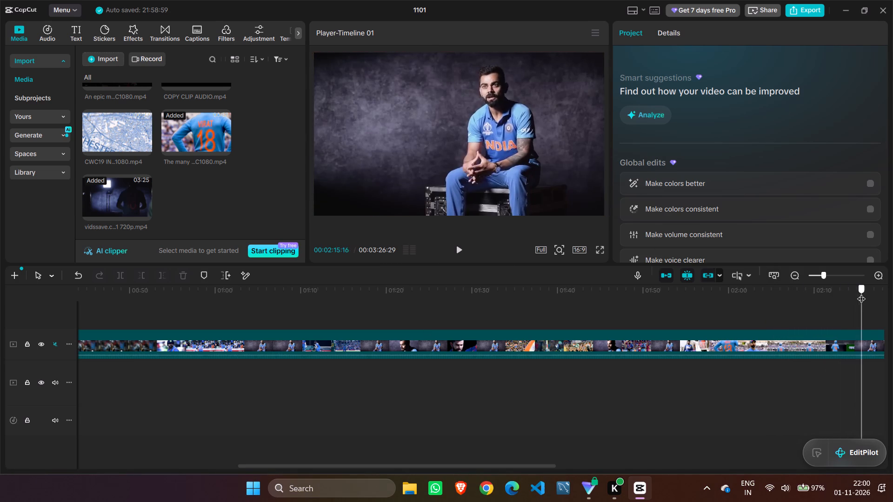
drag(861, 293, 858, 304)
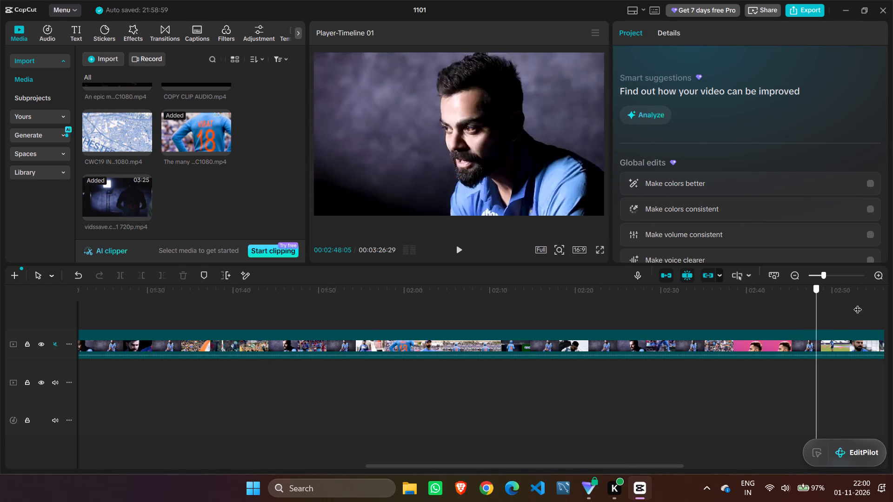
drag(858, 304, 862, 311)
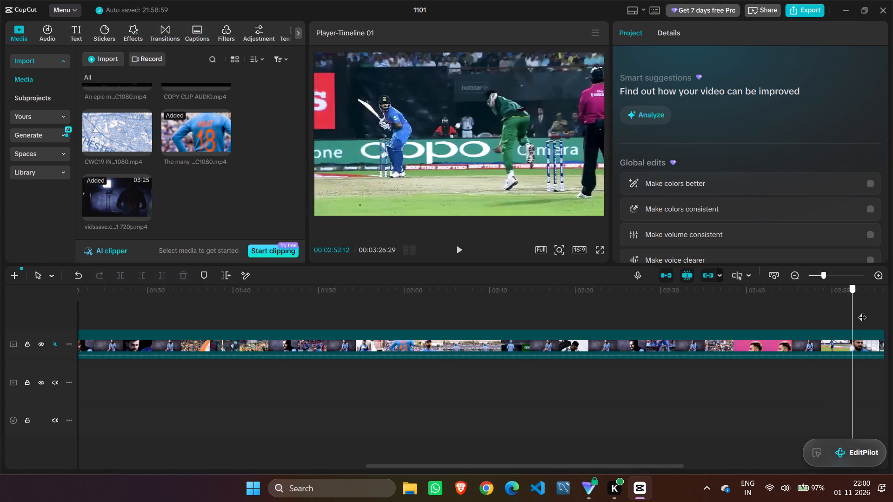
drag(862, 311, 774, 322)
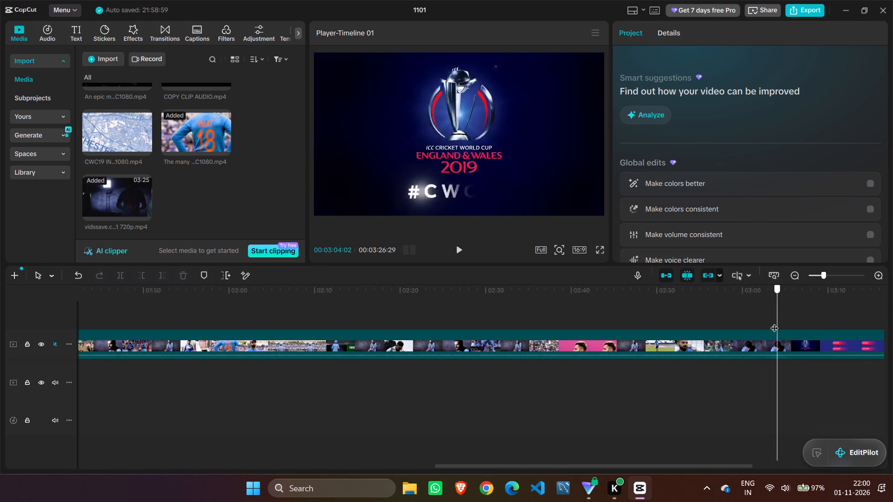
drag(774, 322, 764, 322)
Delete the Virat Kohli - World Number 1 clip from the upper track.
click(671, 346)
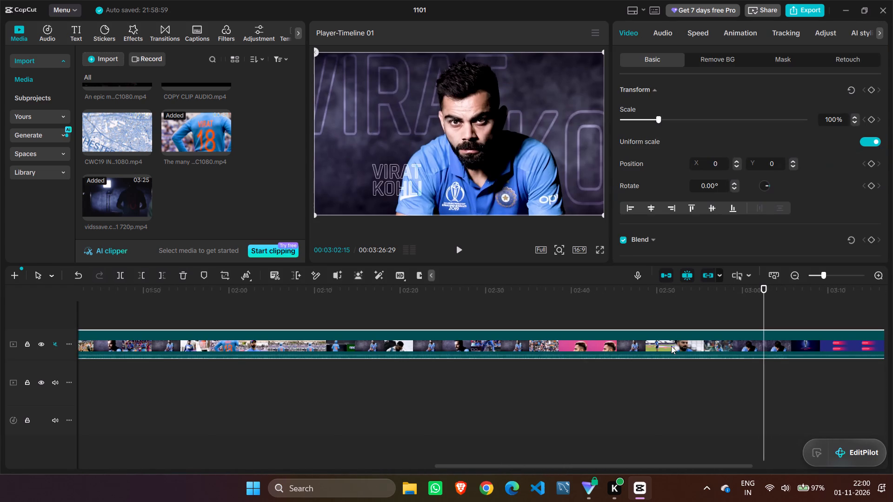
click(186, 278)
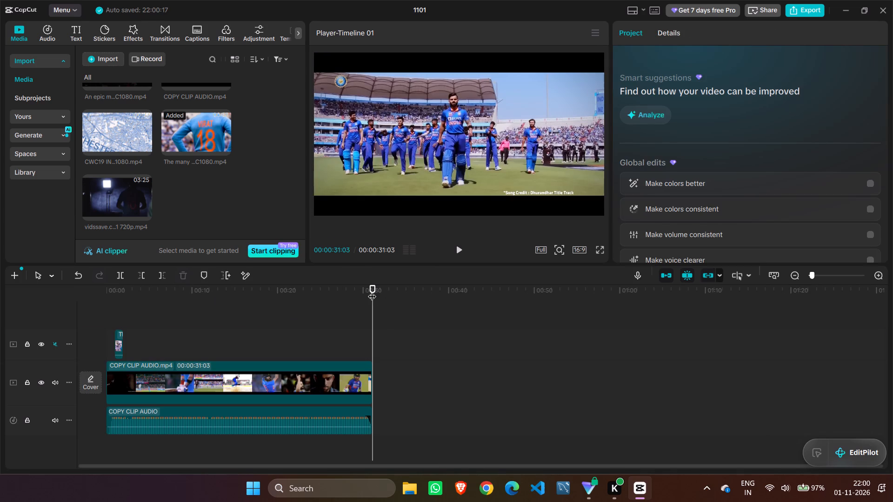
Play the timeline opening twice from 00:00:00:00 to examine the reference's dark shot and its change to the crowd shot.
drag(372, 291, 79, 325)
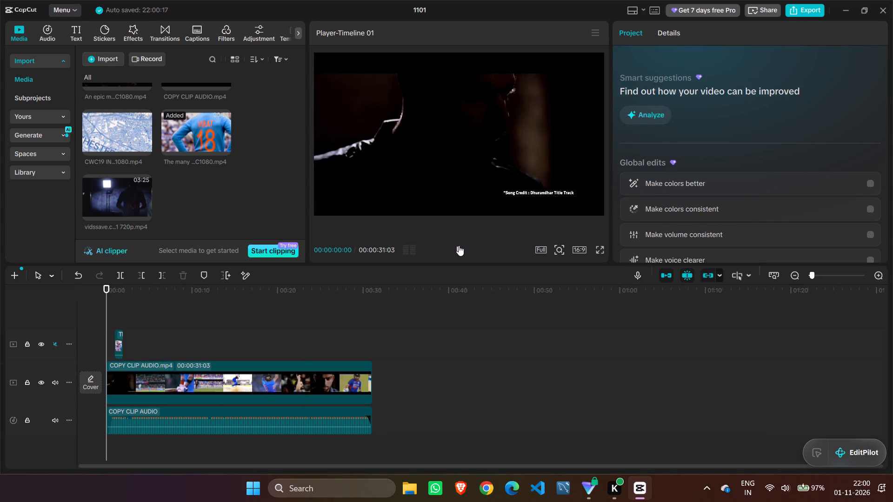
click(459, 245)
click(459, 245)
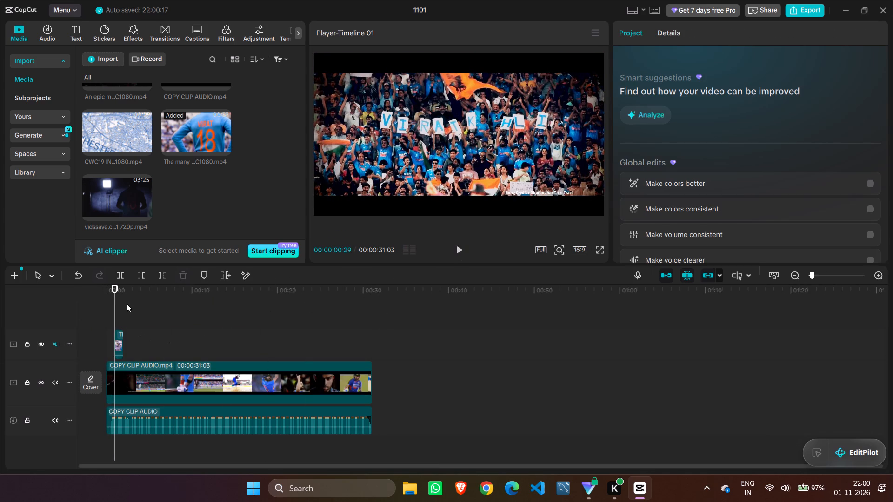
drag(113, 285, 78, 285)
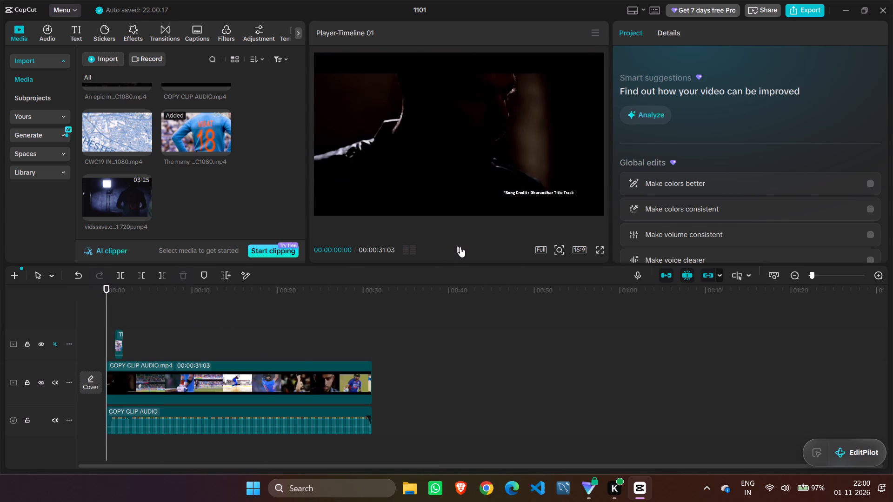
click(460, 247)
click(460, 247)
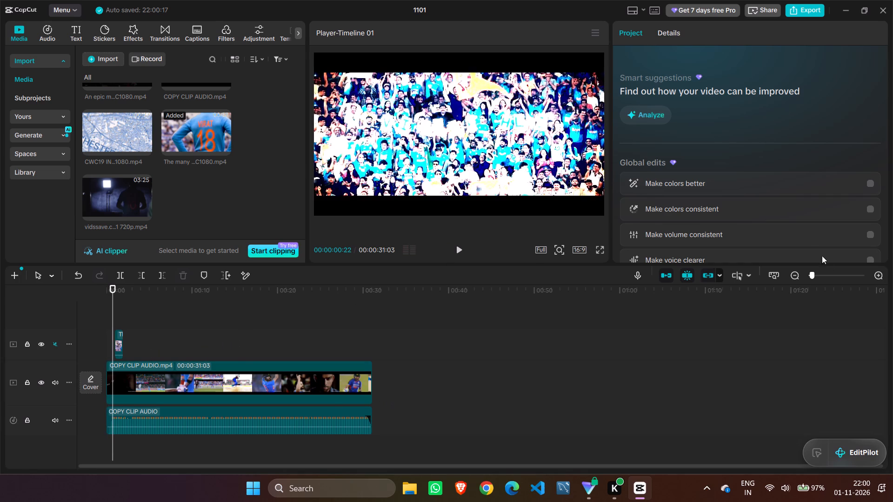
Replay the opening twice from 00:00:00:00 to check the moments leading into the jersey clip more closely.
click(883, 271)
click(883, 272)
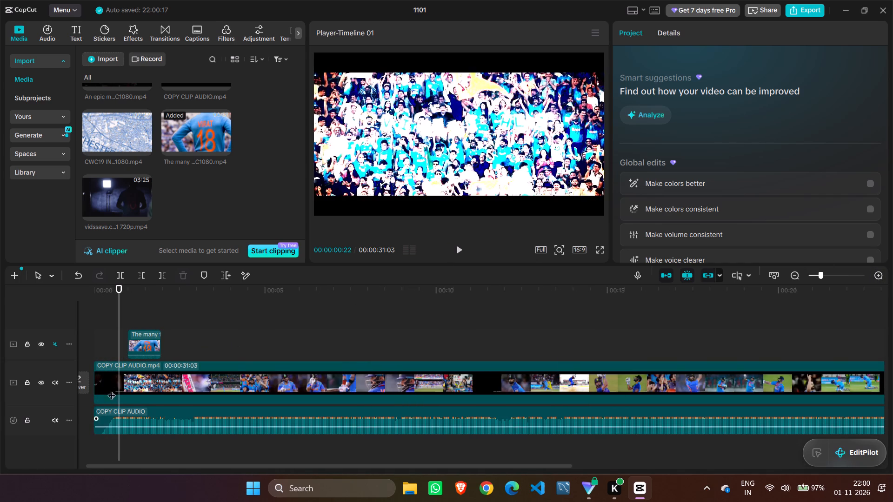
drag(202, 463, 147, 463)
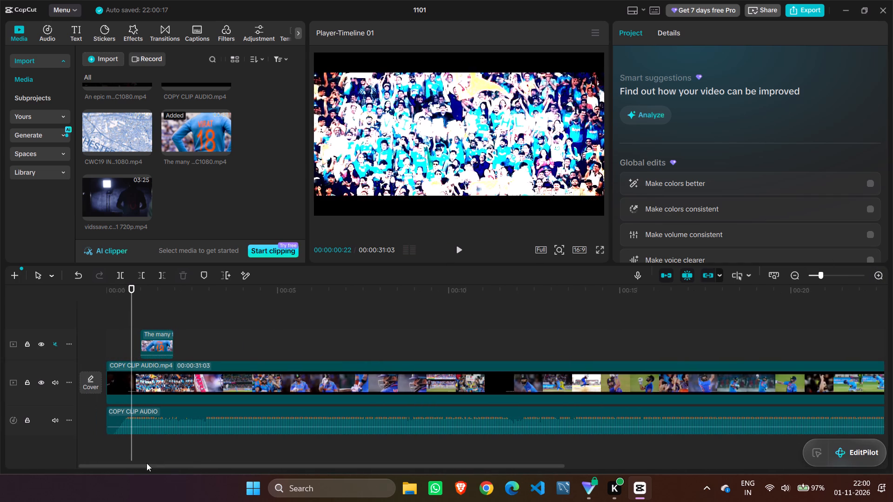
drag(147, 463, 144, 463)
drag(129, 287, 72, 287)
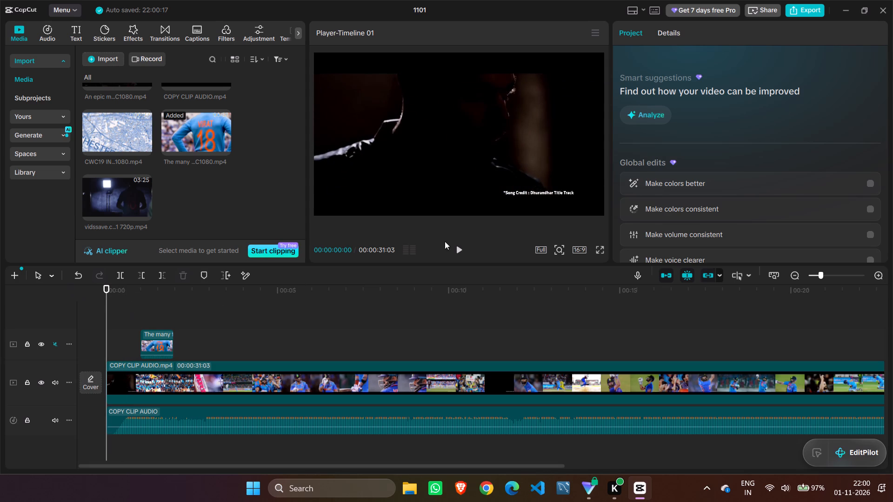
click(456, 250)
click(456, 250)
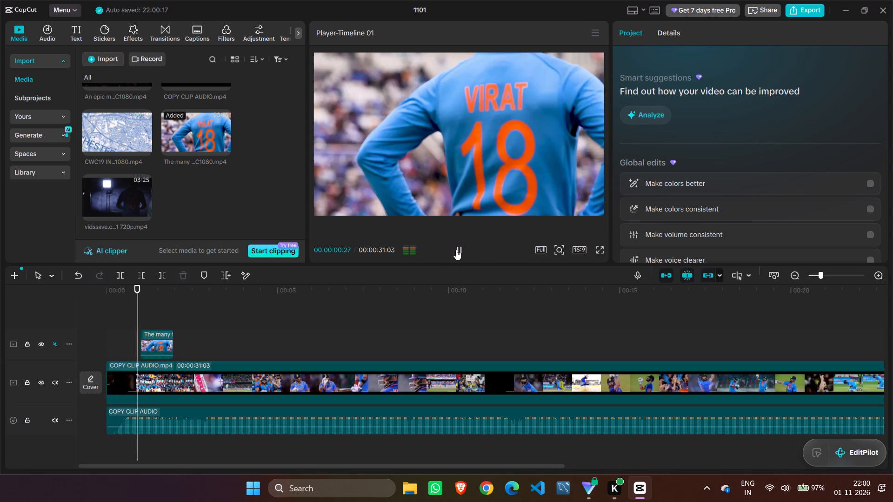
drag(144, 287, 61, 309)
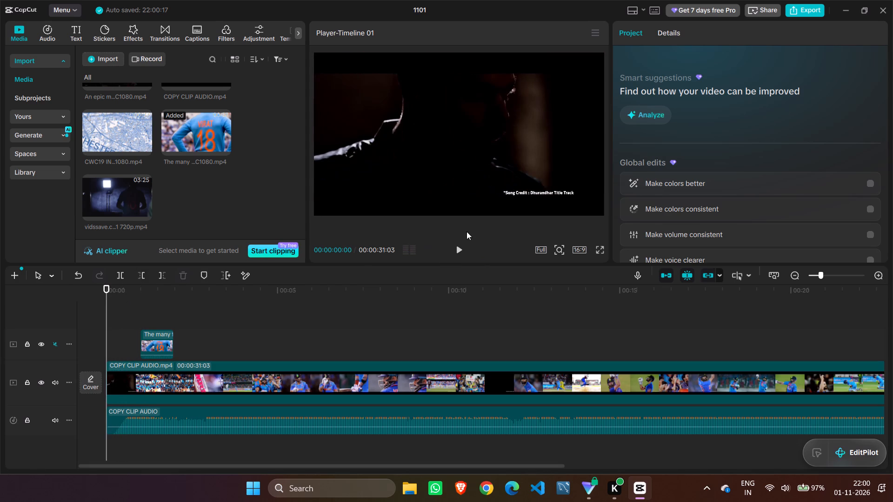
click(459, 250)
click(459, 250)
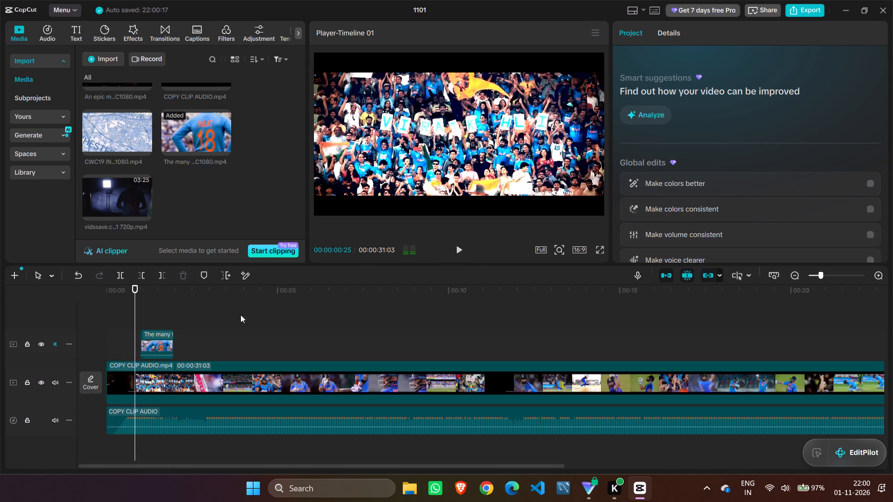
Move the VIRAT 18 jersey clip on the upper track to the start of the timeline at 00:00:00:00.
drag(159, 347, 118, 350)
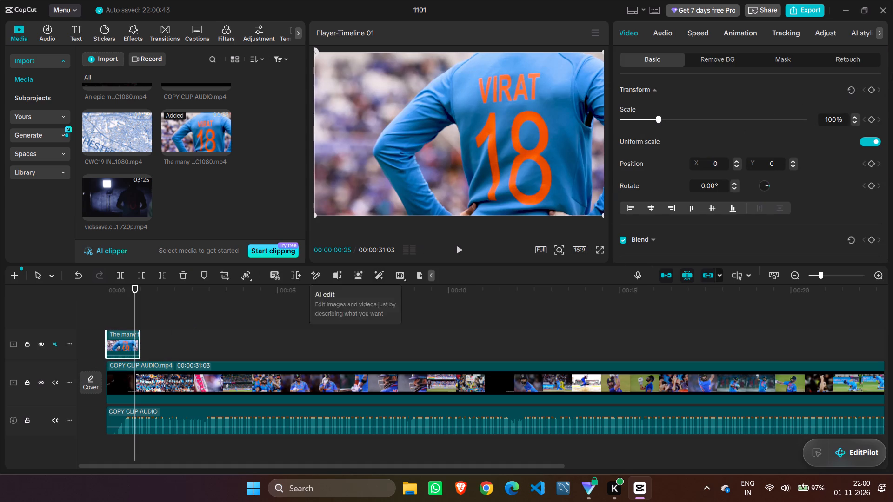
Slow the jersey clip to 0.50x speed and enable Smooth slow-mo with the Optical flow method.
click(690, 33)
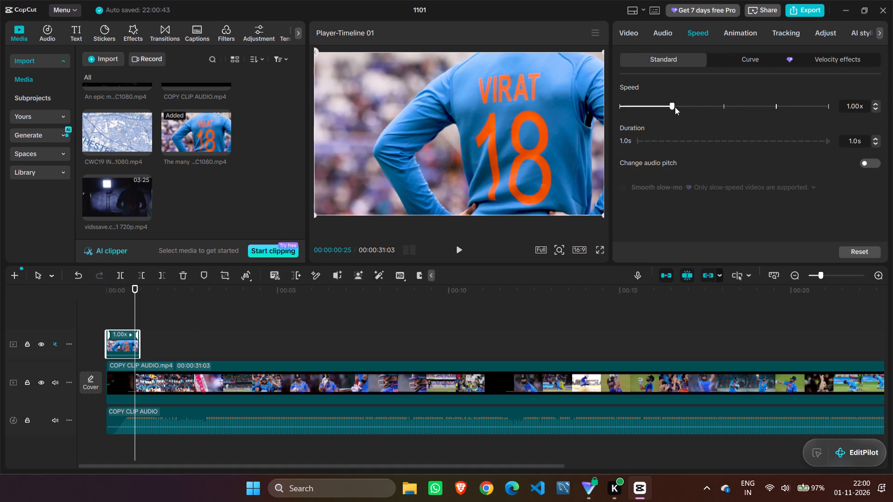
drag(671, 106, 643, 106)
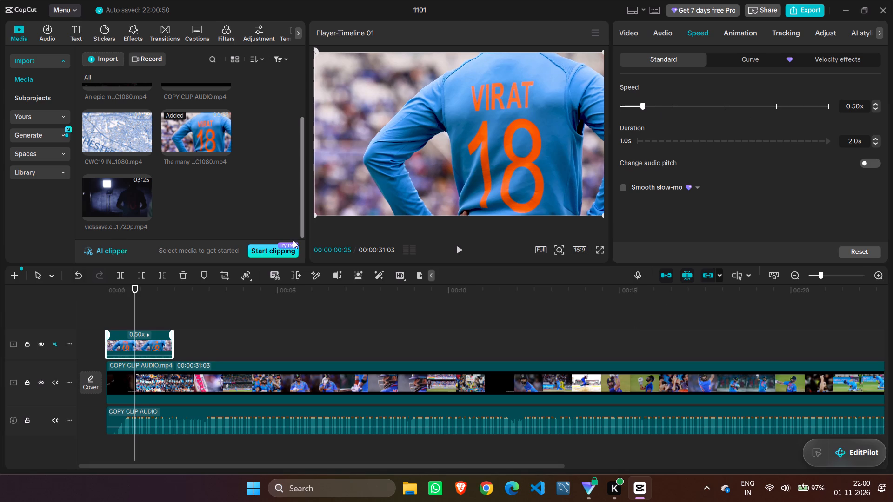
click(624, 187)
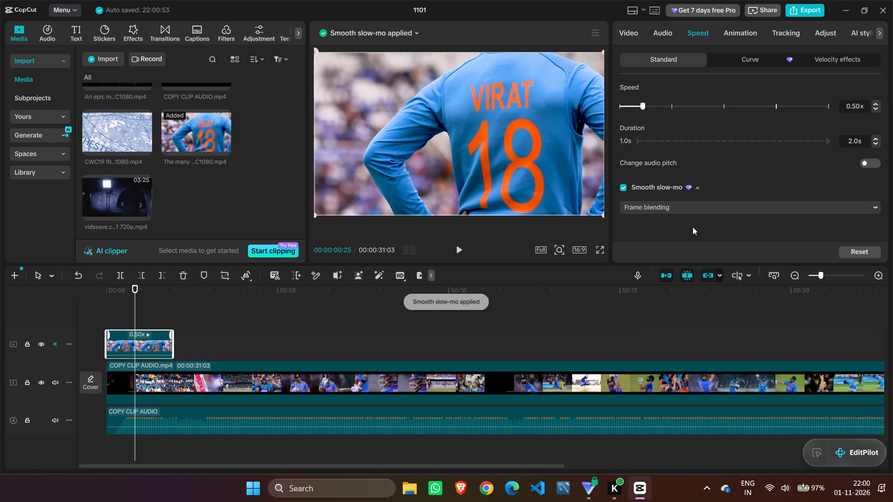
click(713, 205)
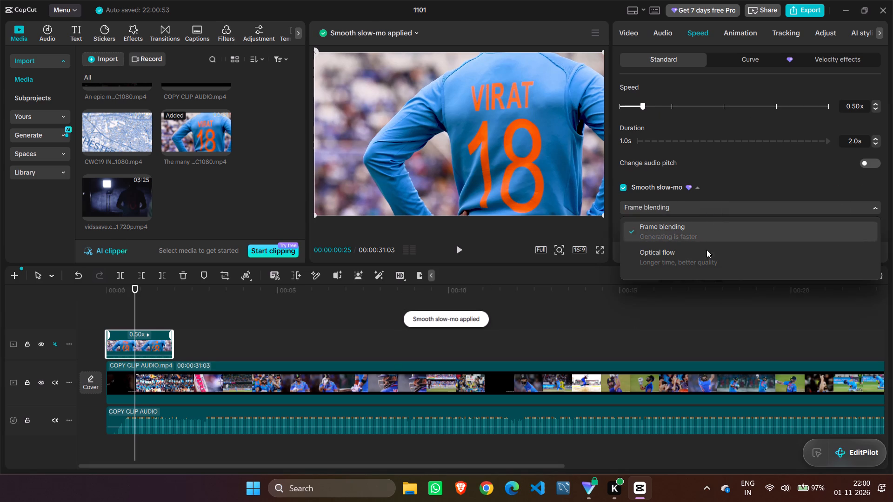
click(706, 258)
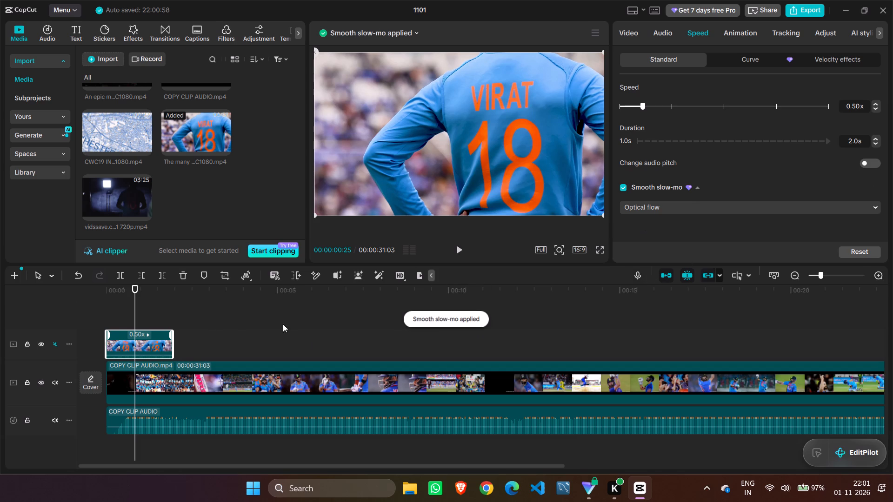
Replay the opening four times from 00:00:00:00 to check the slowed jersey clip against the audio.
drag(135, 288, 58, 301)
click(456, 250)
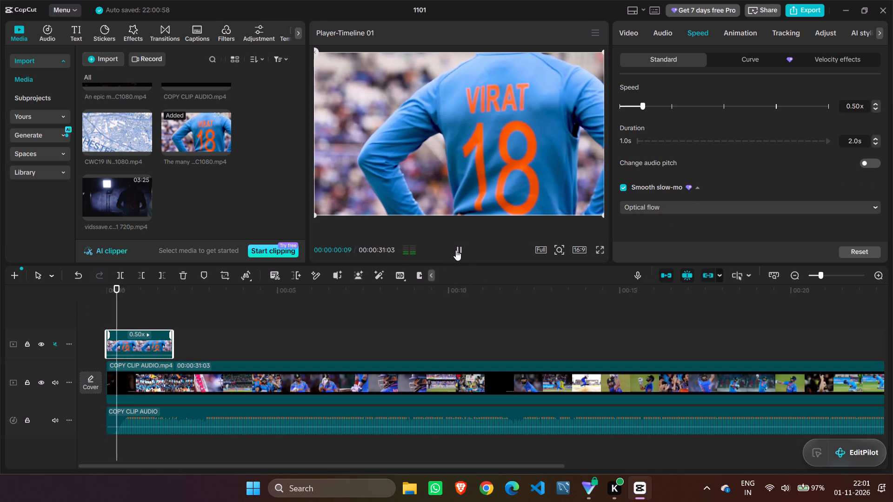
click(456, 250)
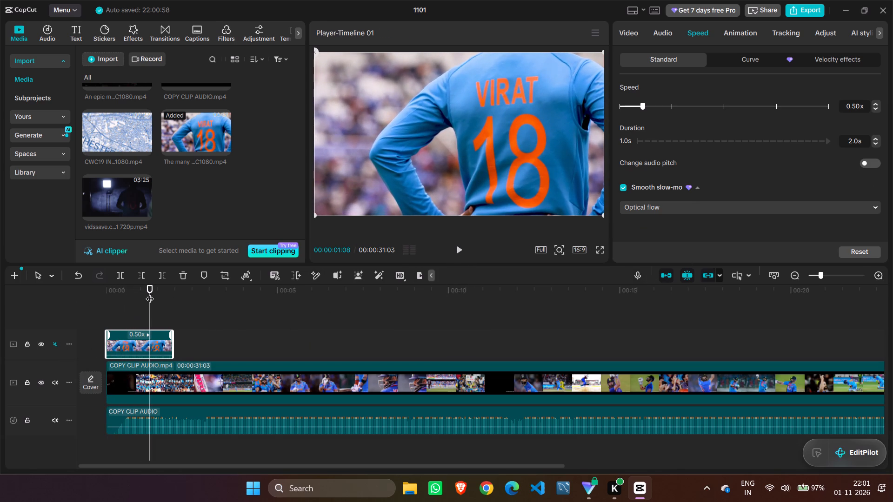
drag(150, 291, 71, 301)
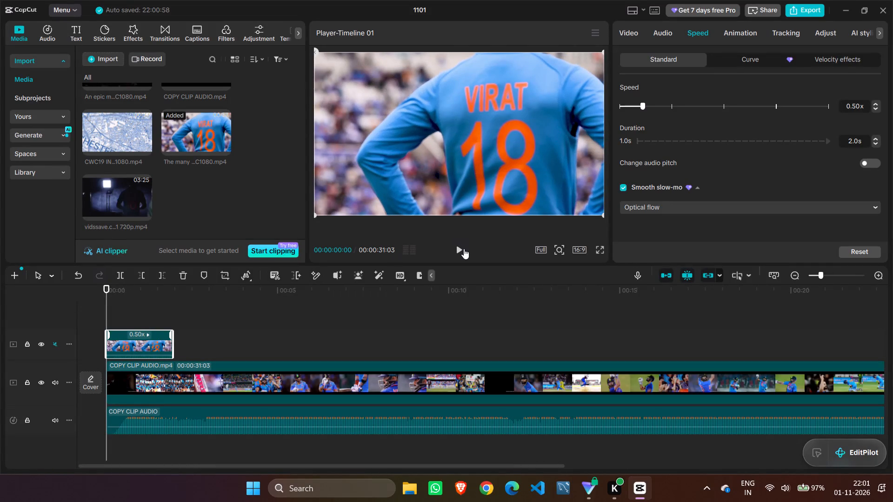
click(460, 249)
click(459, 249)
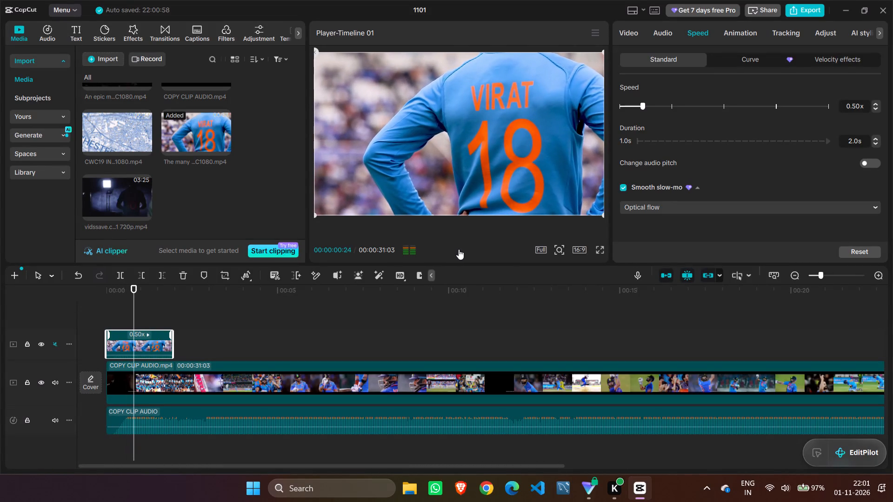
drag(132, 289, 52, 297)
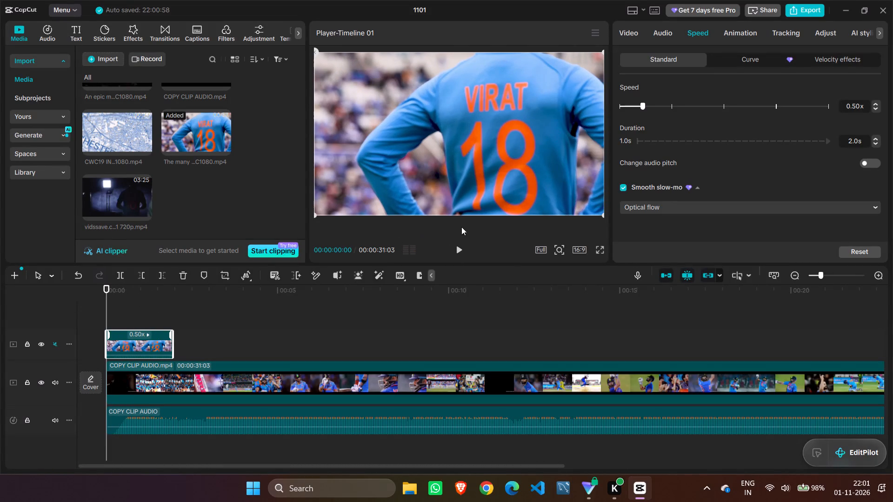
click(459, 245)
click(459, 245)
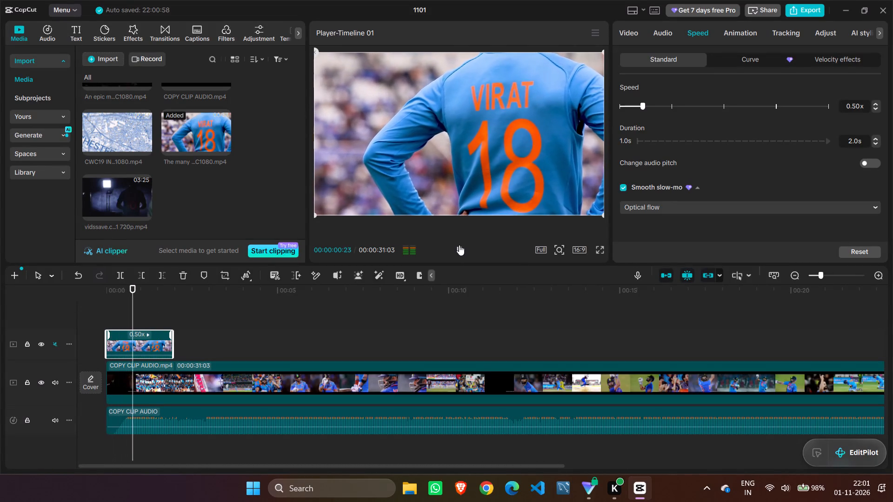
drag(137, 295, 70, 301)
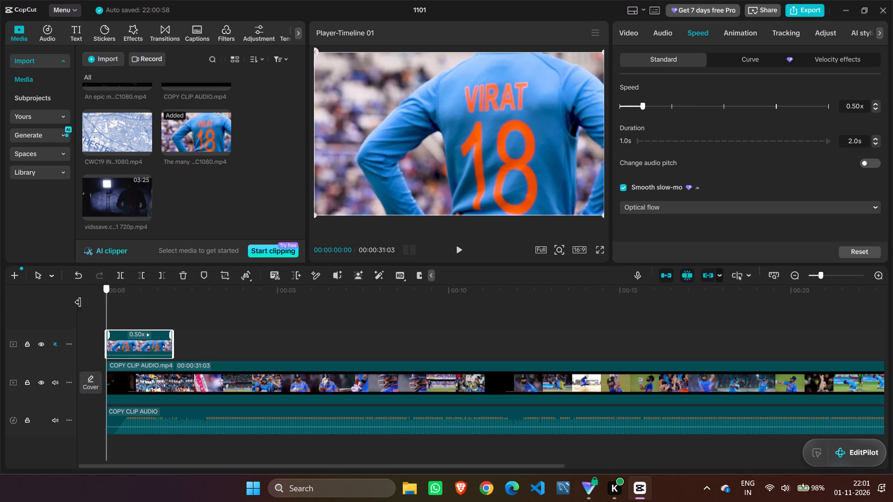
click(462, 248)
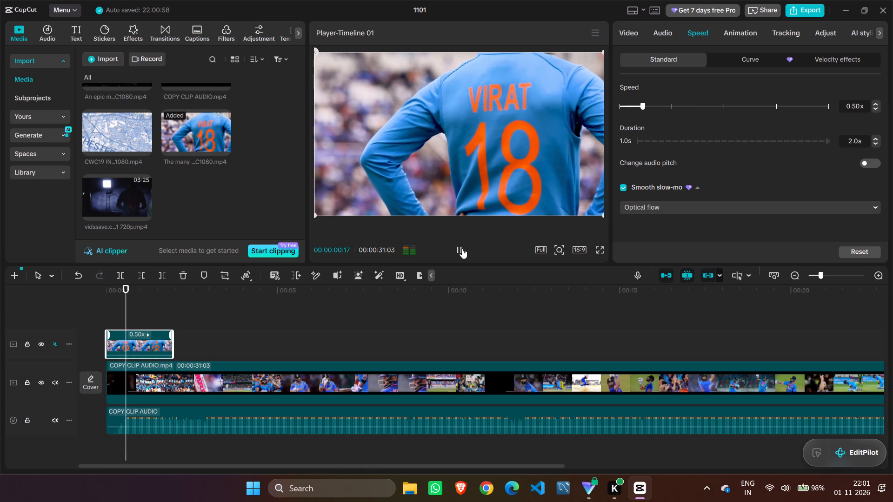
click(462, 248)
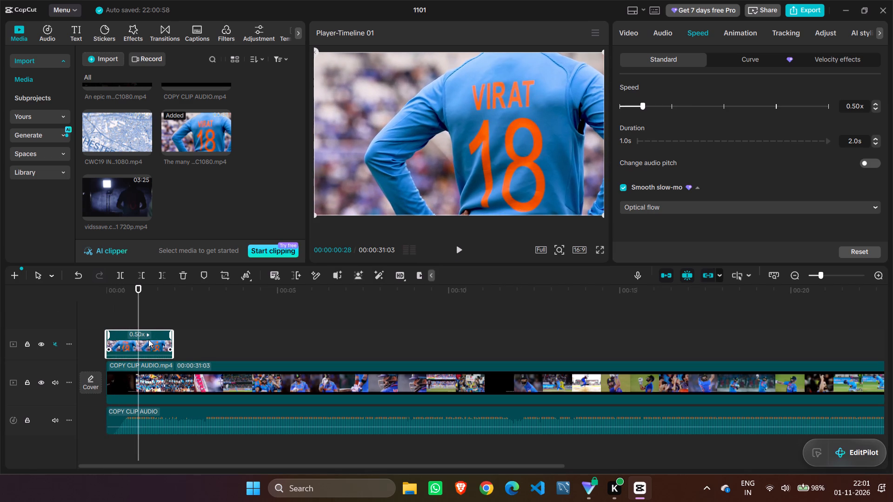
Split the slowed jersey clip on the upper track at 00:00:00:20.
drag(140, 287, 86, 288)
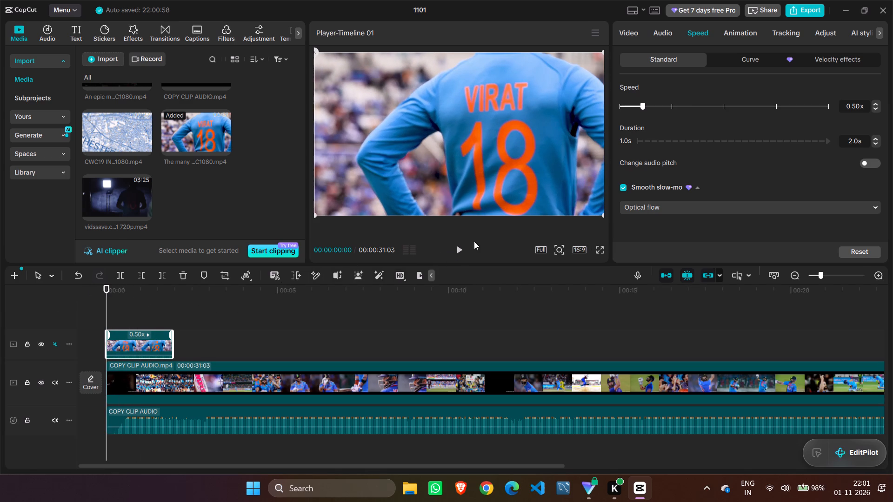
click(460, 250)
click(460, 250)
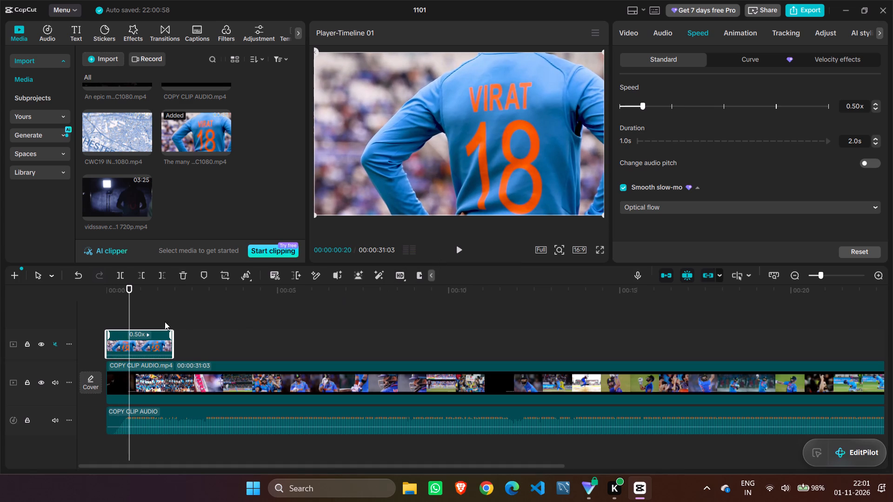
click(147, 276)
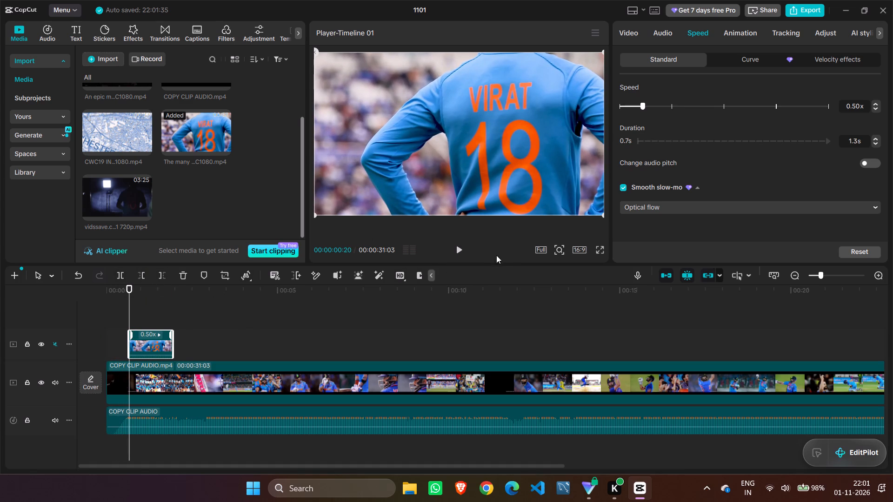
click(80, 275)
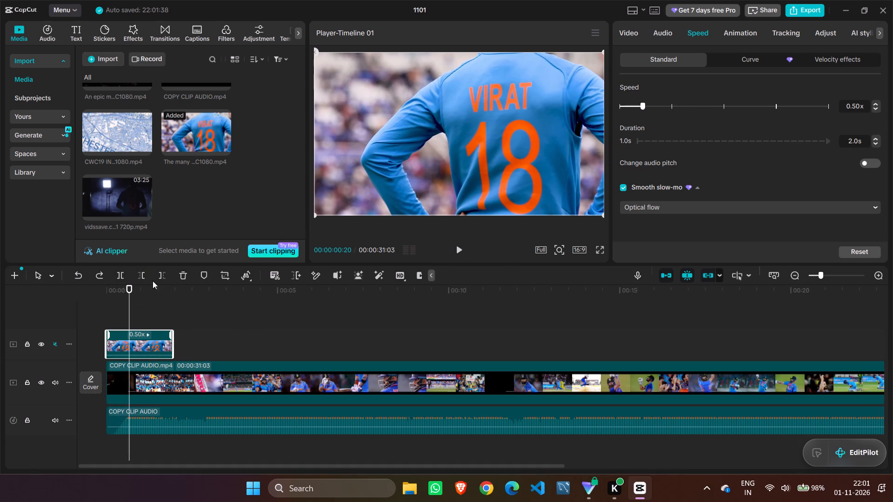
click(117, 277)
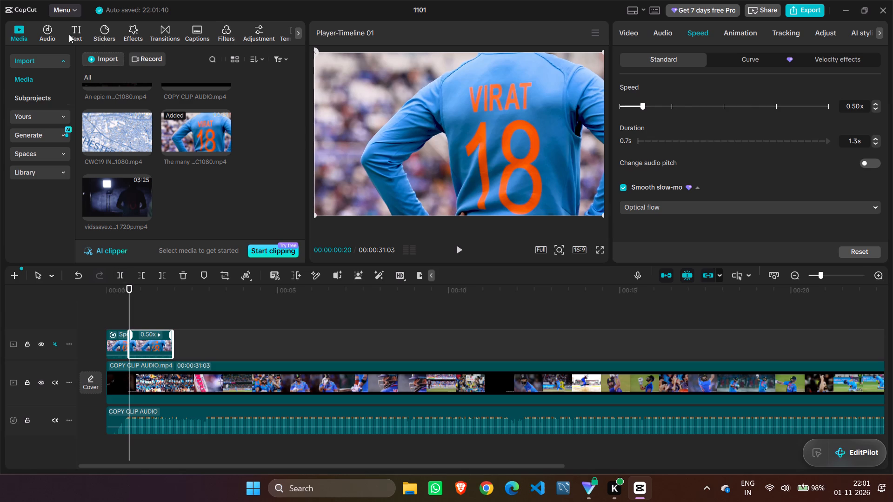
Browse the Trending transitions for one that suits the cut in the jersey clip.
click(161, 26)
scroll(156, 141, down, 2)
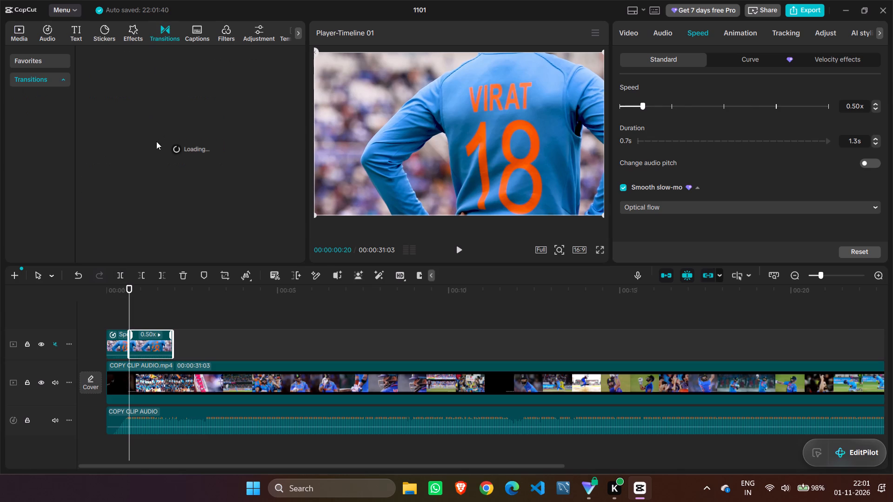
scroll(170, 180, down, 4)
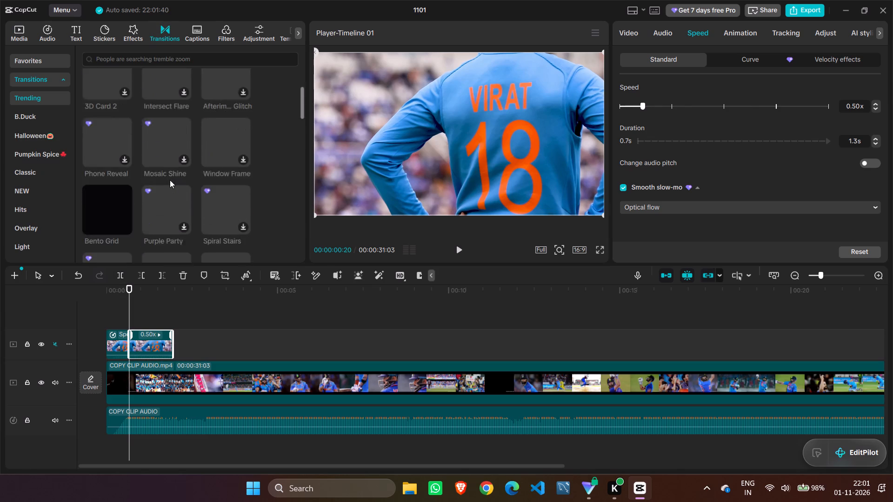
scroll(170, 180, down, 3)
scroll(170, 180, up, 7)
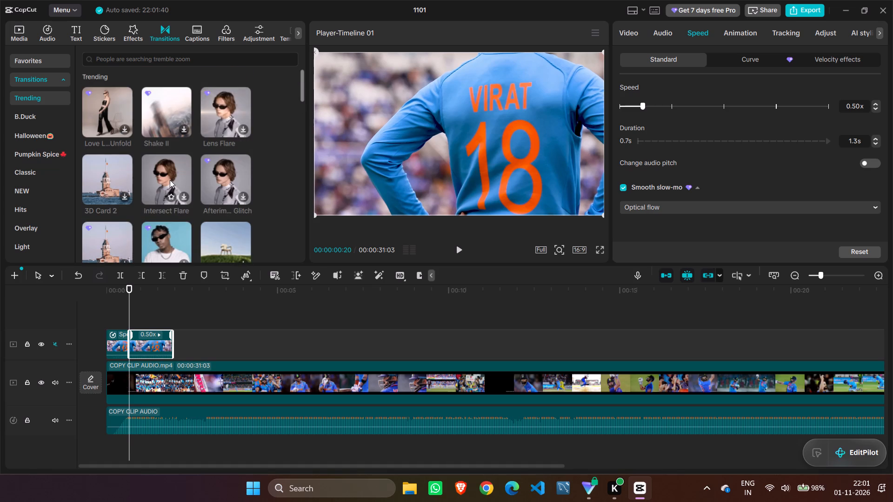
scroll(170, 180, up, 2)
scroll(170, 180, down, 1)
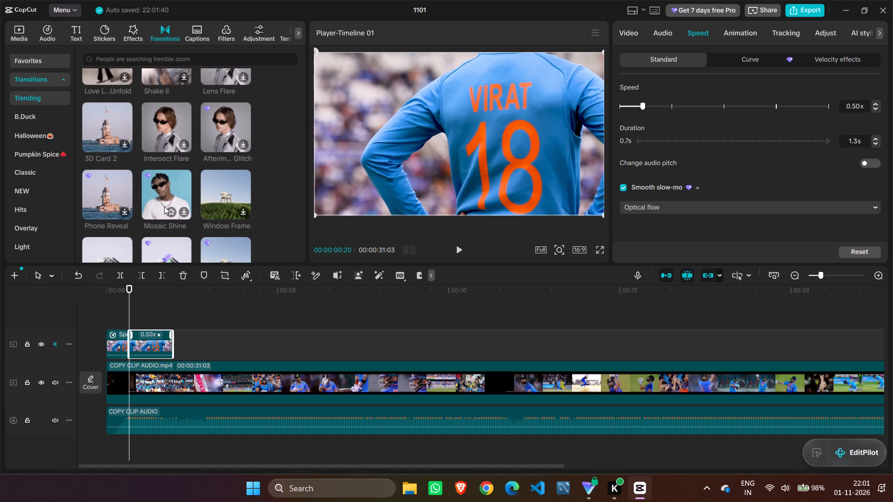
scroll(164, 206, down, 3)
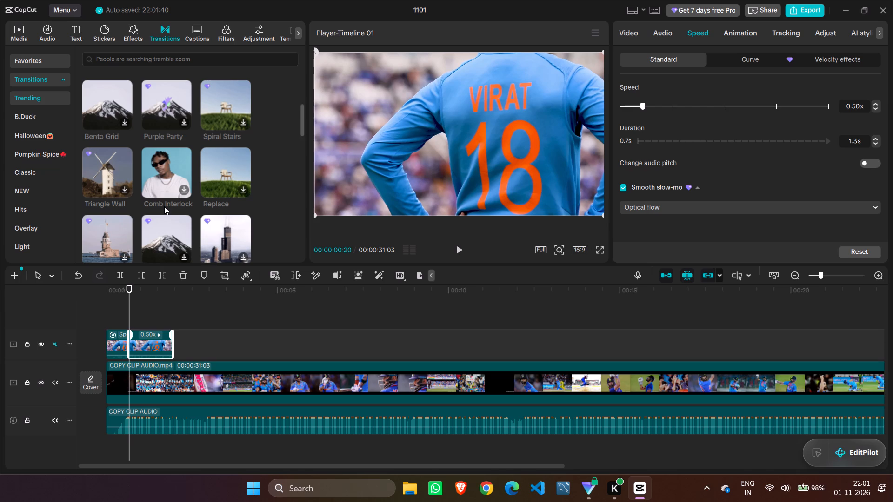
scroll(164, 206, down, 1)
scroll(151, 161, up, 3)
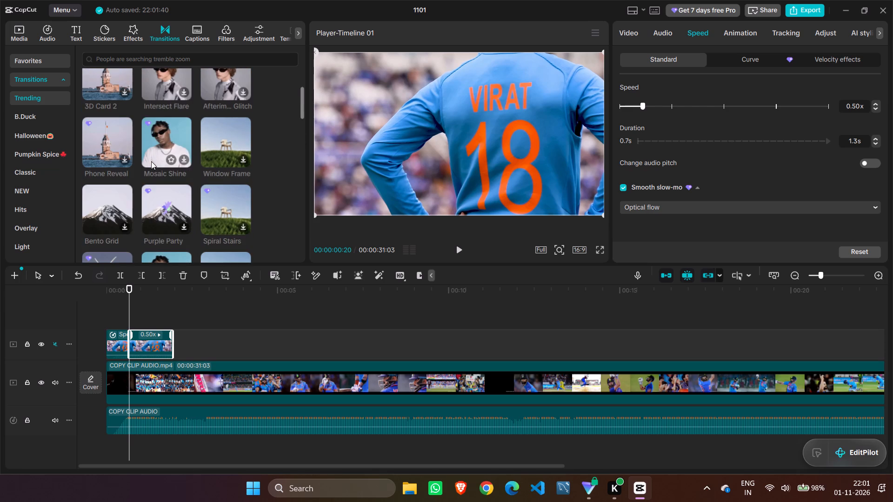
scroll(151, 161, up, 2)
scroll(151, 161, down, 9)
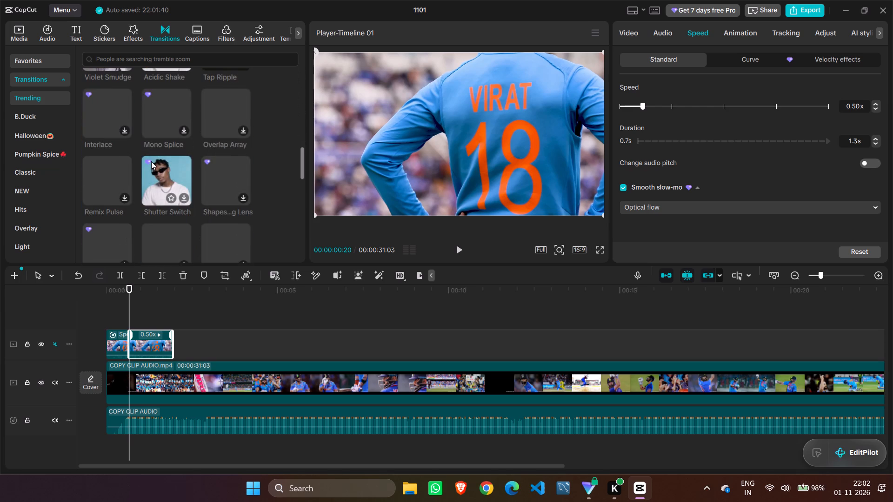
Look through the Hits transitions for a zoom or impact style that suits the jersey clip cut.
click(34, 211)
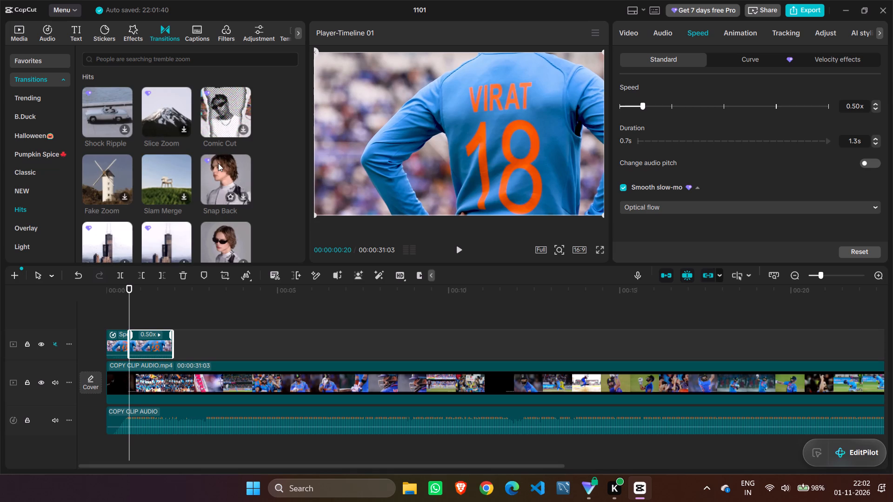
scroll(218, 163, down, 2)
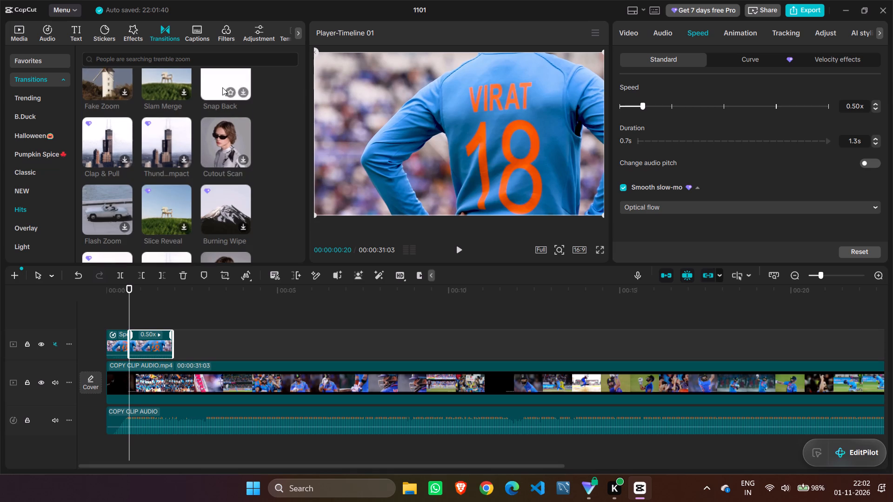
scroll(219, 105, up, 1)
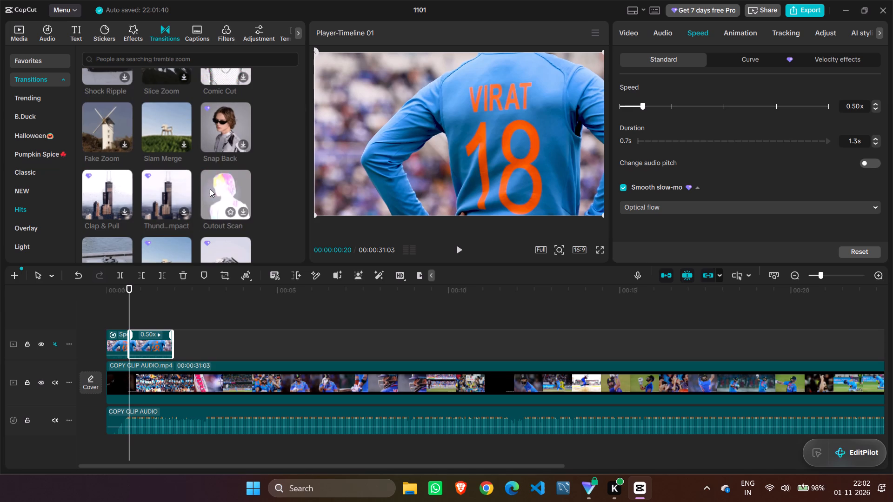
scroll(107, 200, down, 1)
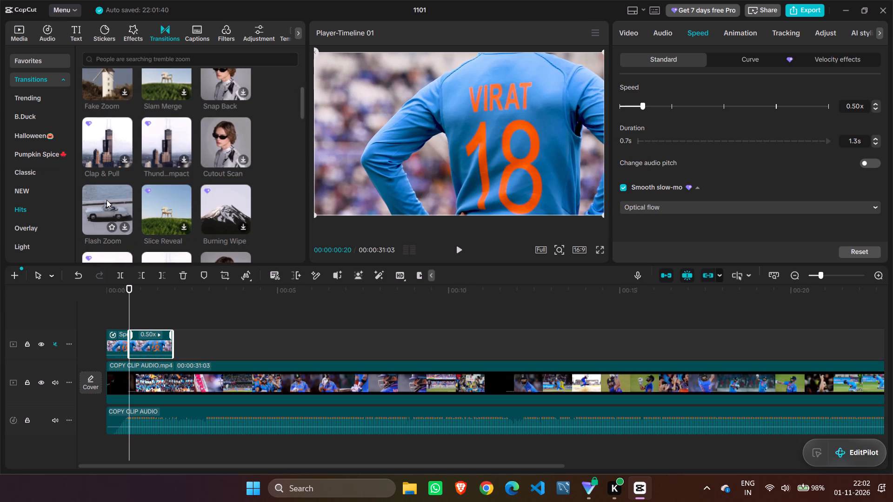
scroll(155, 203, down, 1)
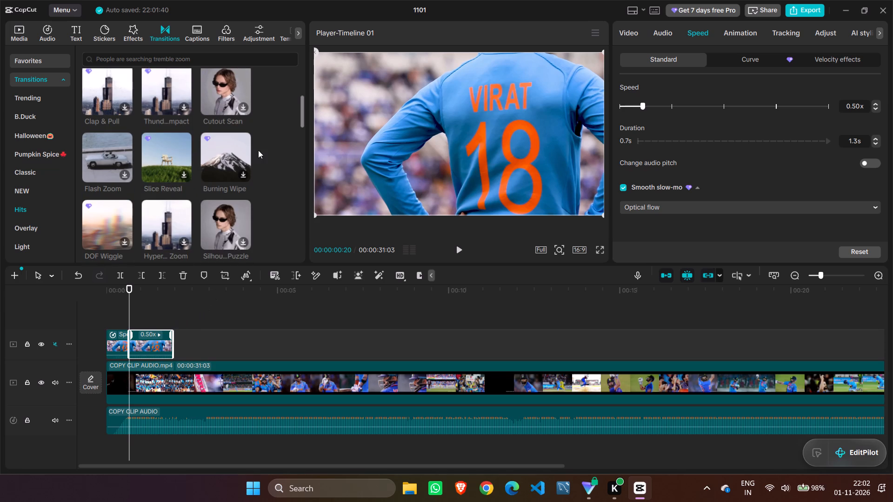
scroll(119, 197, up, 5)
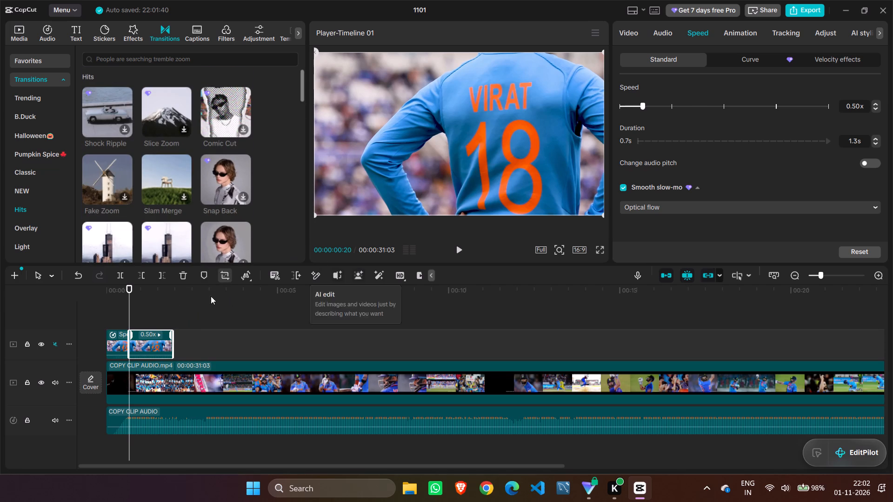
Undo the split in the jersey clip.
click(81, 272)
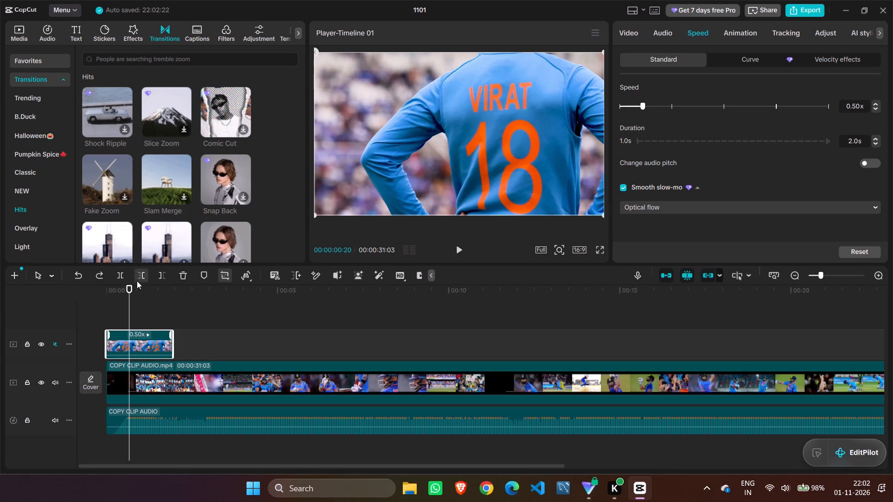
Play the timeline from the start to review the slowed jersey clip's motion against the audio.
drag(130, 288, 63, 286)
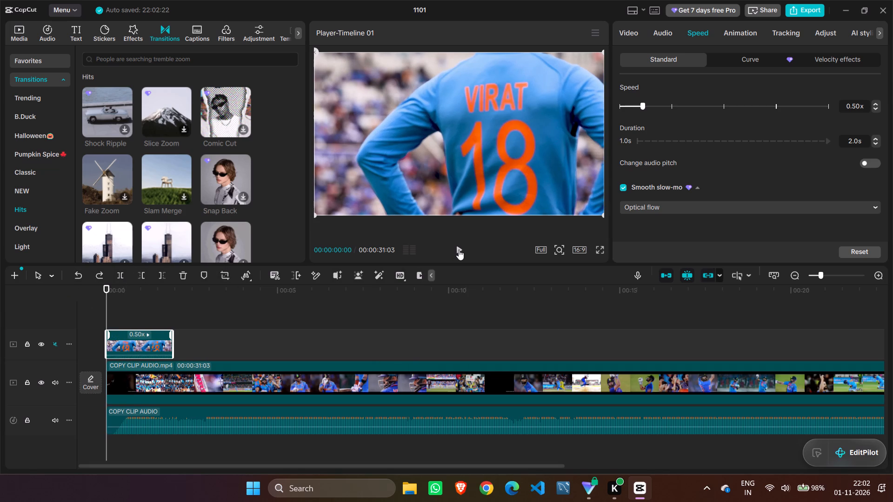
click(459, 249)
click(459, 249)
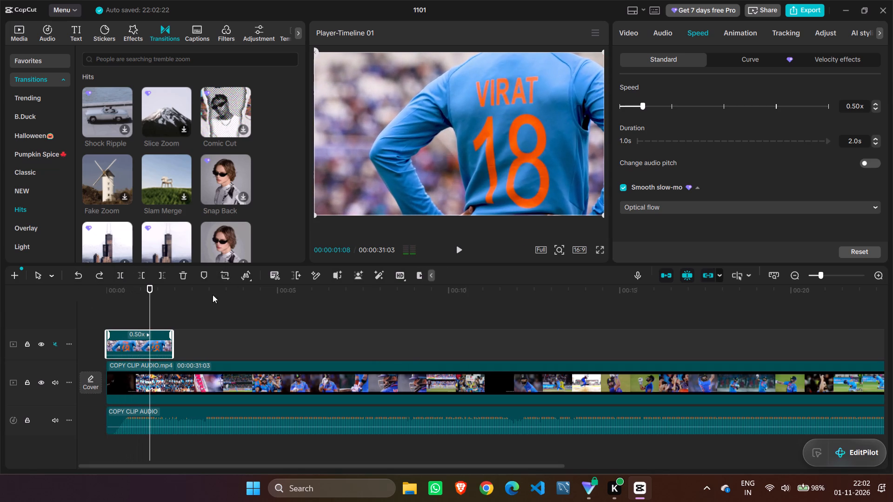
drag(150, 291, 54, 306)
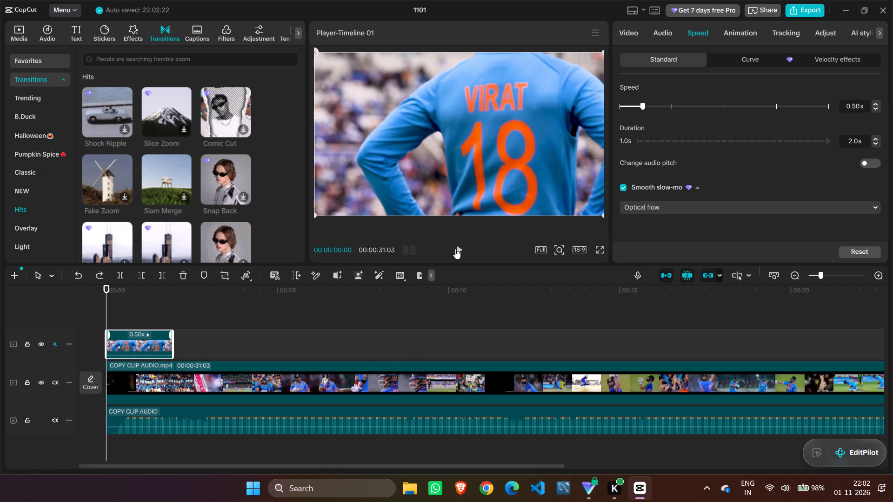
click(455, 249)
click(456, 249)
click(456, 249)
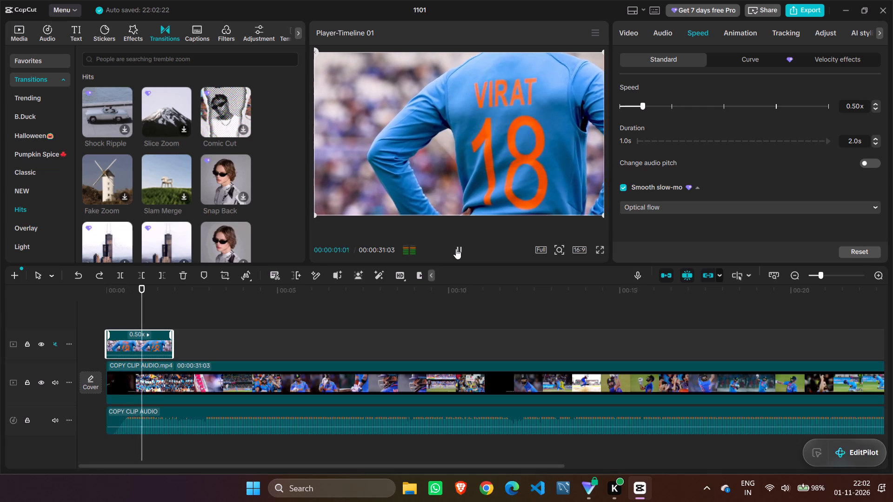
click(464, 251)
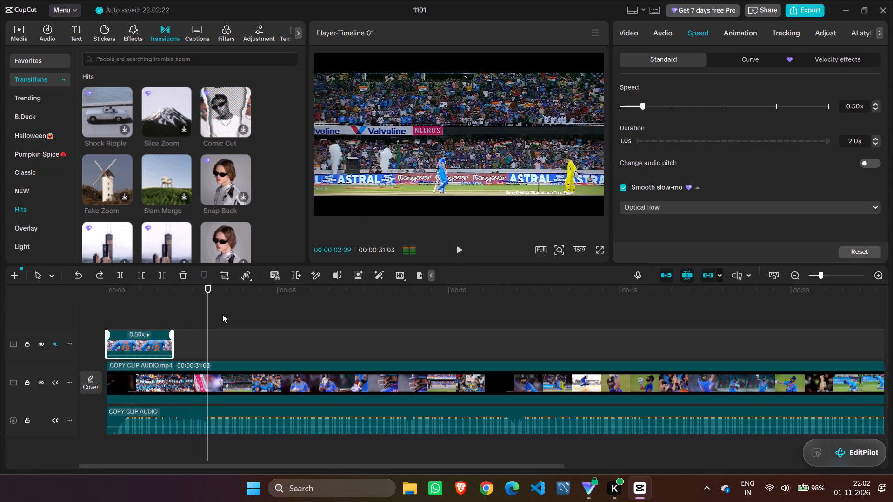
Delete the slowed jersey clip from the upper track.
click(136, 341)
click(185, 274)
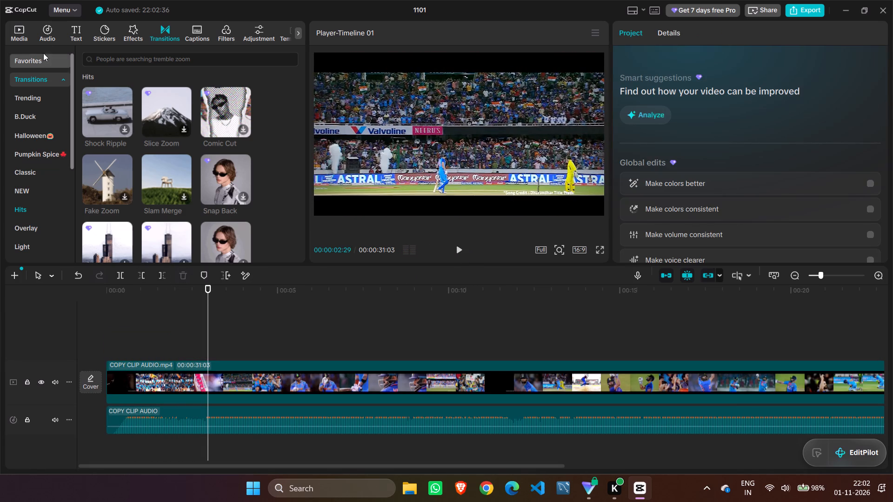
Preview the vidssave and CWC19 source videos in the imported media for a replacement opening shot.
click(25, 32)
scroll(178, 137, down, 3)
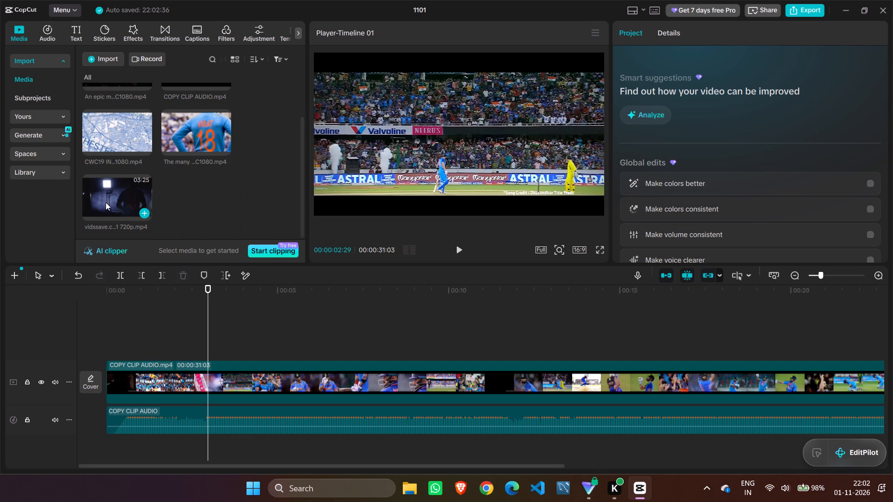
click(106, 202)
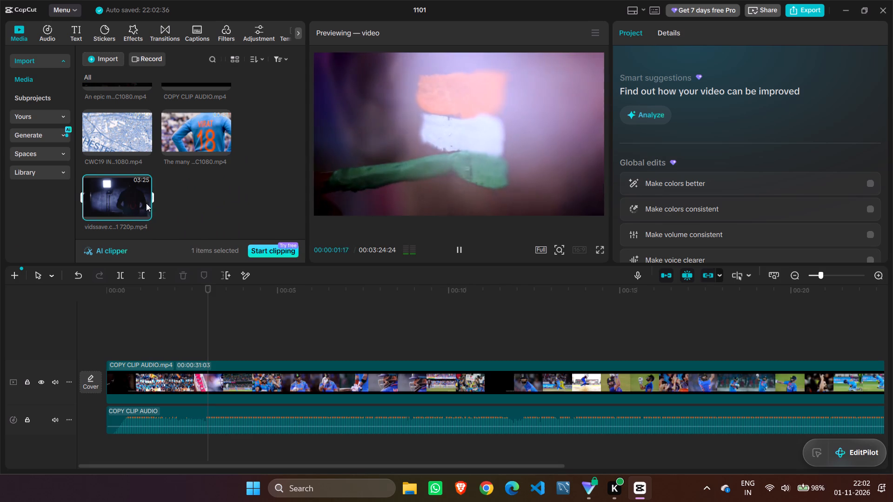
scroll(158, 190, up, 3)
click(130, 172)
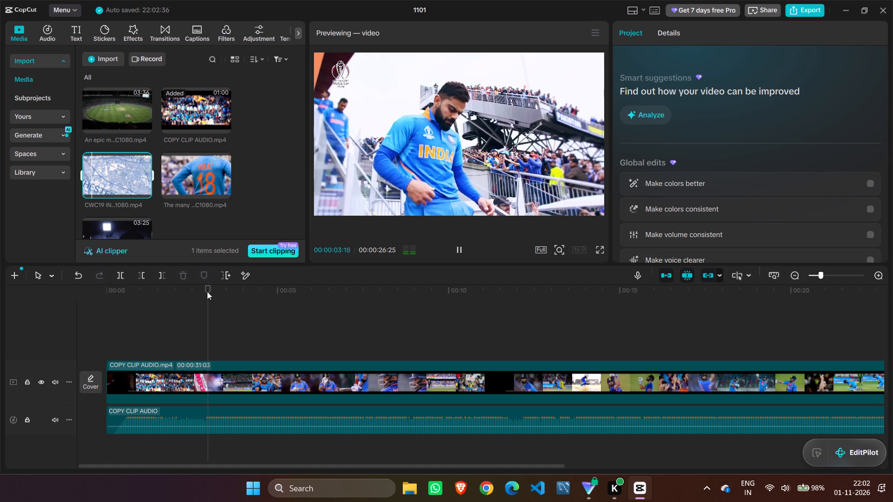
drag(207, 291, 73, 297)
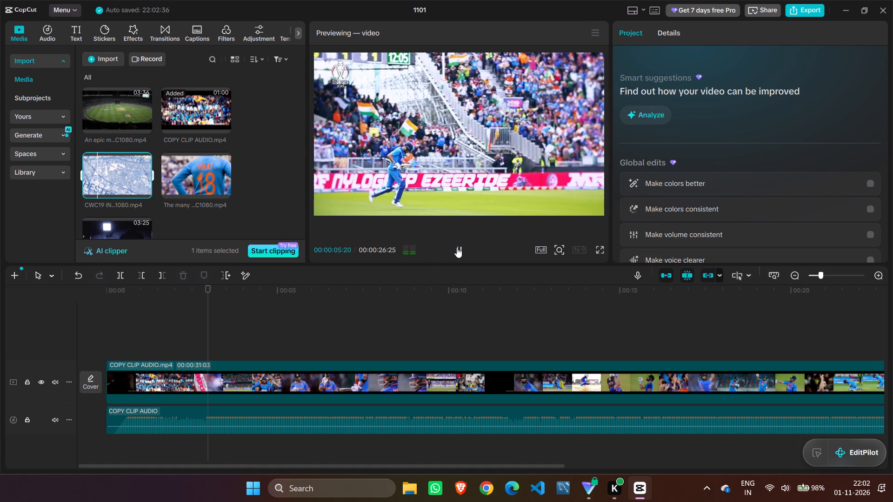
click(457, 247)
drag(208, 290, 90, 314)
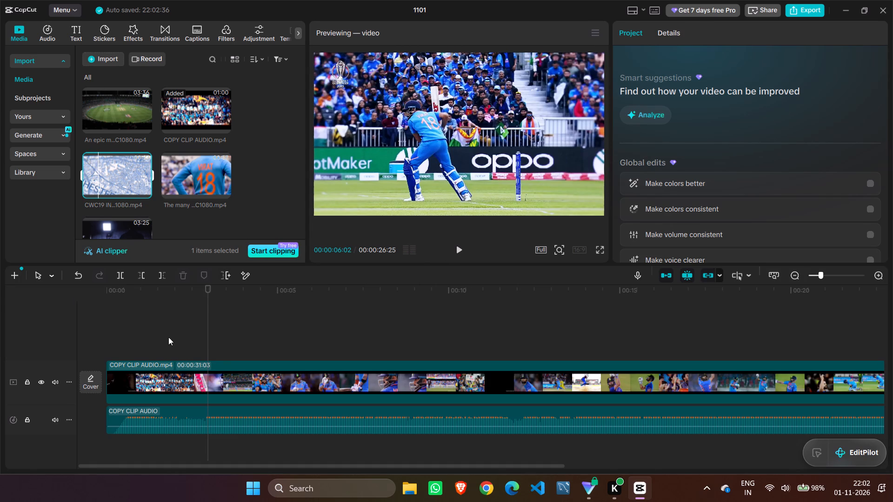
click(199, 340)
drag(200, 311, 88, 321)
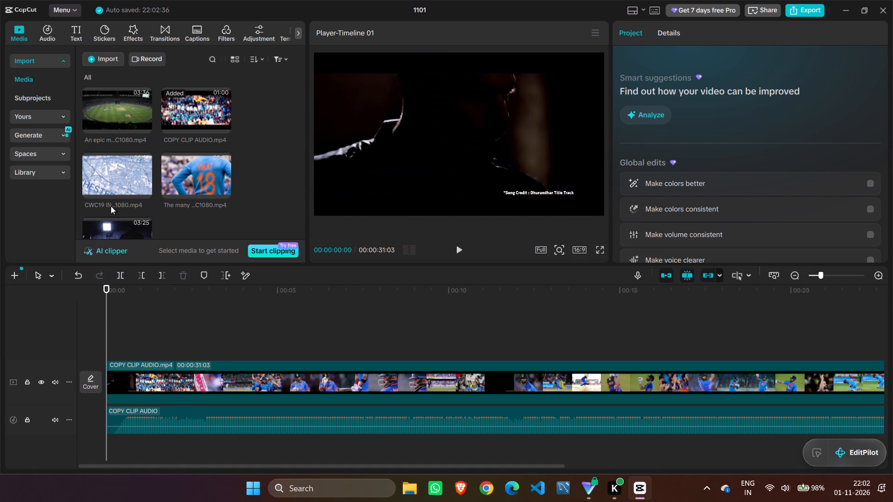
Preview the "An epic m..." and "The many..." source videos and compare them with the opening of COPY CLIP AUDIO.mp4.
click(123, 104)
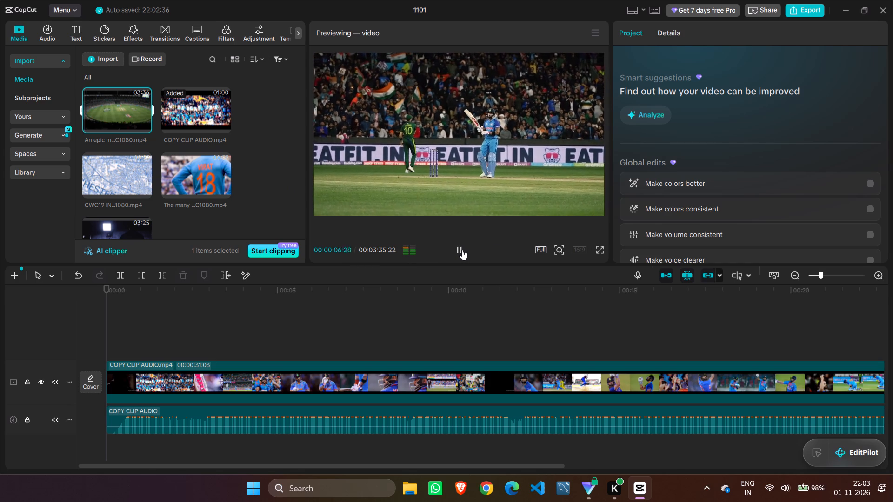
click(462, 250)
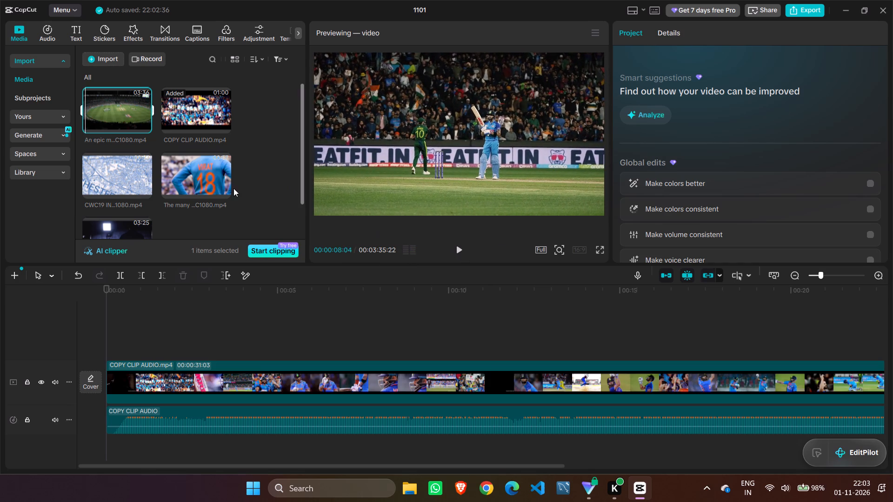
scroll(196, 179, up, 1)
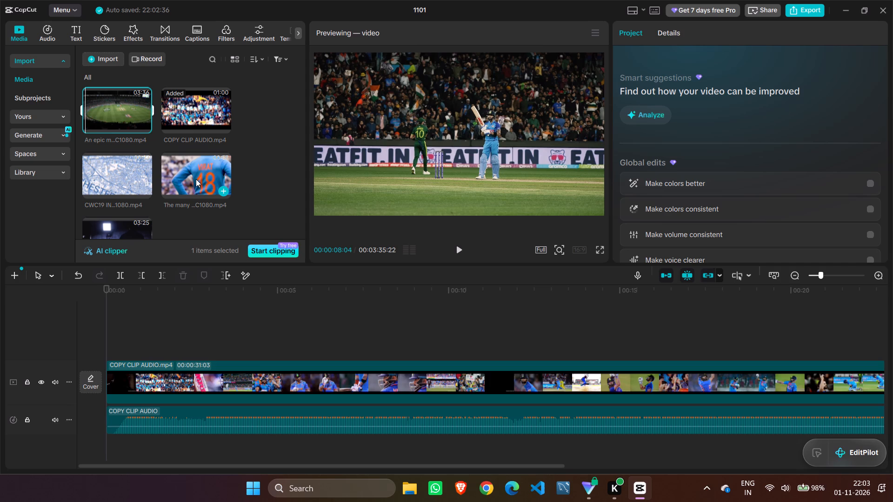
scroll(196, 179, up, 1)
click(179, 123)
scroll(160, 174, down, 3)
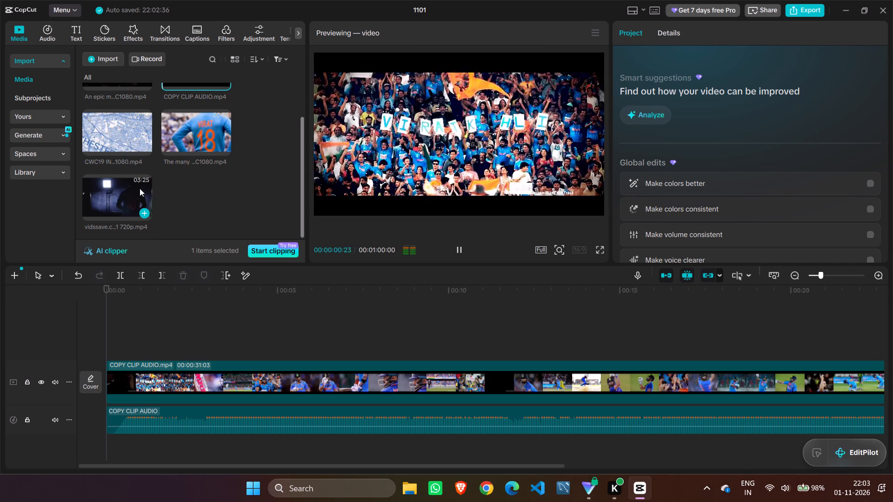
scroll(179, 181, up, 2)
click(208, 176)
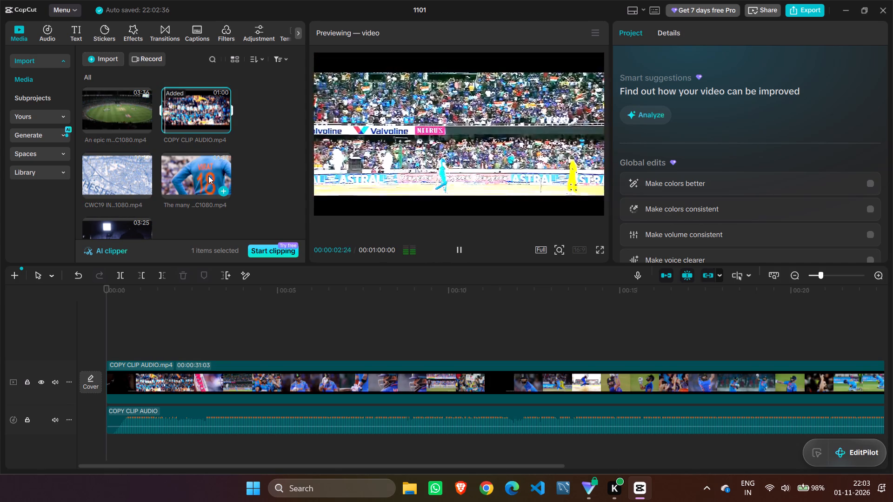
scroll(208, 176, down, 1)
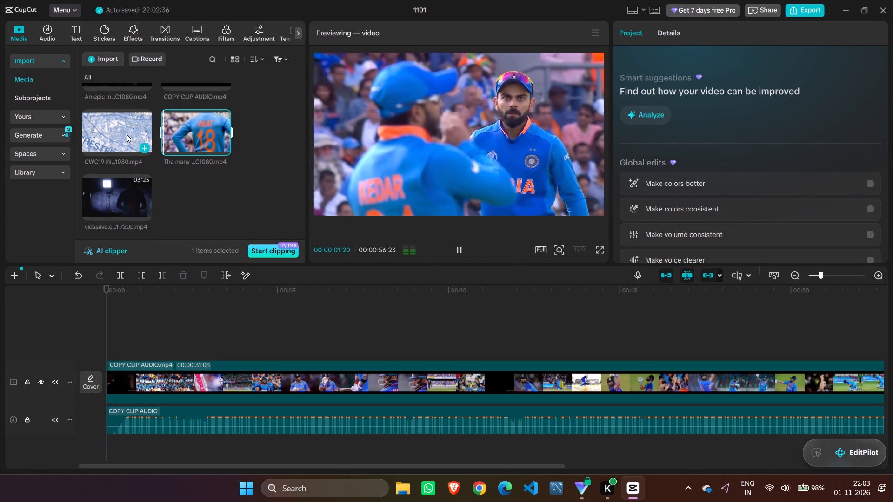
scroll(193, 164, up, 2)
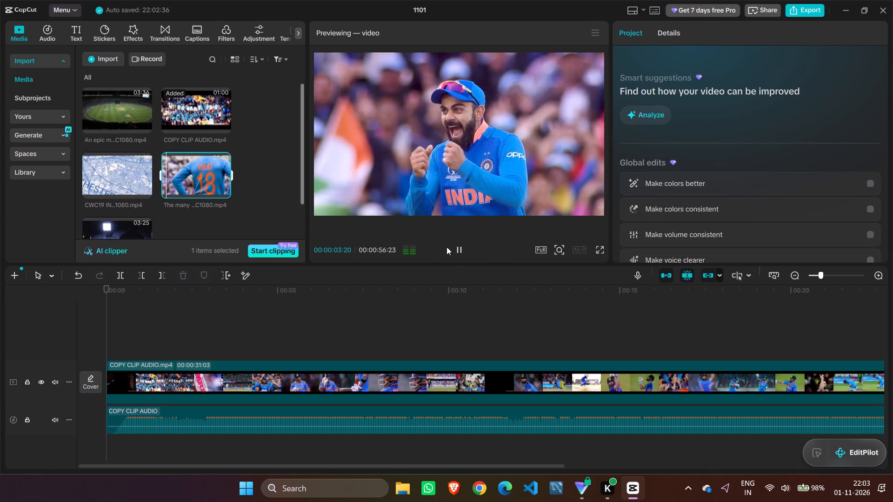
click(457, 246)
click(189, 116)
scroll(194, 157, up, 3)
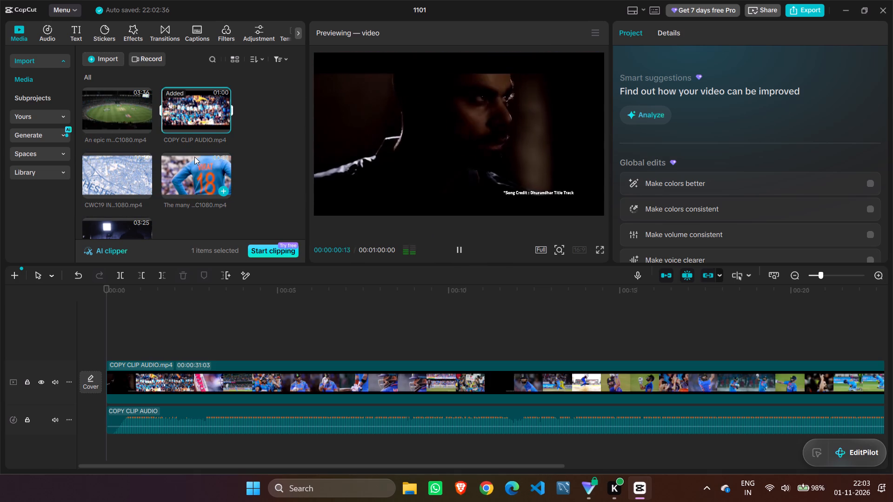
click(460, 251)
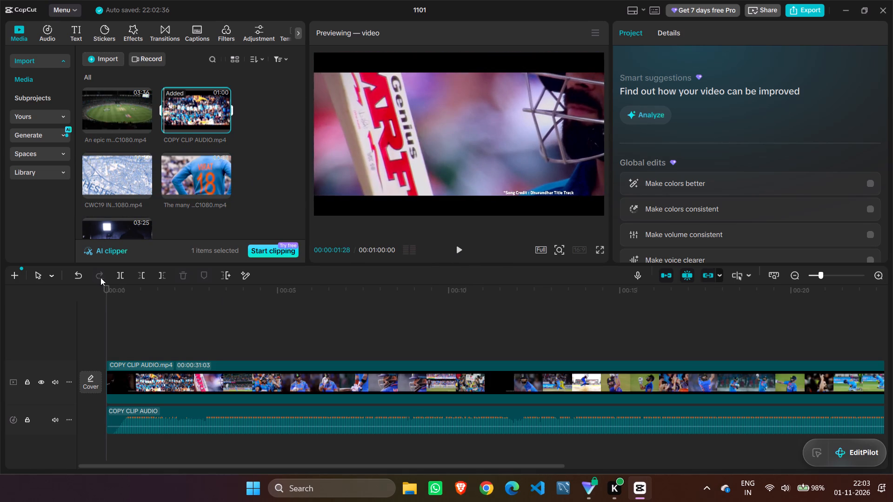
Examine the reference clip's opening shot on the timeline up to its first cut into the crowd.
click(107, 291)
click(242, 325)
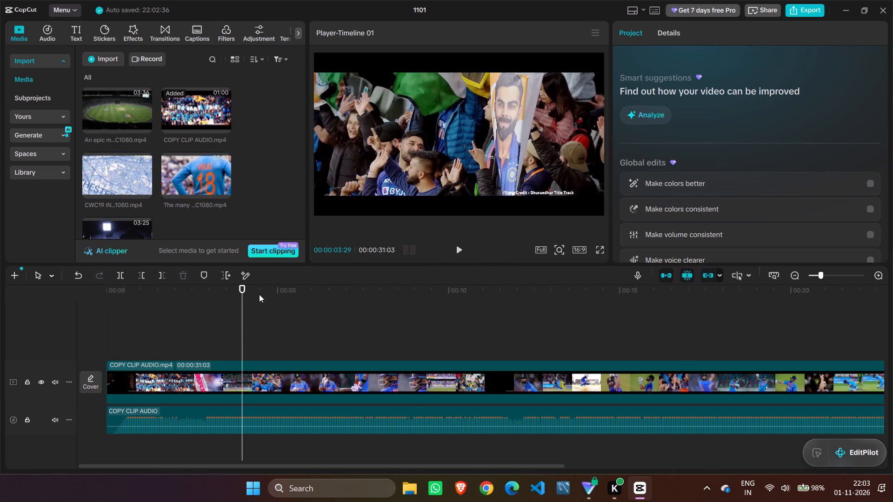
drag(240, 292, 105, 317)
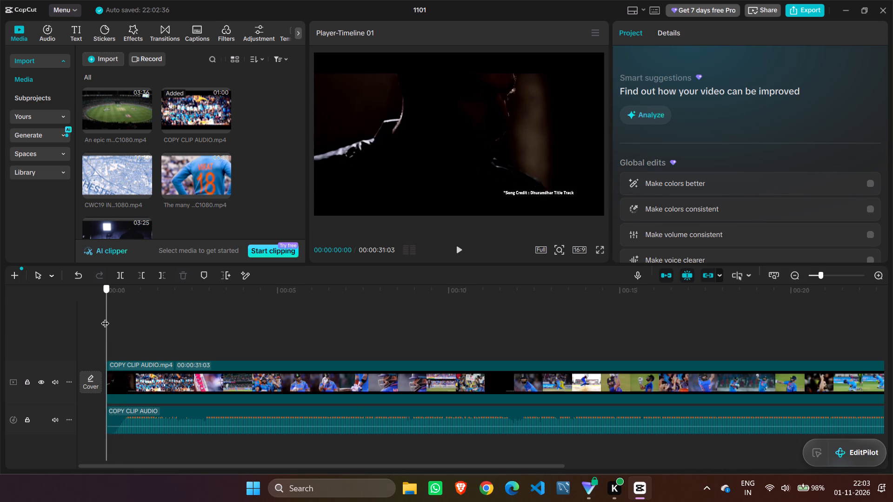
drag(105, 317, 132, 319)
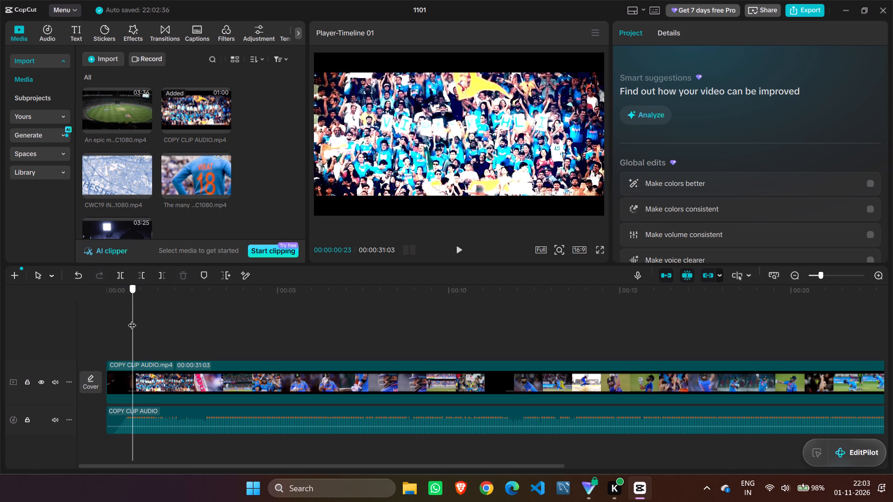
drag(132, 319, 127, 319)
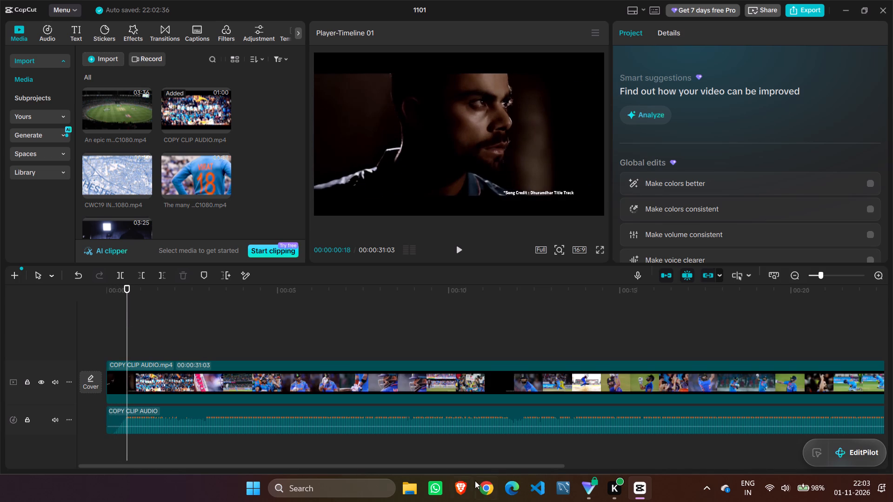
Switch to the Brave browser and search YouTube for "virat kohli icc clips".
click(463, 488)
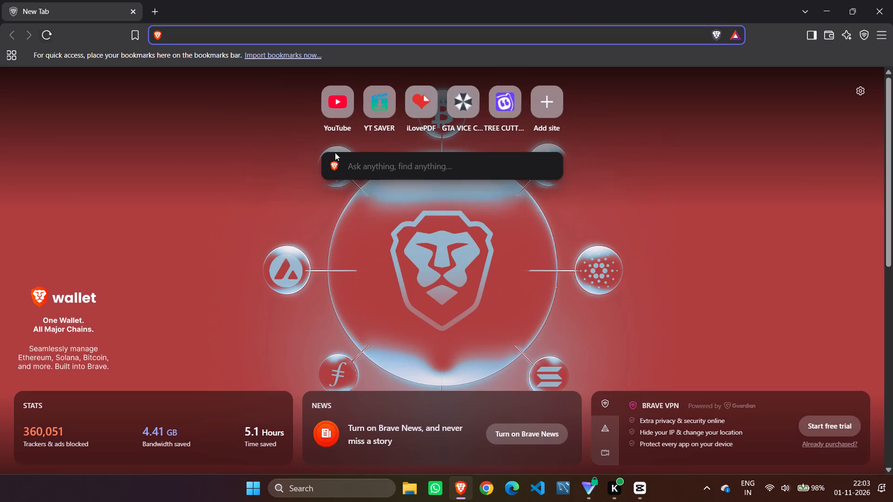
click(338, 110)
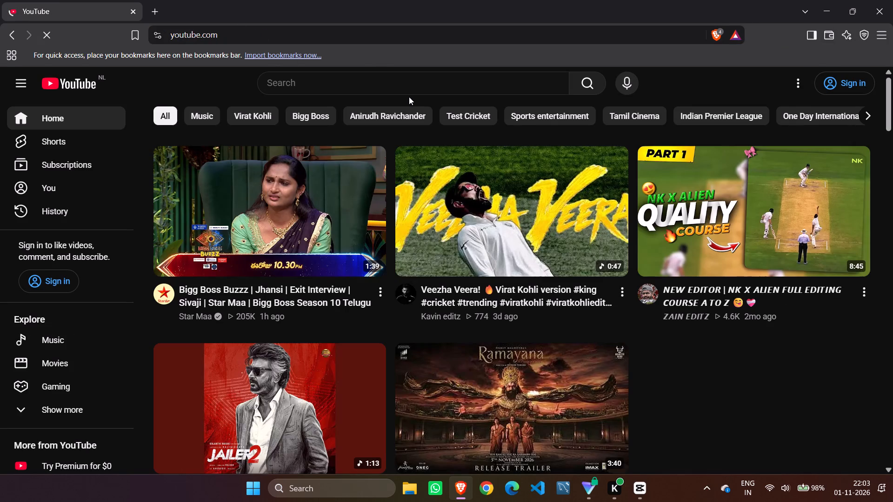
click(397, 88)
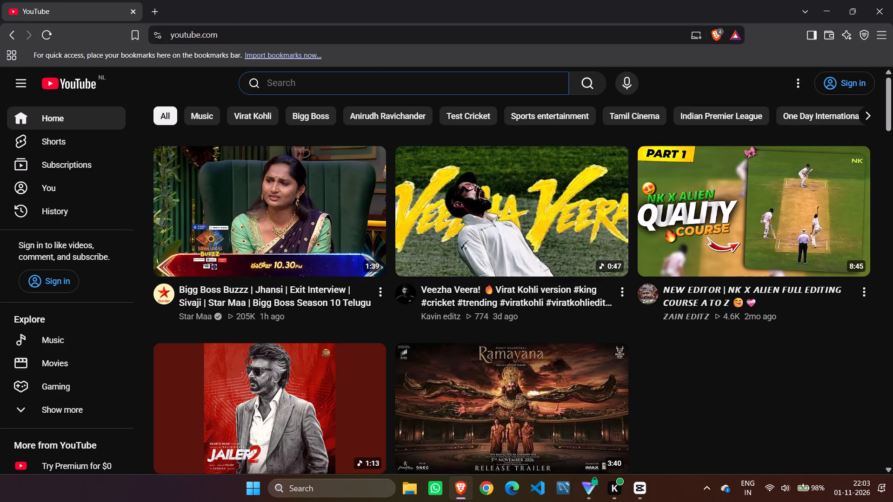
text(virat kohli icc clips)
key(Return)
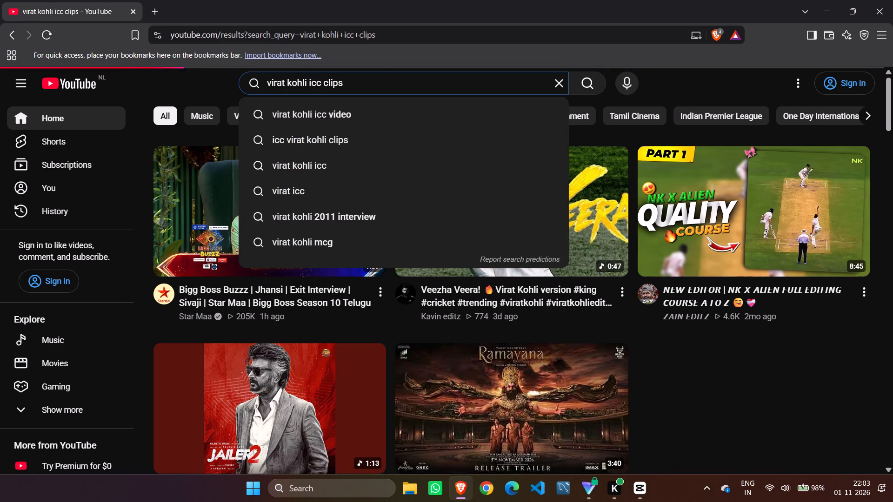
Look through the "virat kohli icc clips" search results for footage suited to the opening shot.
scroll(370, 161, down, 4)
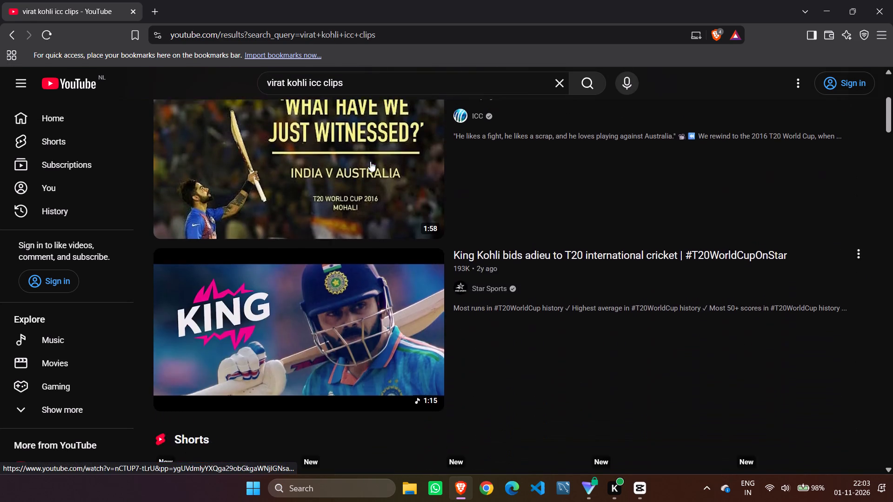
scroll(370, 161, down, 5)
scroll(370, 161, up, 4)
scroll(370, 161, down, 9)
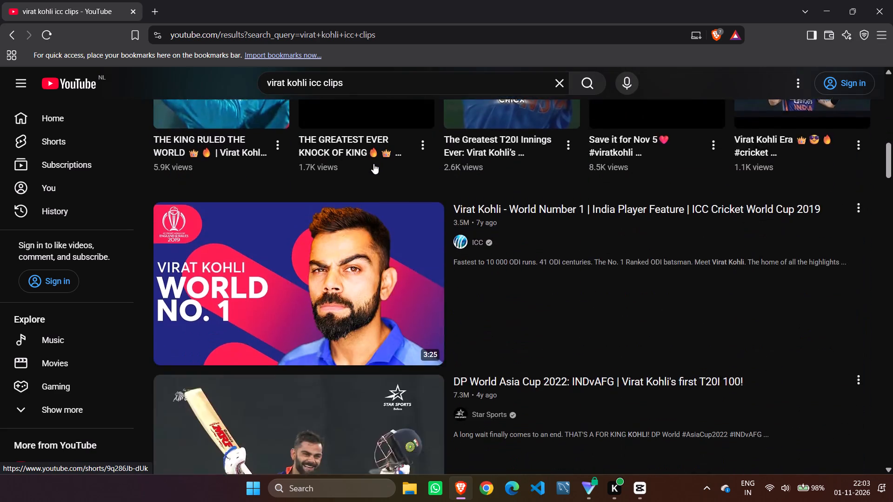
scroll(373, 164, down, 6)
scroll(373, 164, up, 2)
scroll(373, 164, down, 2)
scroll(373, 164, up, 2)
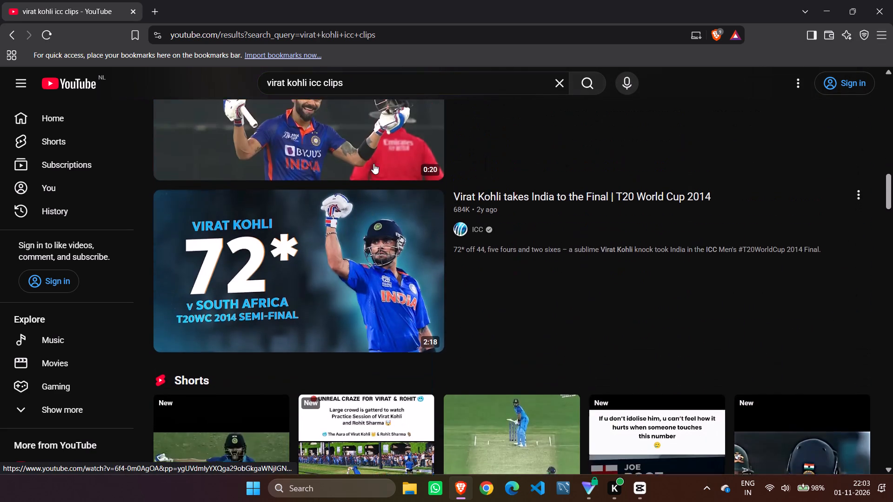
scroll(377, 169, up, 2)
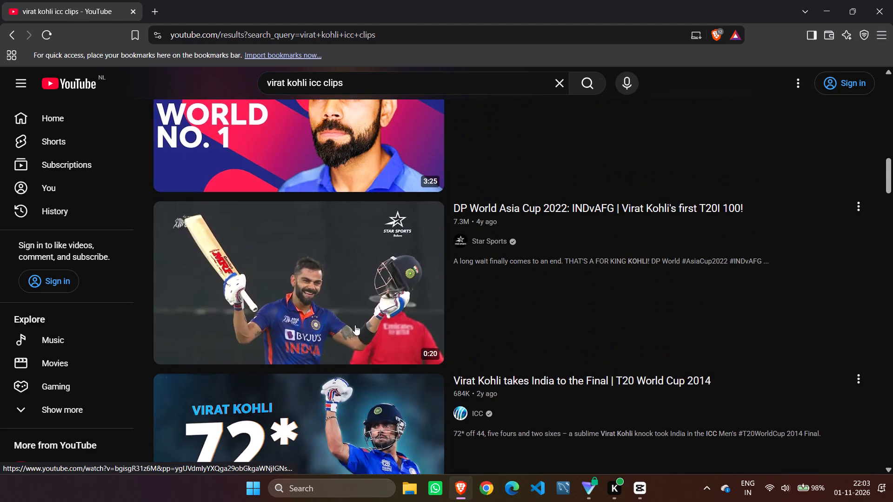
scroll(353, 313, down, 15)
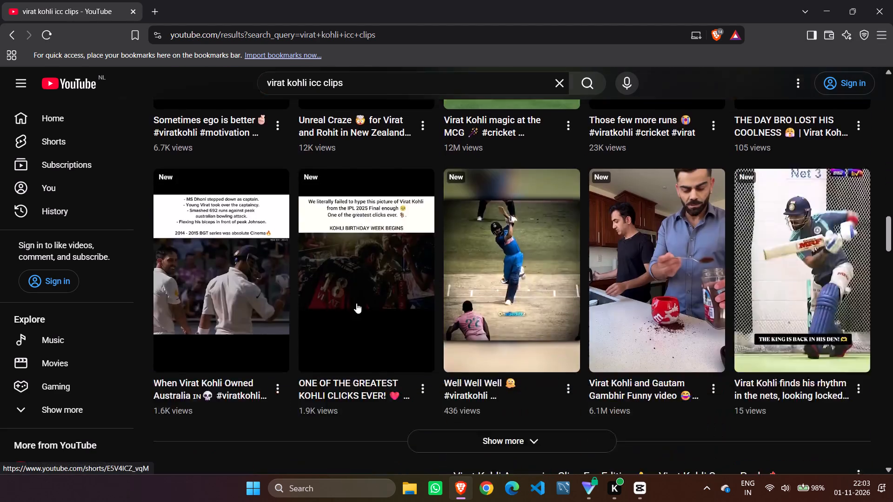
scroll(356, 303, down, 4)
scroll(356, 303, up, 1)
scroll(356, 303, down, 6)
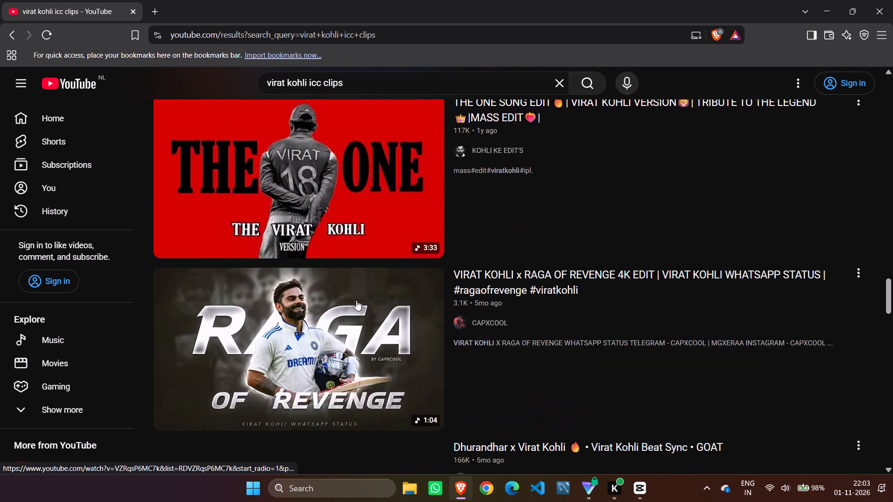
scroll(356, 299, down, 8)
scroll(351, 289, up, 7)
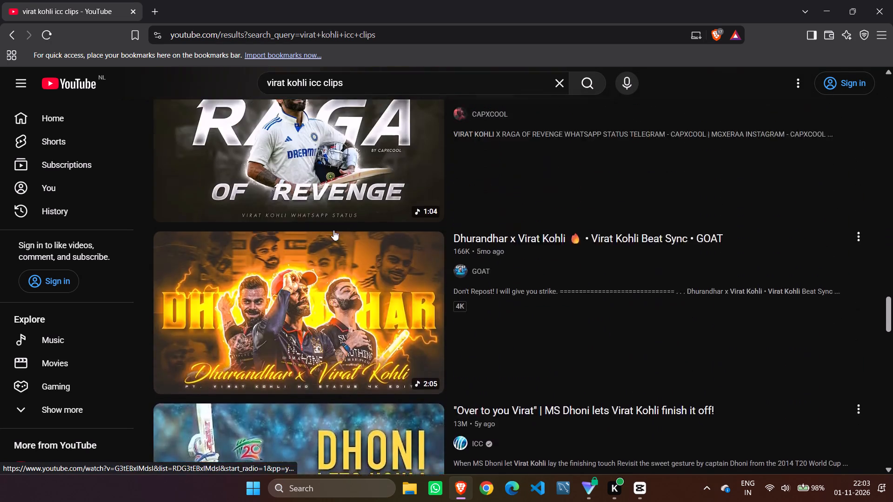
scroll(403, 96, up, 6)
Search YouTube for "virat kohli icc" instead.
drag(343, 51, 344, 65)
click(353, 80)
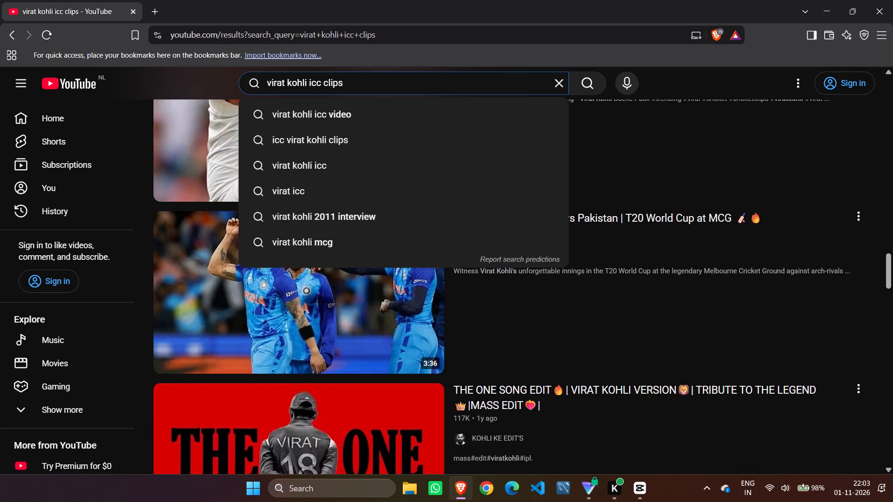
key(BackSpace)
key(BackSpace)
key(BackSpace)
key(BackSpace)
key(BackSpace)
key(Return)
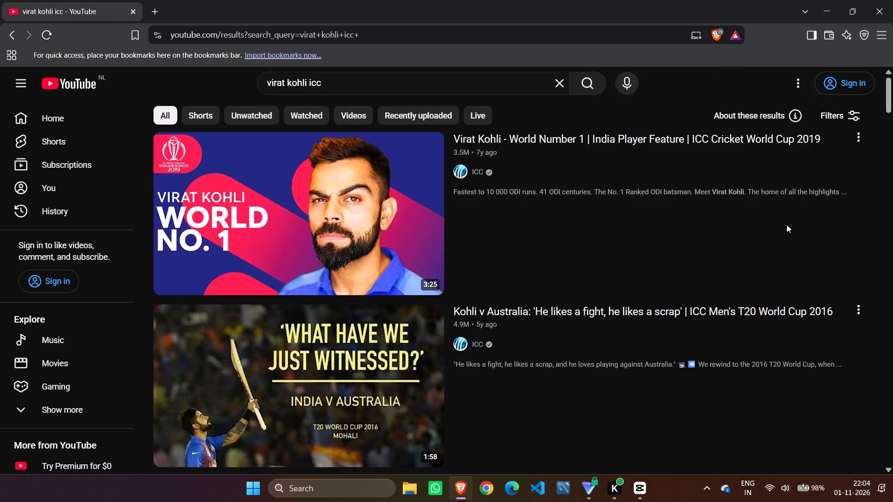
Look through the "virat kohli icc" results for opening footage, close the YouTube page, and return to CapCut.
scroll(367, 227, down, 4)
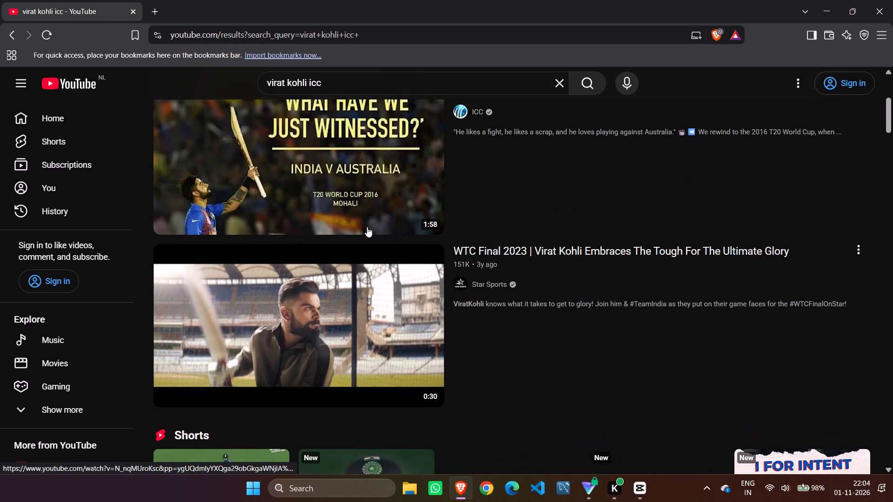
scroll(367, 227, down, 2)
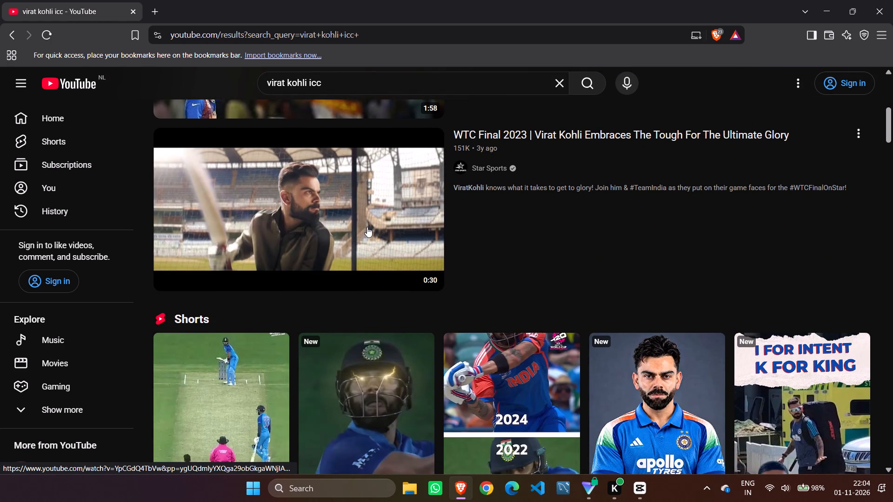
scroll(367, 227, down, 6)
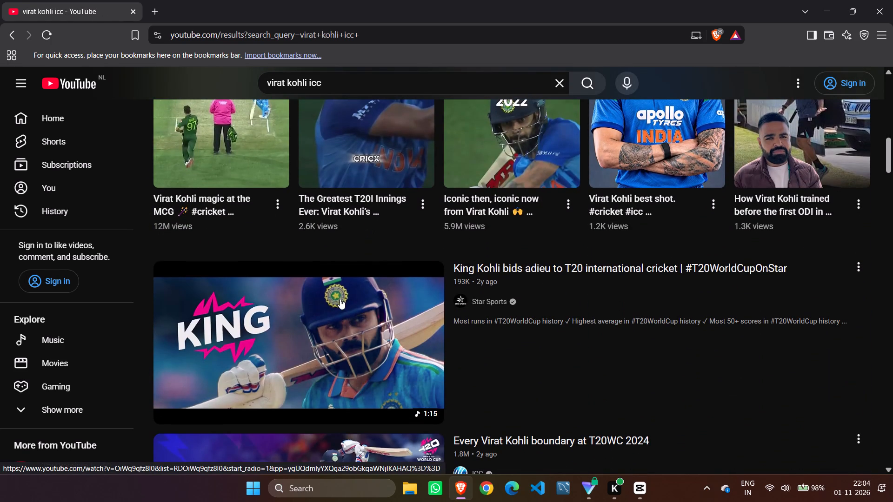
scroll(340, 299, down, 4)
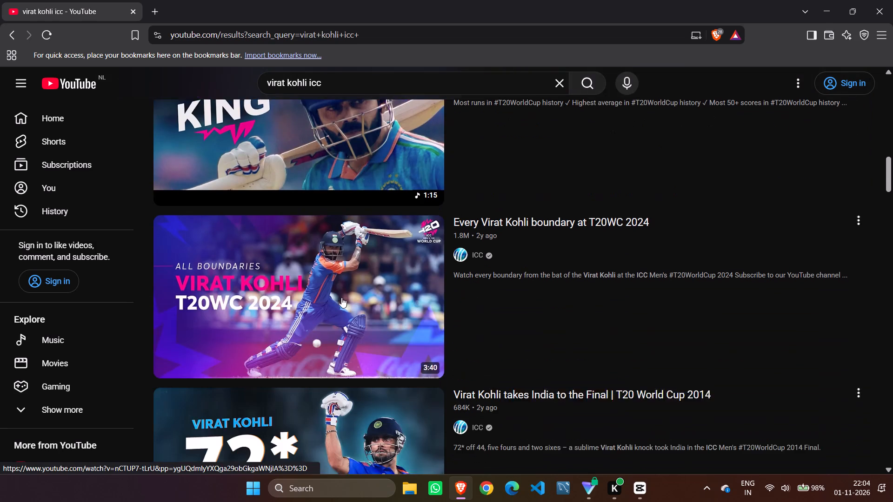
scroll(341, 297, down, 3)
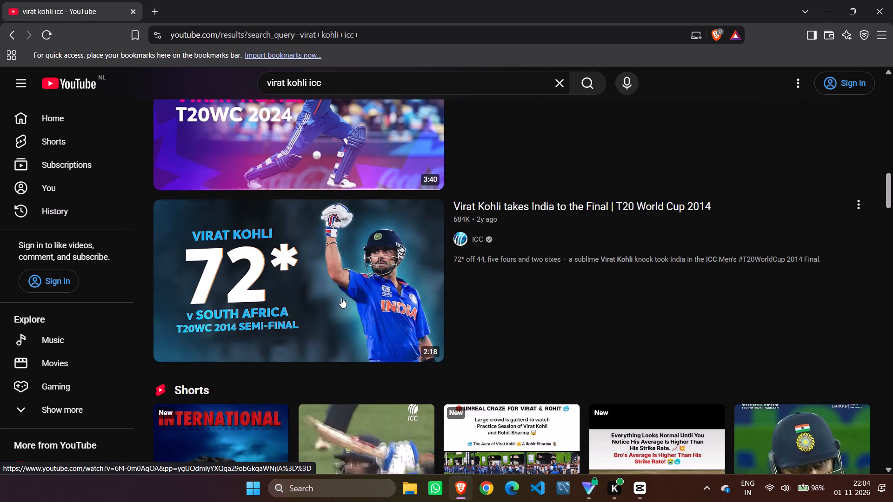
scroll(341, 297, down, 7)
scroll(341, 297, up, 3)
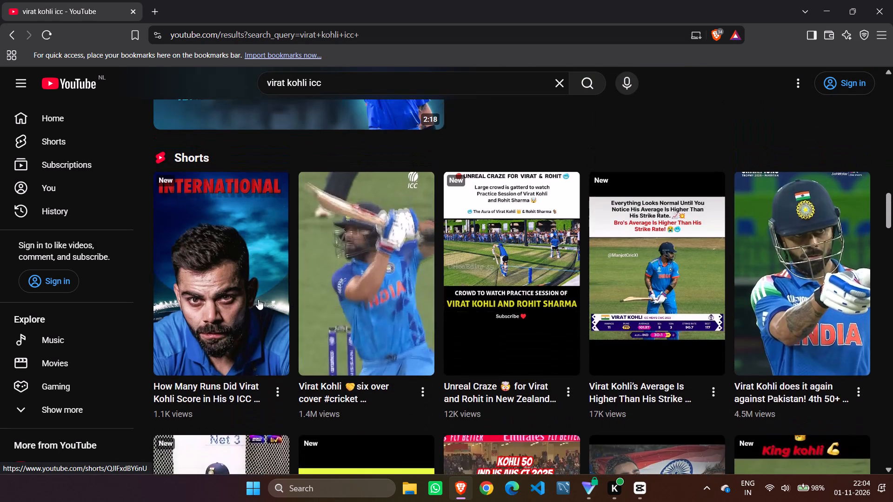
scroll(258, 299, down, 7)
scroll(326, 293, down, 2)
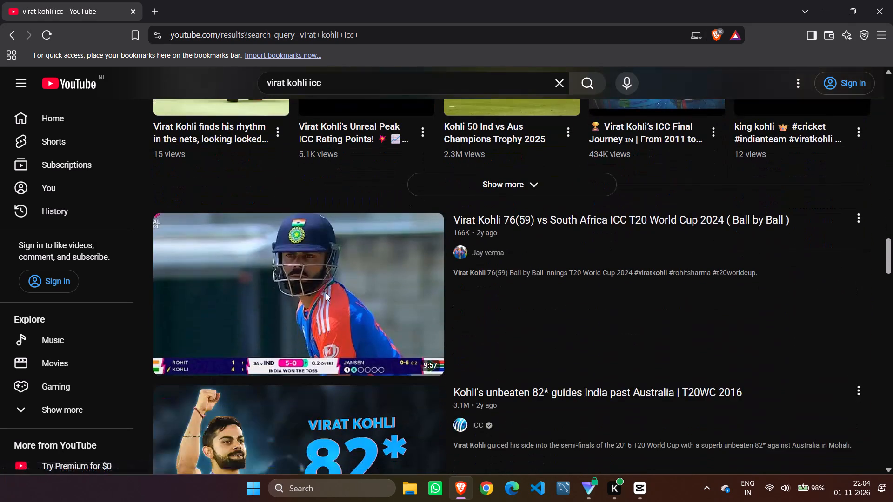
scroll(326, 293, down, 9)
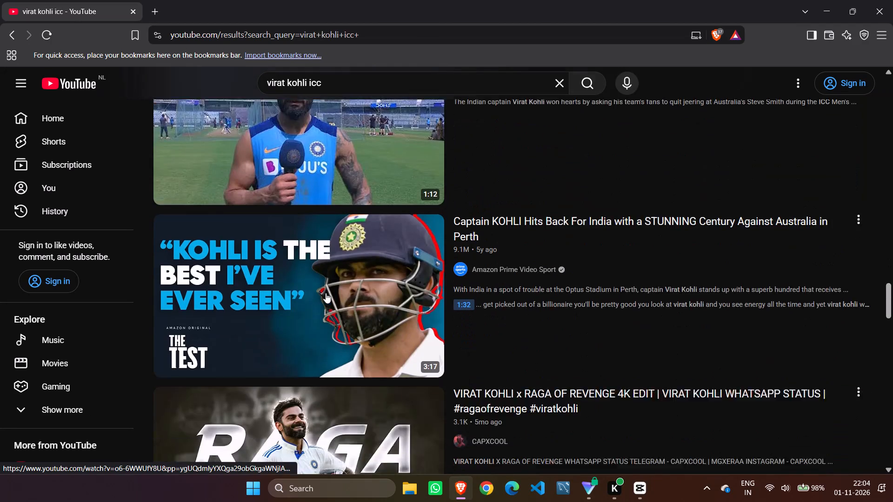
scroll(326, 293, down, 7)
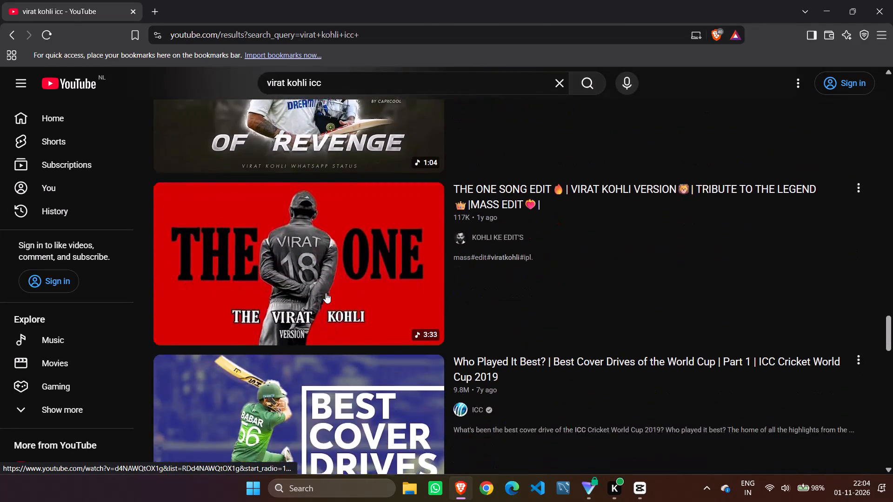
scroll(326, 293, down, 4)
click(133, 10)
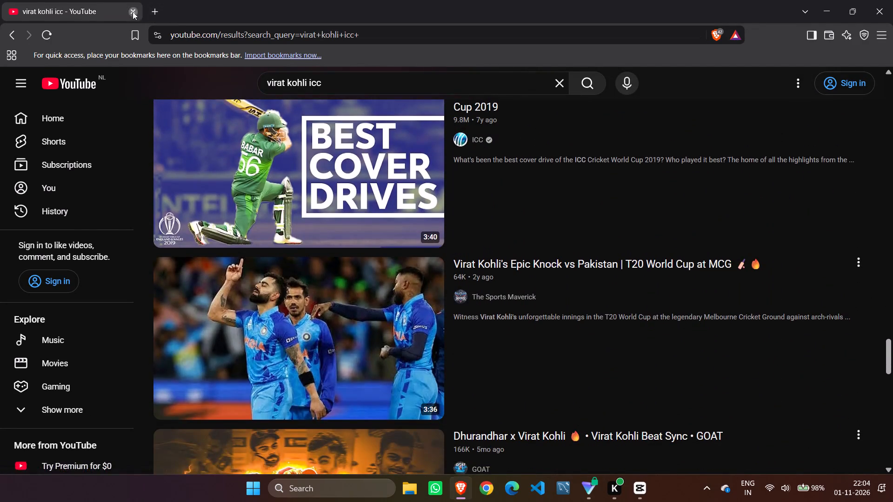
scroll(365, 192, down, 2)
drag(125, 290, 57, 278)
Replay the reference clip's opening from the timeline start to examine the dark close-up and its cut to the crowd shot.
click(458, 244)
click(458, 244)
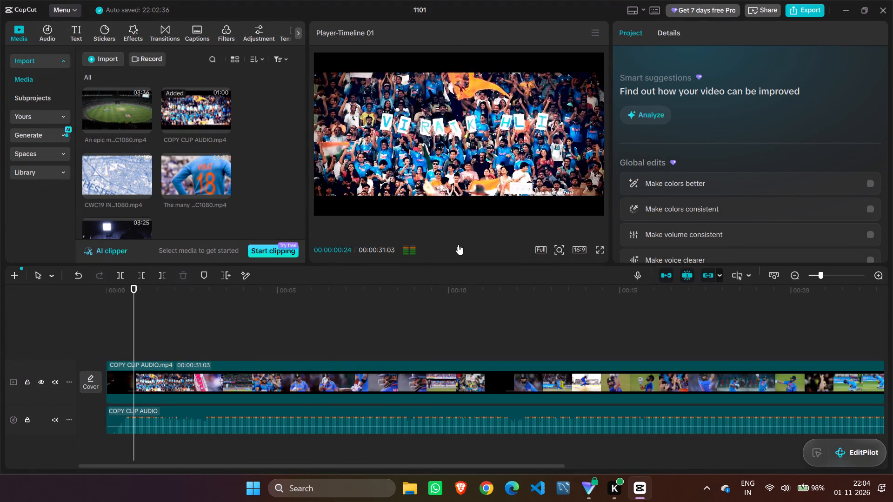
drag(140, 292, 53, 303)
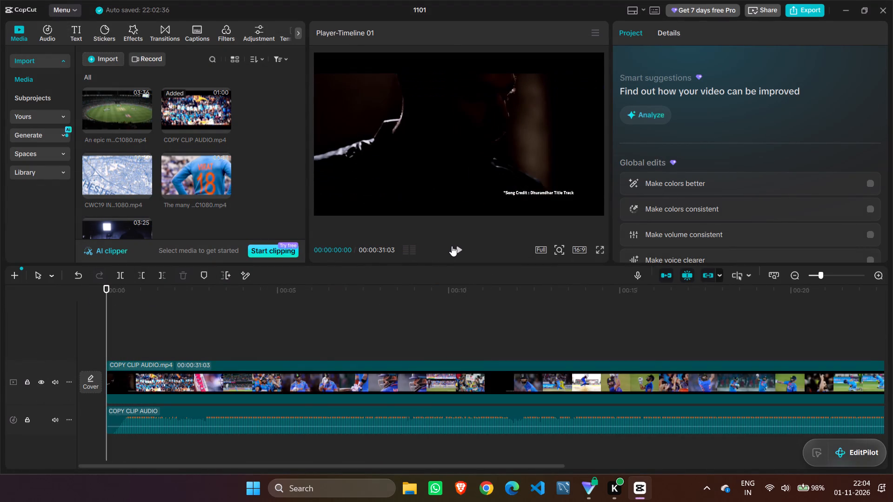
click(456, 245)
click(456, 245)
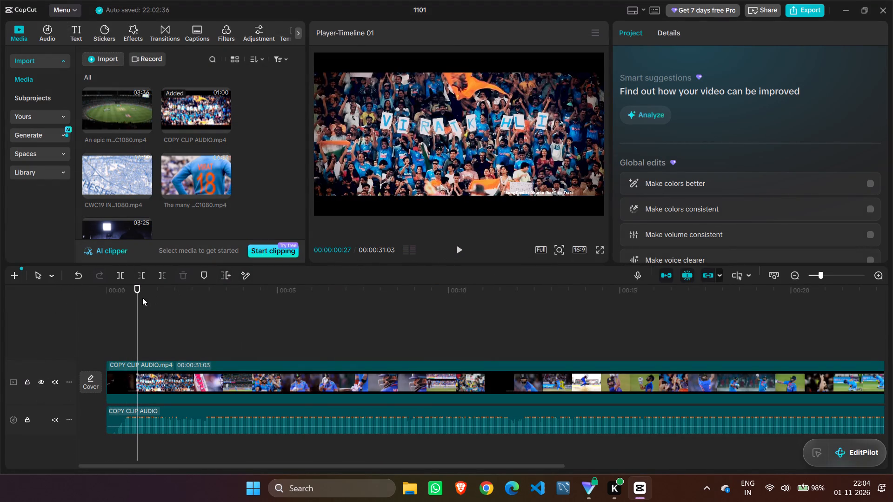
drag(140, 293, 65, 304)
click(456, 249)
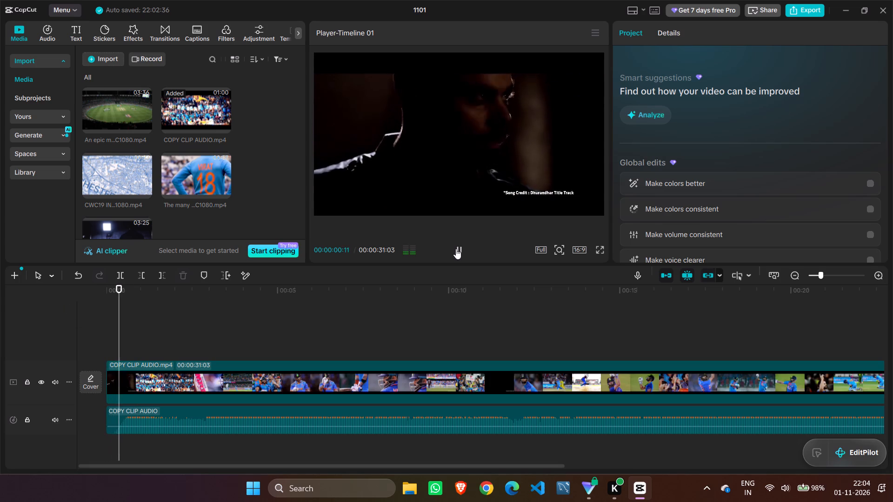
click(456, 249)
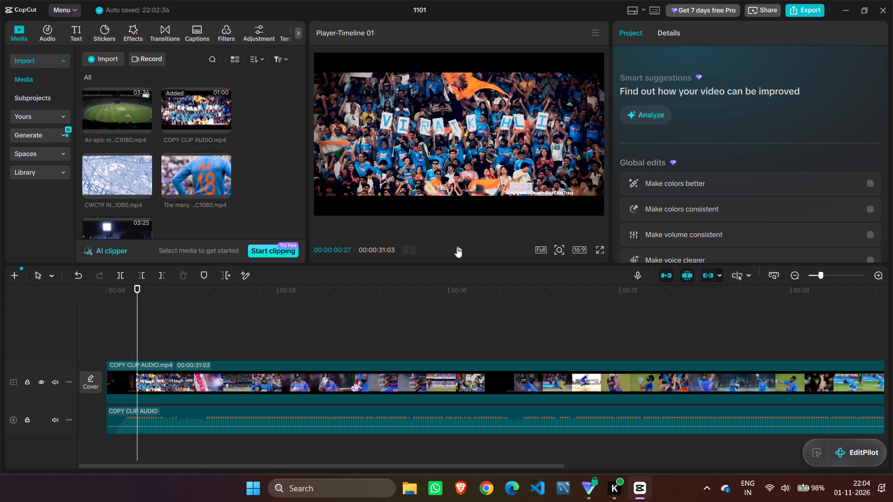
click(457, 247)
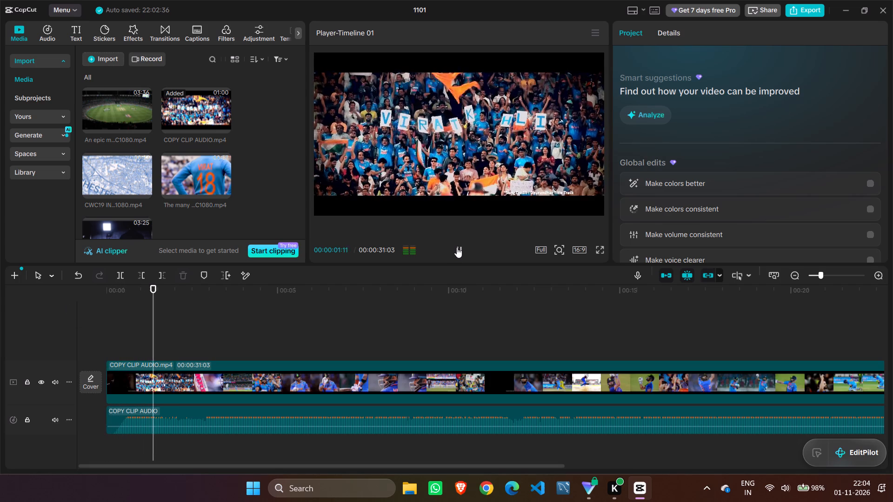
click(457, 247)
Trim away everything before 00:00:01:01 from both the COPY CLIP AUDIO audio clip and the reference video clip.
drag(189, 297, 39, 310)
click(461, 249)
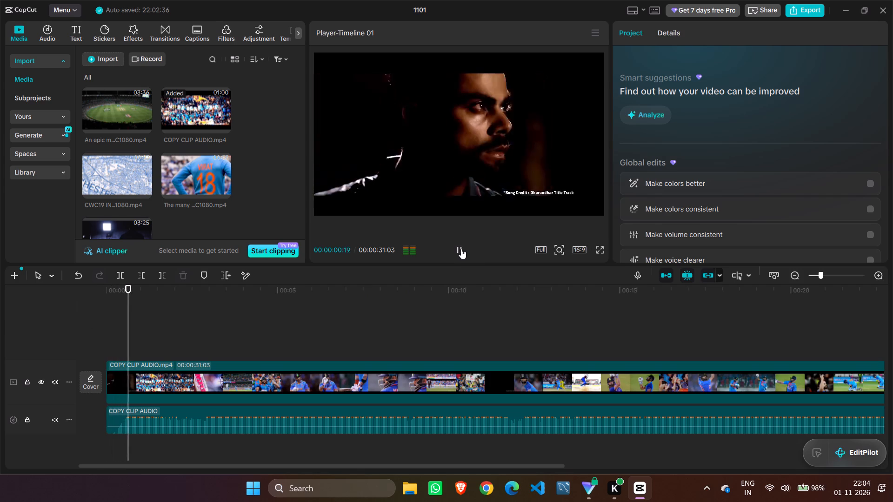
click(461, 249)
click(162, 422)
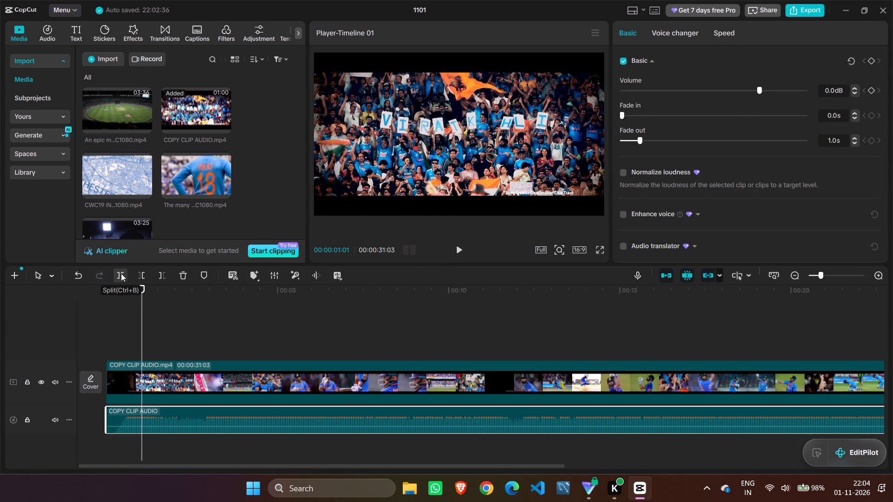
click(138, 273)
click(127, 377)
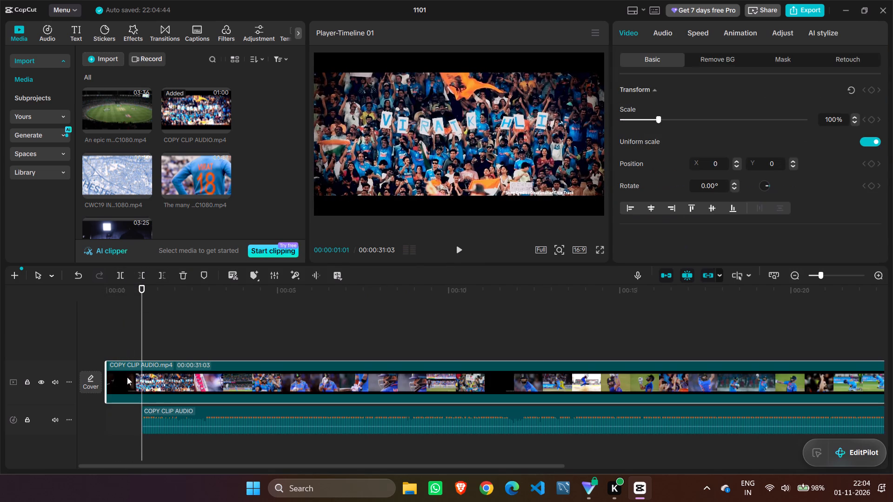
click(141, 273)
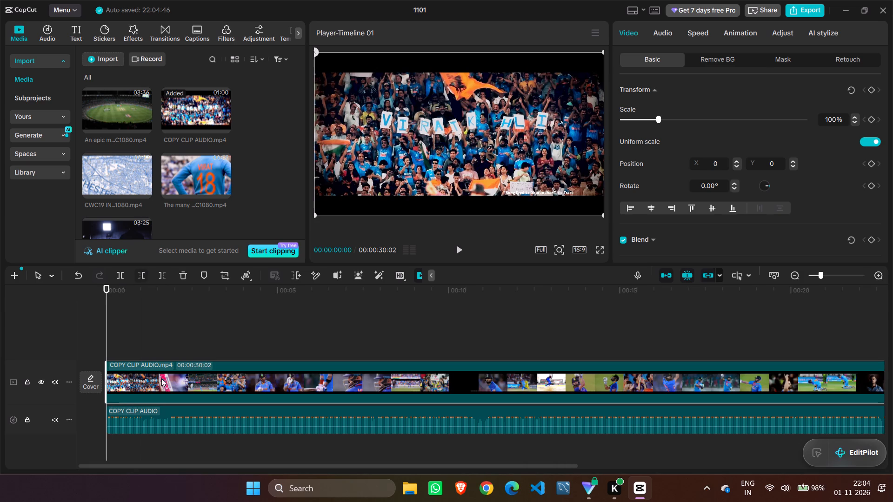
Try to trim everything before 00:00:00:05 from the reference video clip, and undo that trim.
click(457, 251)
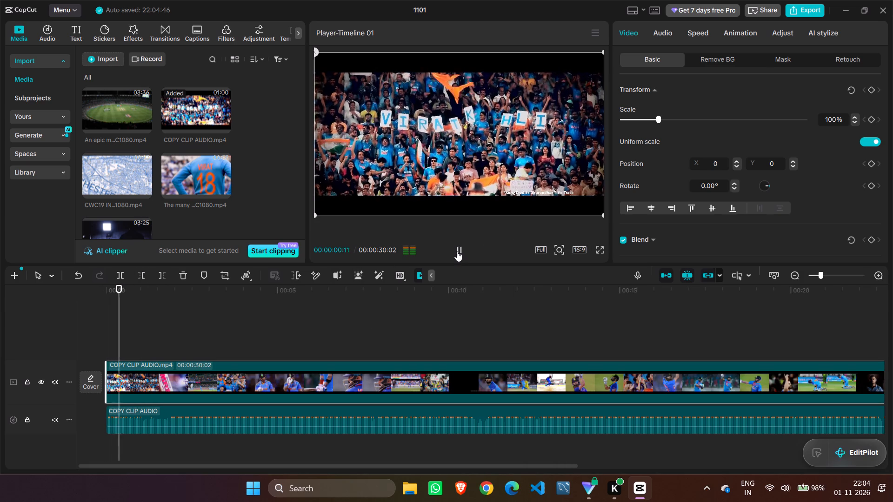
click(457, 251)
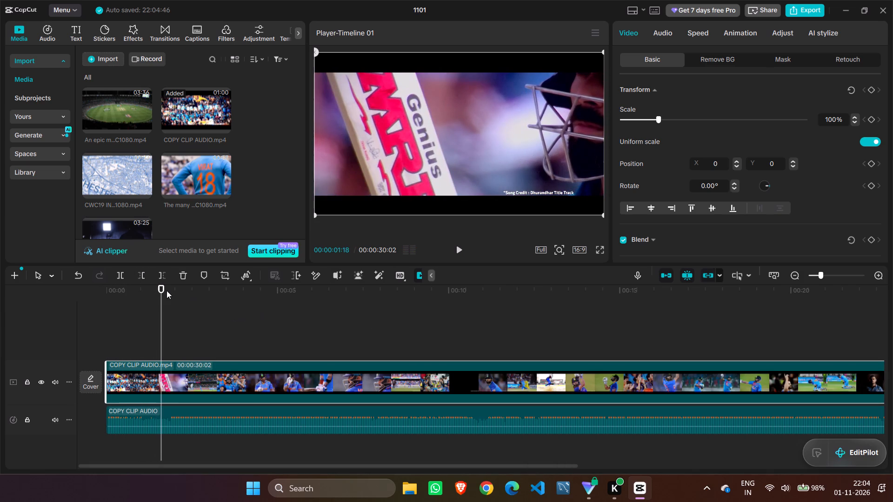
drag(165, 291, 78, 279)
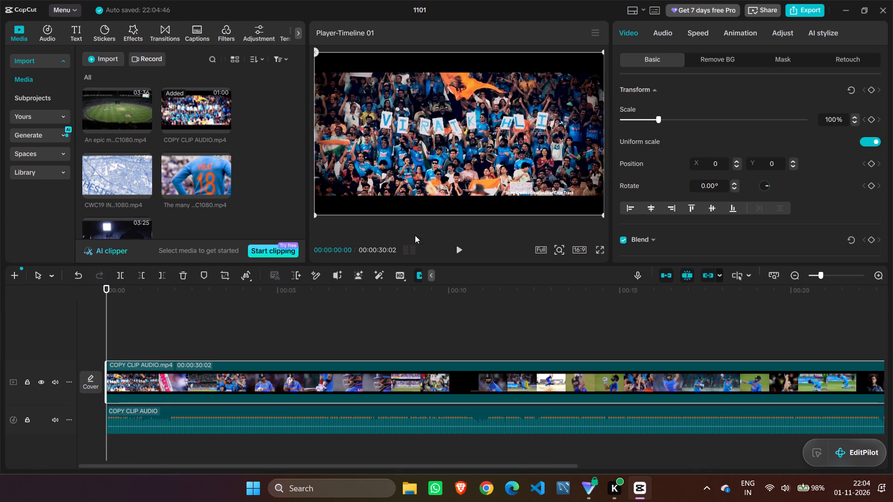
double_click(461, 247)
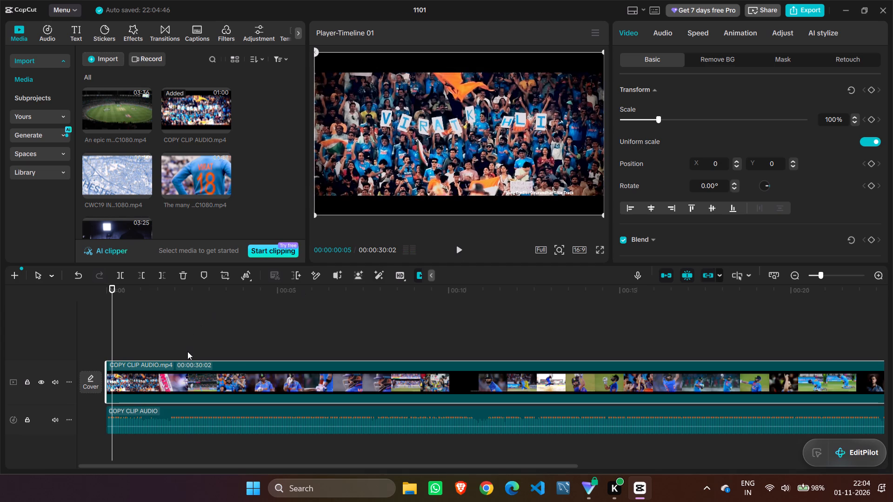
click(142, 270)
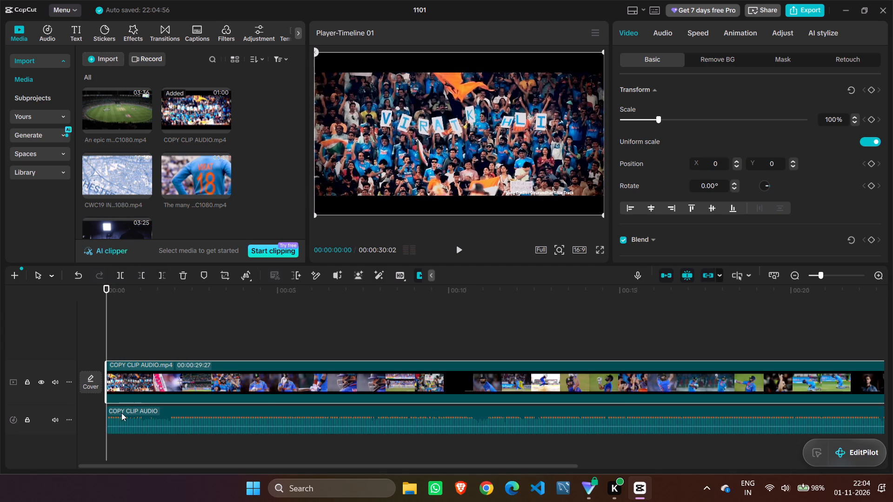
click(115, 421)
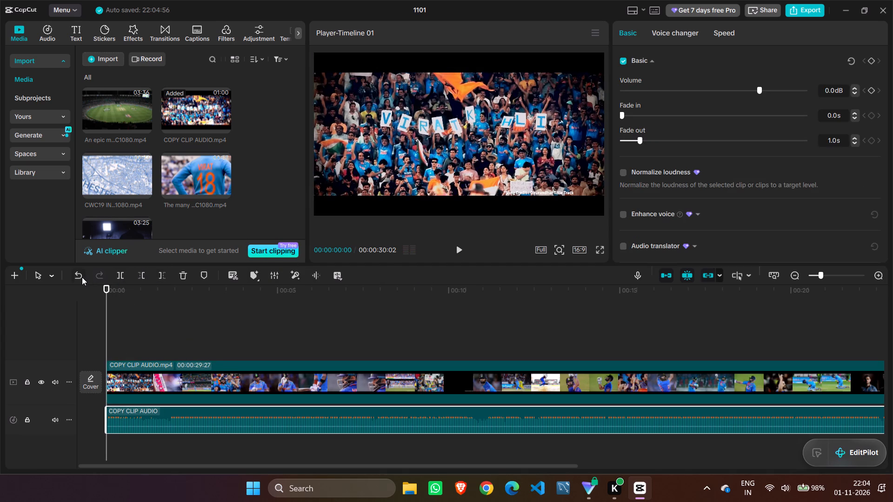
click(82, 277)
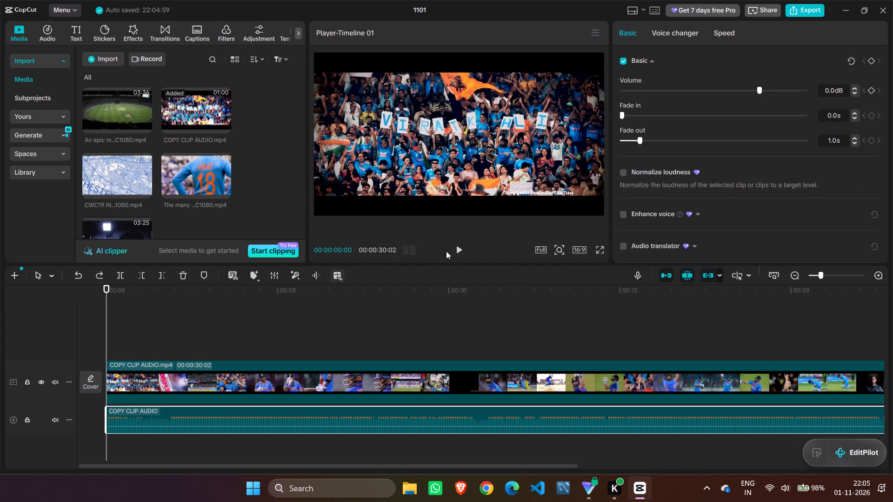
Replay the trimmed opening from the timeline start to examine the crowd shot and its cut to the bat close-up.
double_click(457, 248)
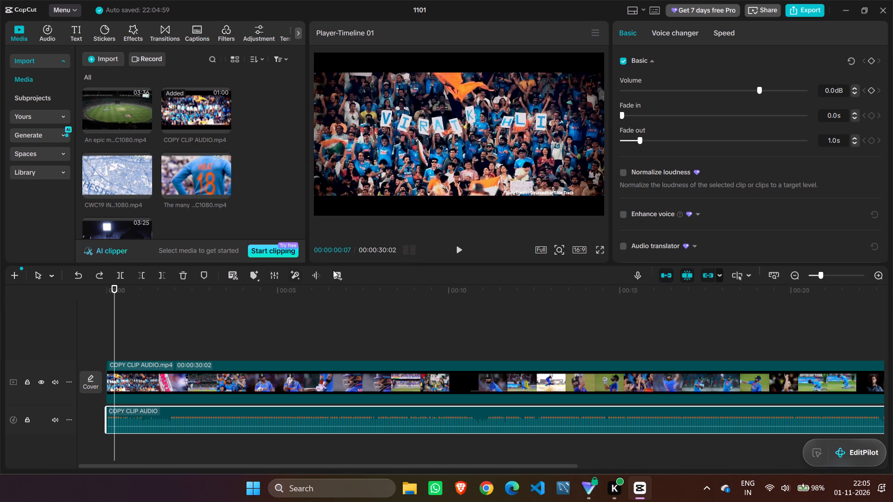
drag(113, 287, 65, 290)
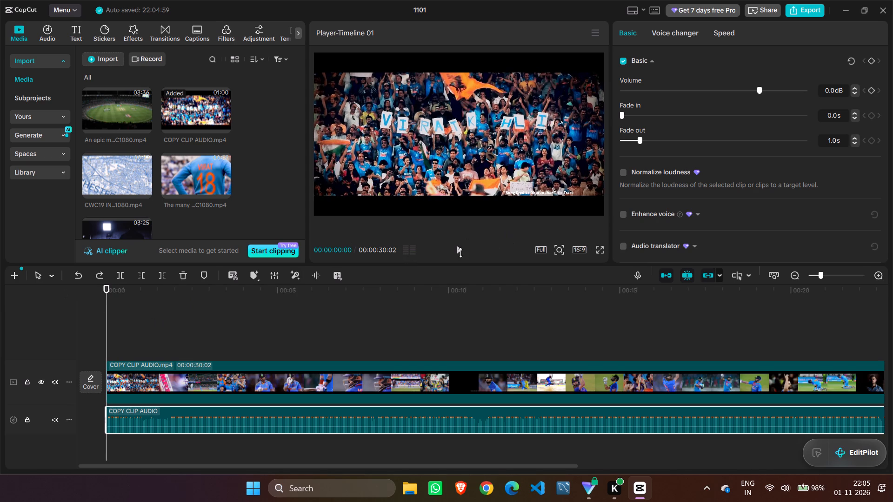
click(460, 252)
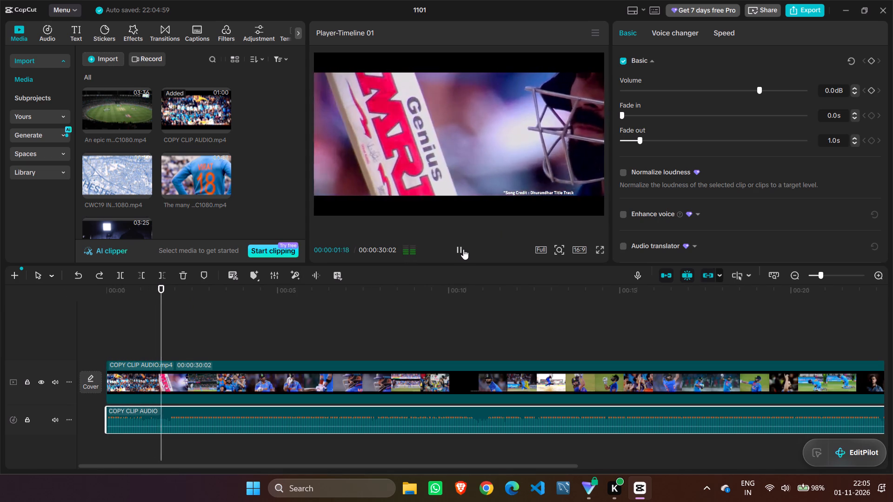
click(462, 249)
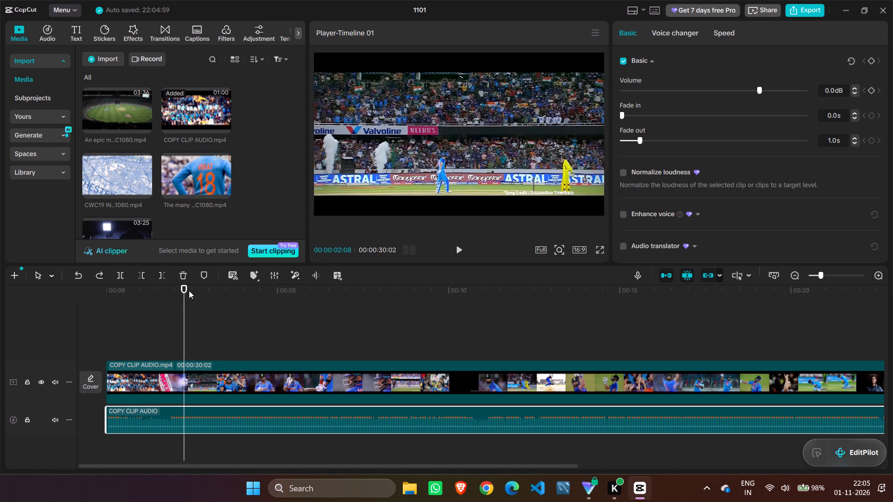
drag(184, 290, 25, 317)
click(460, 248)
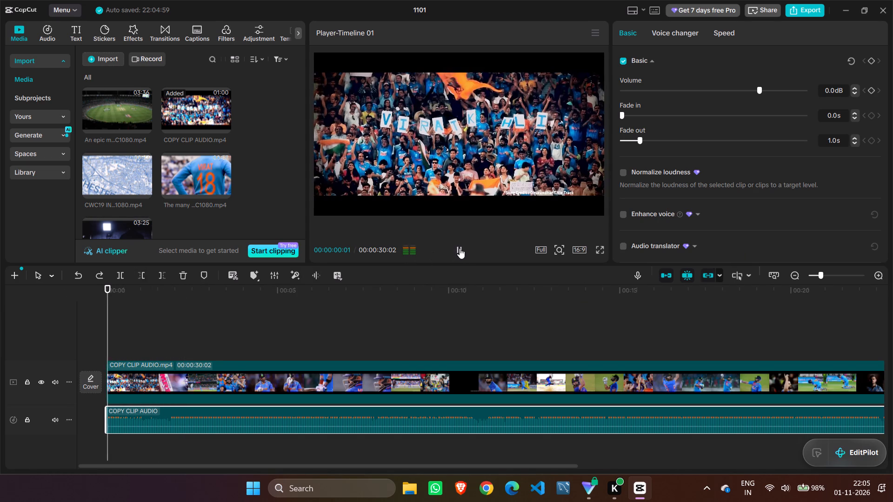
click(460, 248)
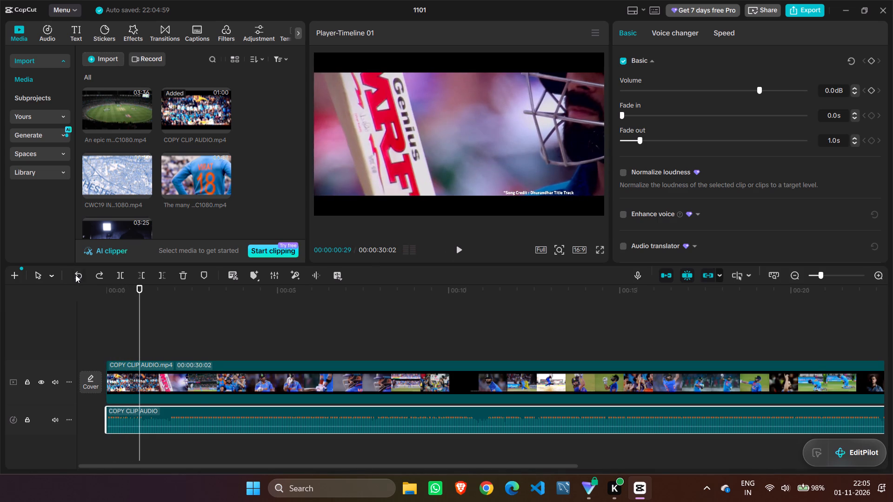
Undo the two earlier start trims on the COPY CLIP AUDIO audio clip and the reference video clip.
double_click(76, 275)
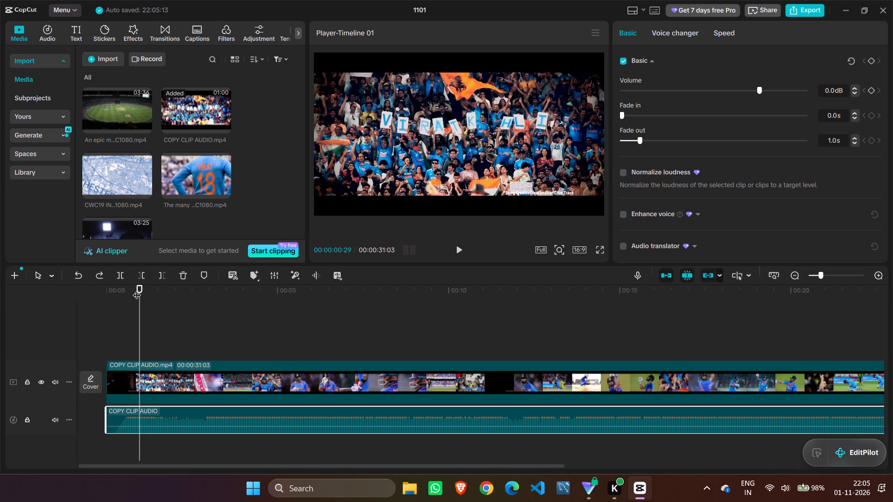
Play the restored reference clip from its start to examine the dark close-up, the crowd shot and the shots through the helmet profile.
drag(139, 287, 53, 303)
click(460, 250)
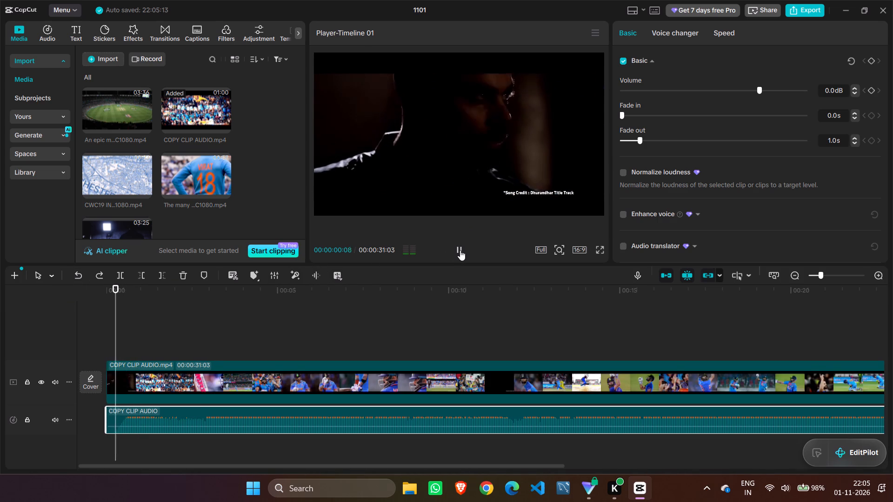
click(460, 250)
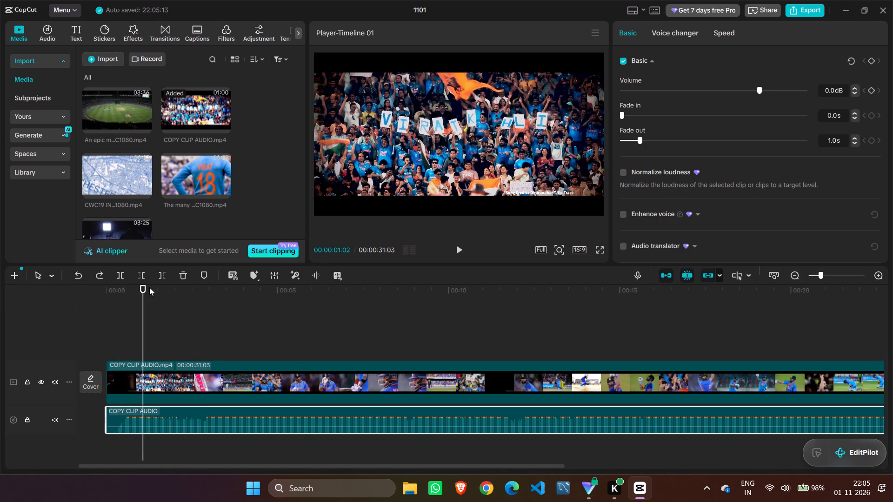
drag(141, 286, 40, 297)
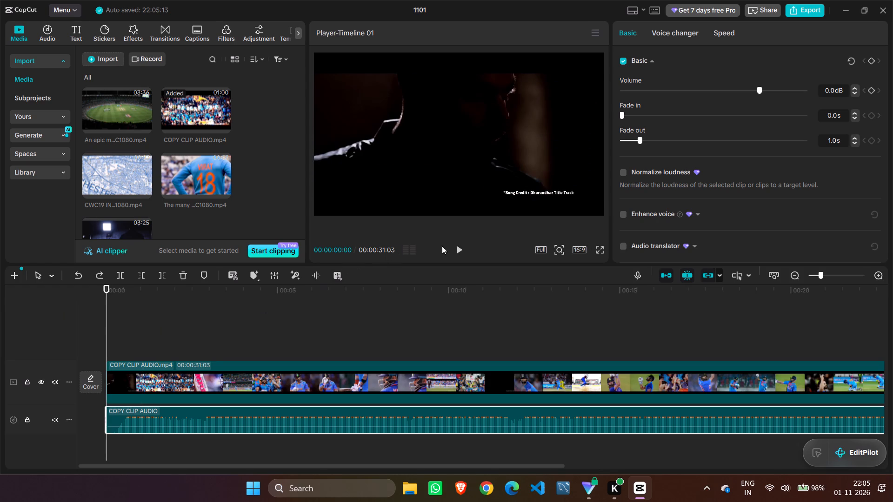
click(459, 249)
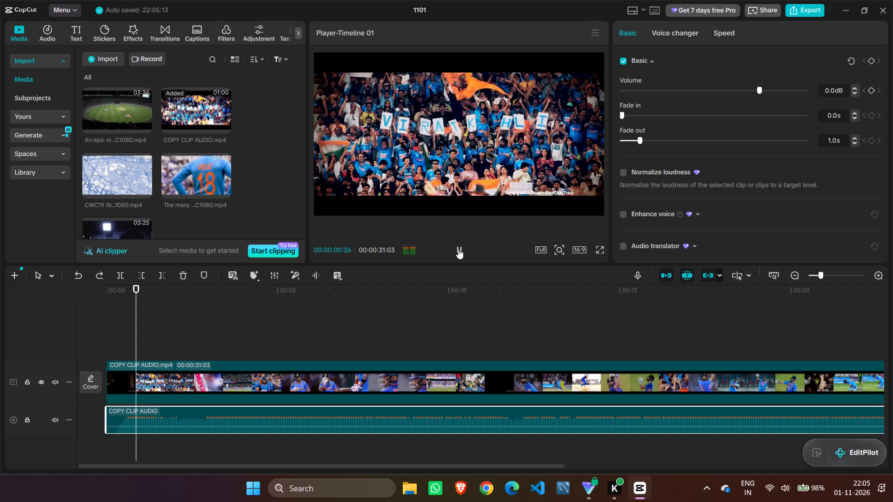
click(458, 249)
click(458, 247)
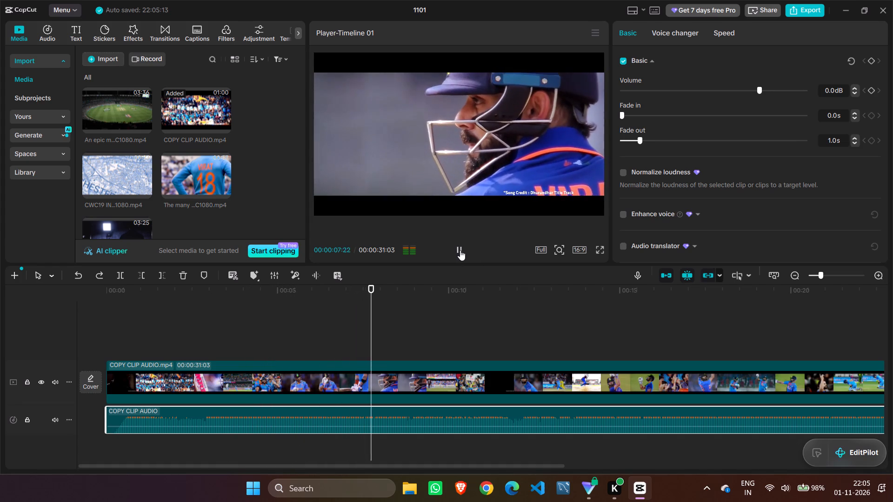
click(465, 249)
Replay the reference from the crowd shot at 00:00:01:19 to about 00:00:20 to examine the sequence of shots.
drag(388, 291, 195, 314)
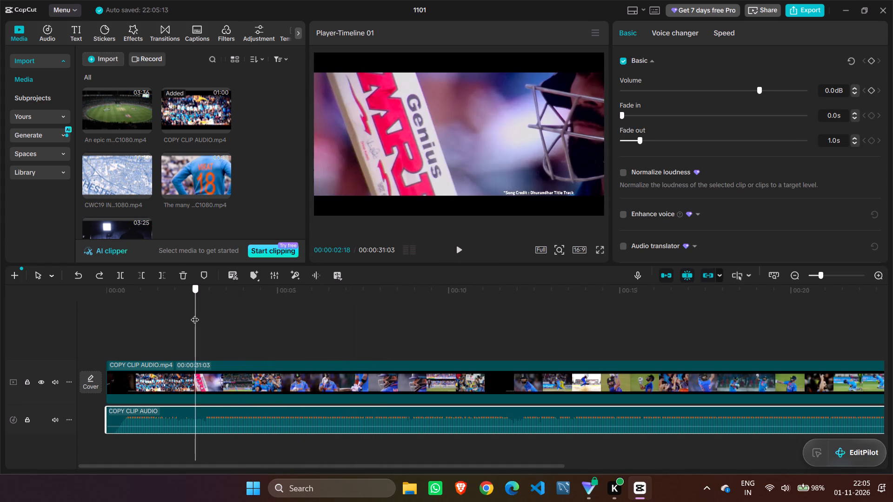
drag(195, 314, 162, 317)
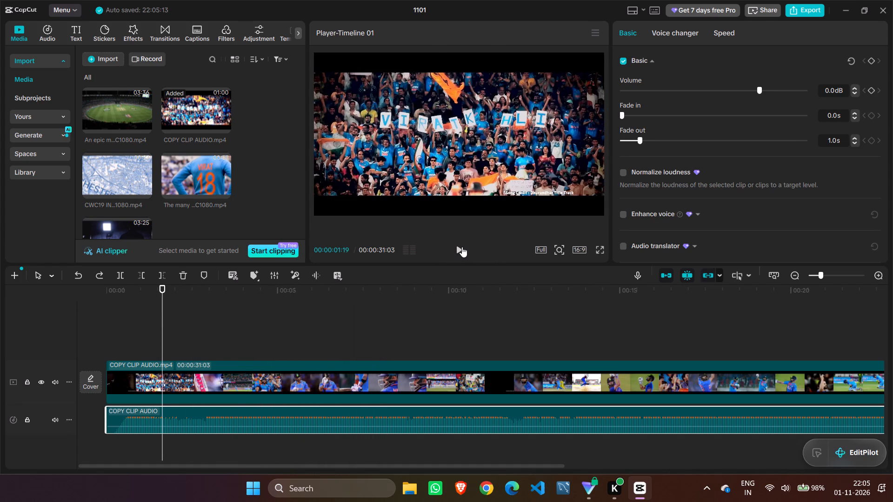
click(462, 247)
click(792, 271)
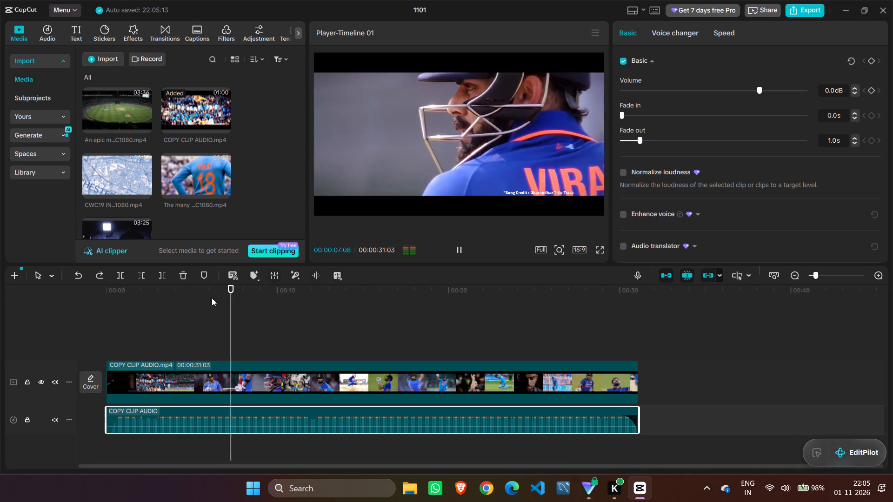
click(461, 251)
click(461, 251)
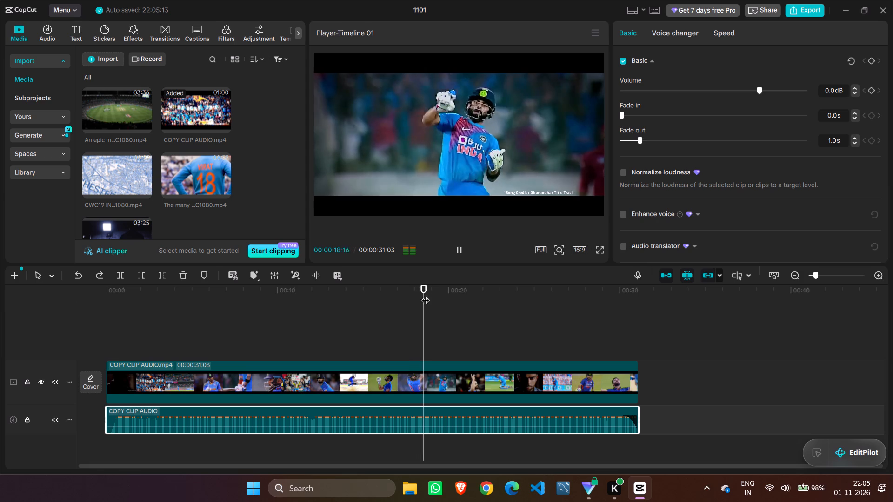
click(460, 244)
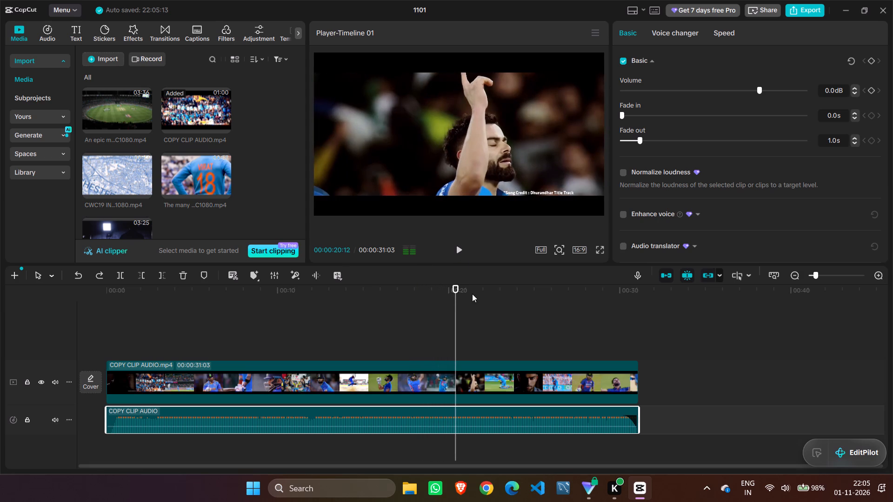
Replay the reference from 00:00:10:15 to about 00:00:20, pausing around the cut from the shouting fans to the batting shots.
drag(458, 286, 286, 310)
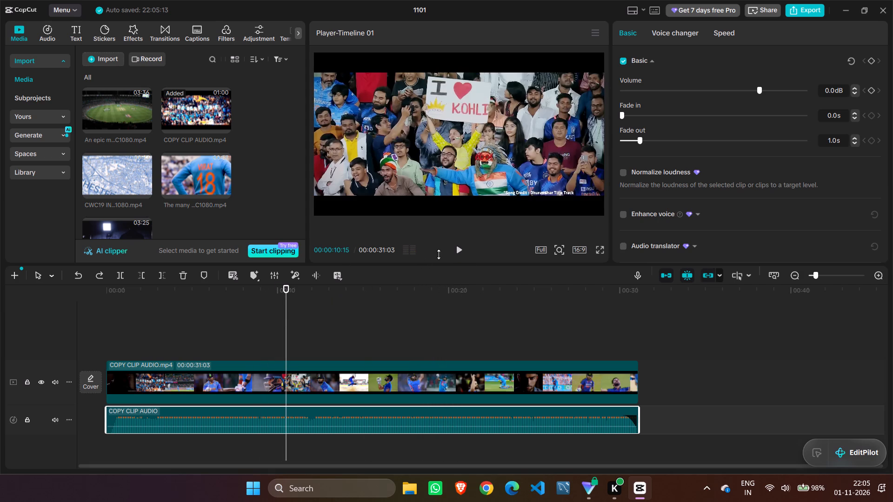
click(460, 250)
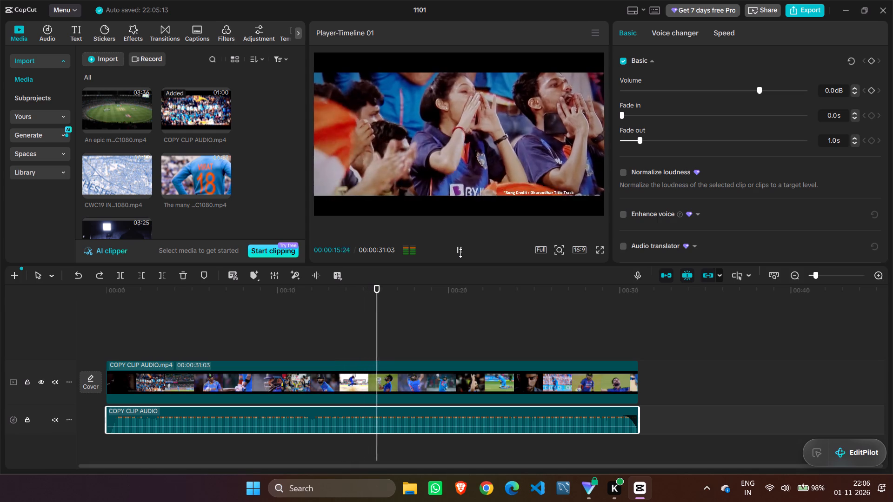
click(460, 248)
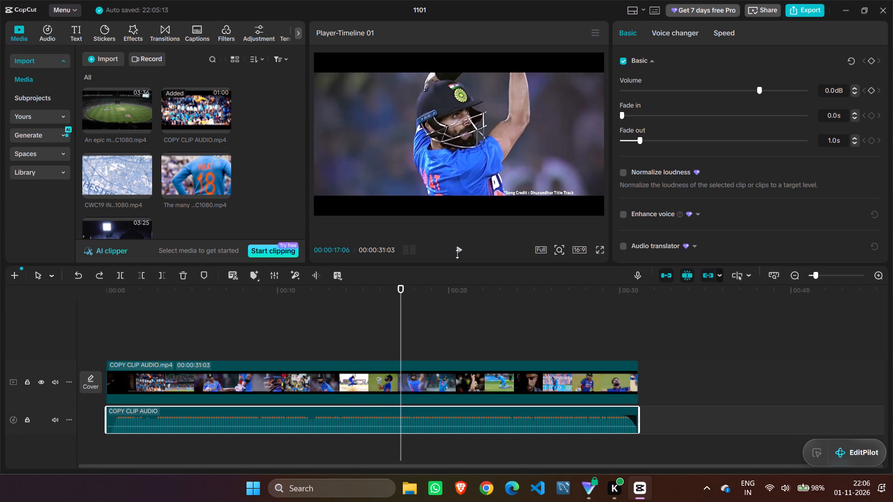
drag(400, 290, 381, 287)
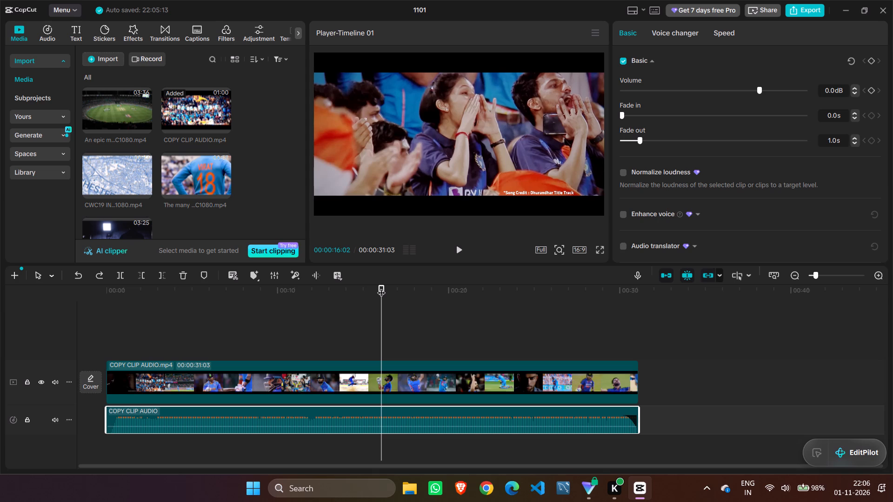
double_click(460, 246)
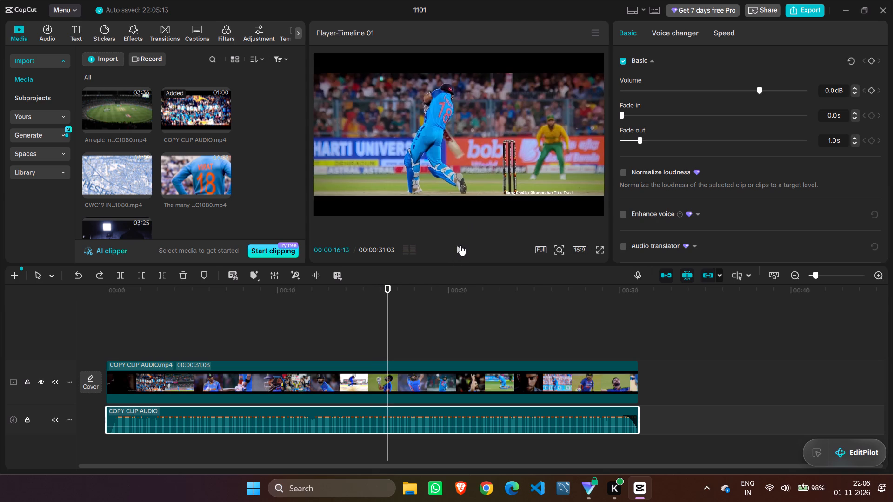
double_click(460, 245)
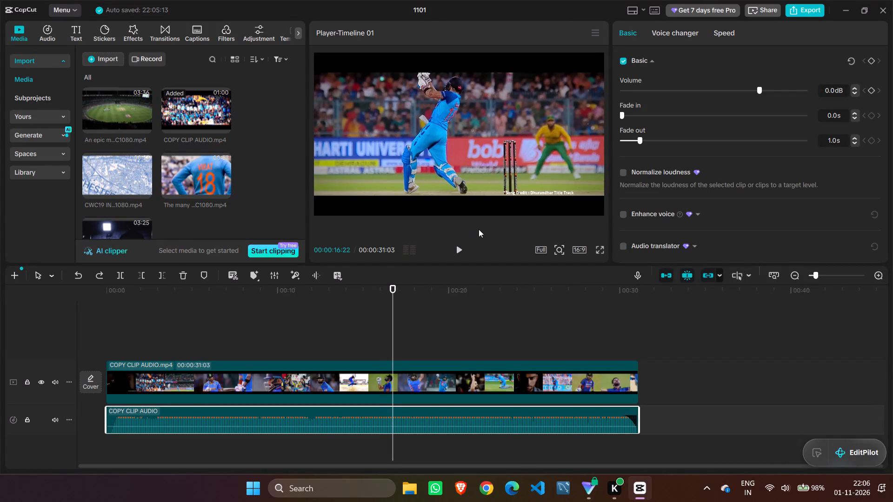
double_click(461, 246)
triple_click(461, 247)
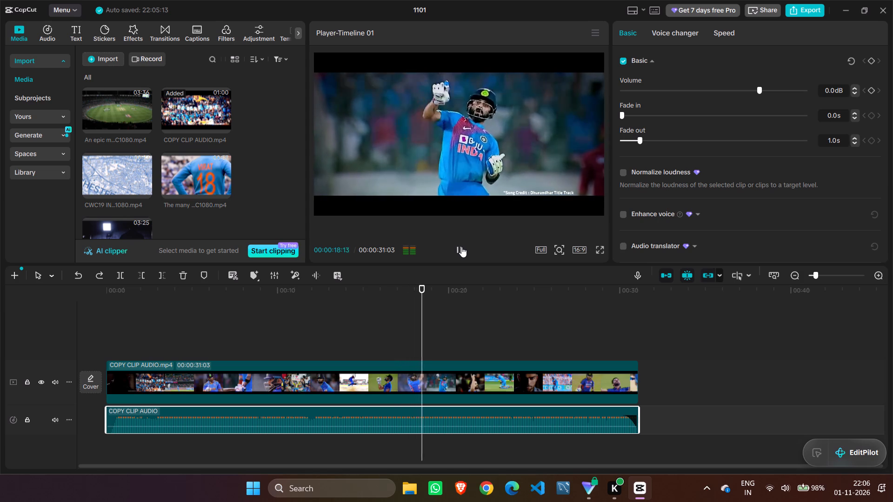
click(461, 247)
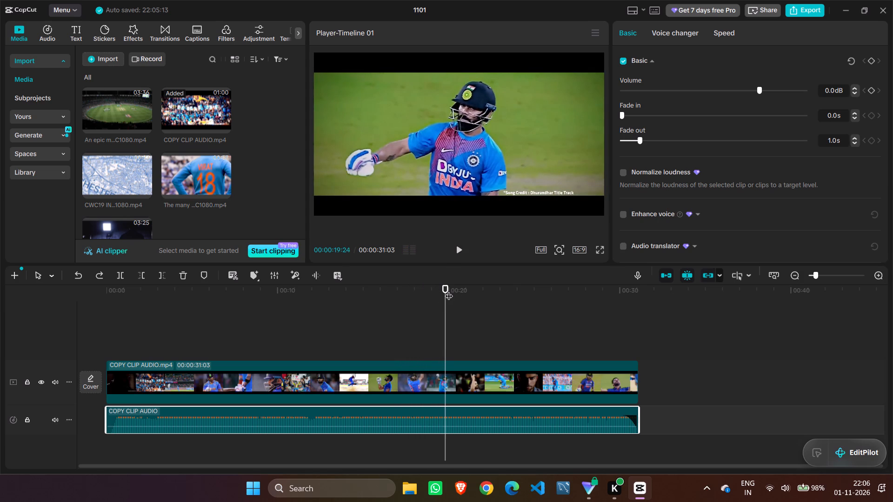
Replay the reference from 00:00:16:00 in short stretches to examine the number 18 batting shot and the helmet close-up following it.
drag(449, 290, 383, 227)
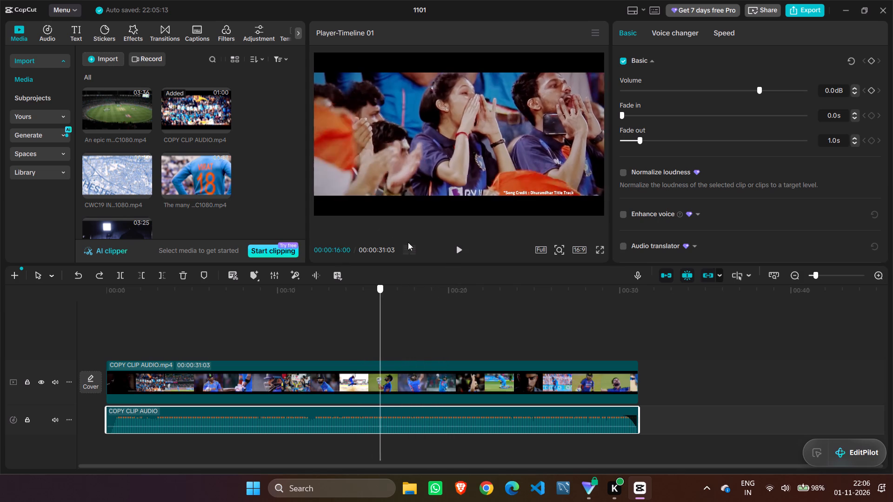
double_click(458, 251)
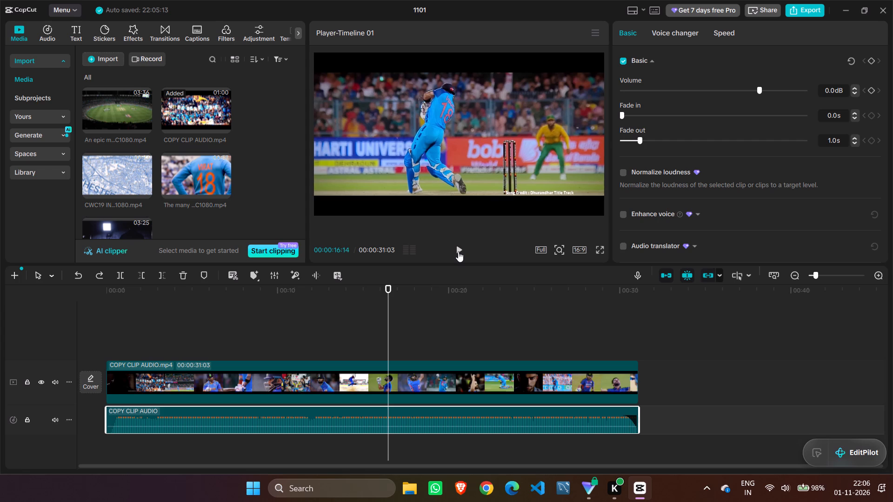
click(458, 251)
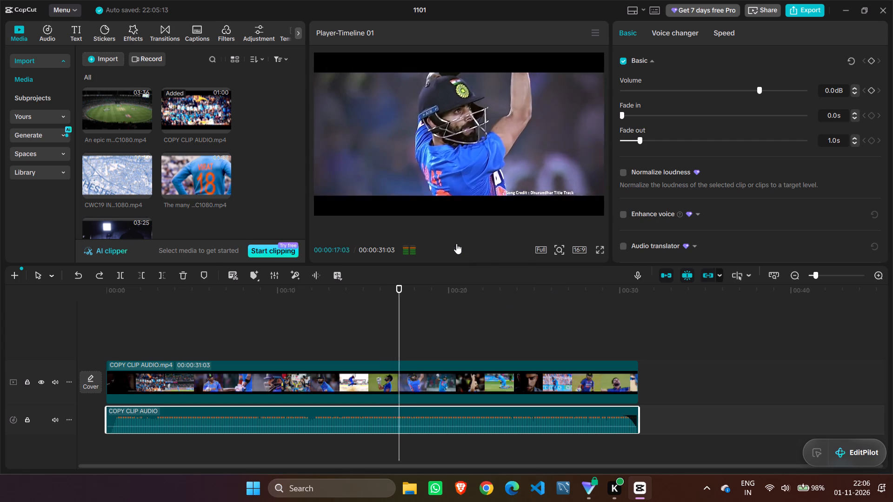
click(462, 246)
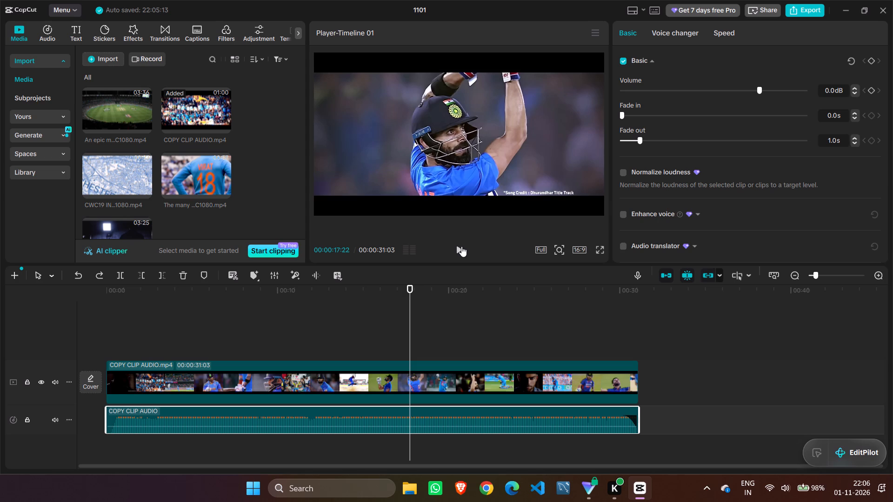
key(space)
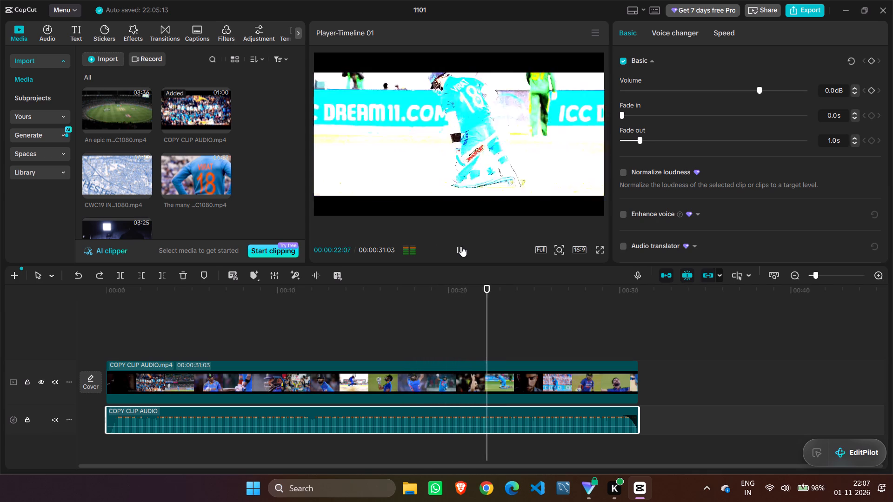
Replay the reference from the dark portrait at 00:00:22:14 through to its end to examine the closing shots.
drag(461, 246, 215, 501)
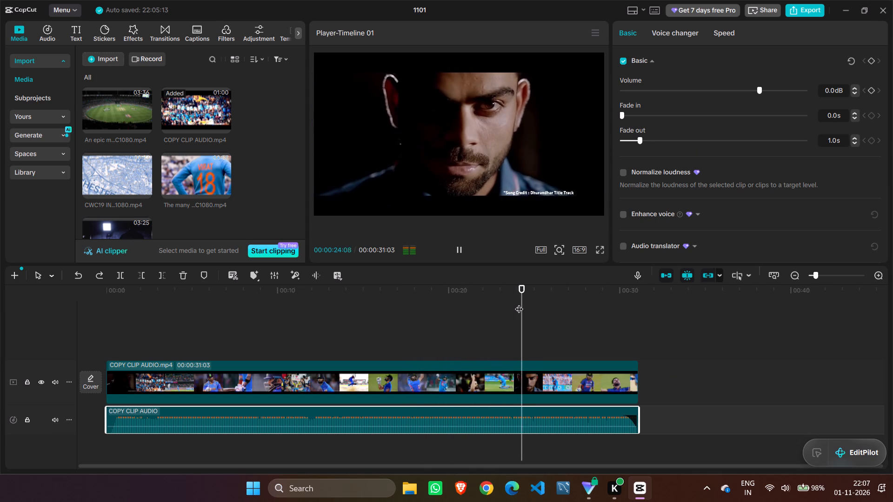
click(485, 334)
drag(485, 334, 491, 337)
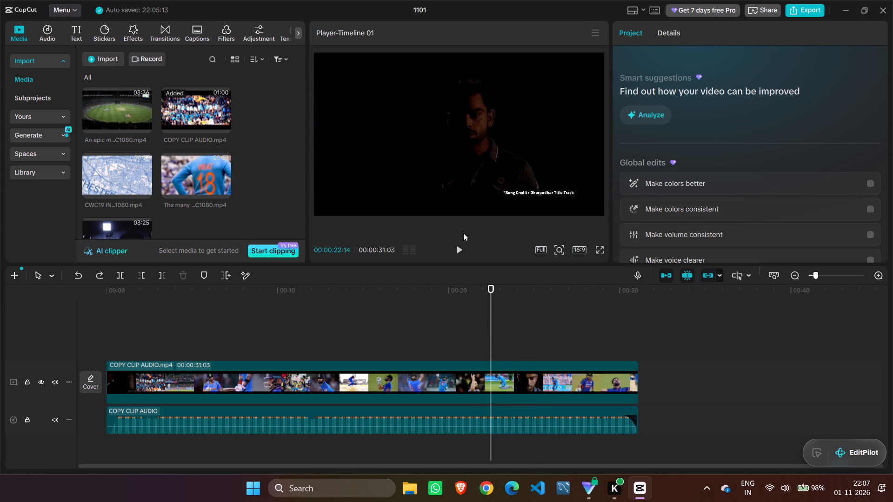
click(465, 248)
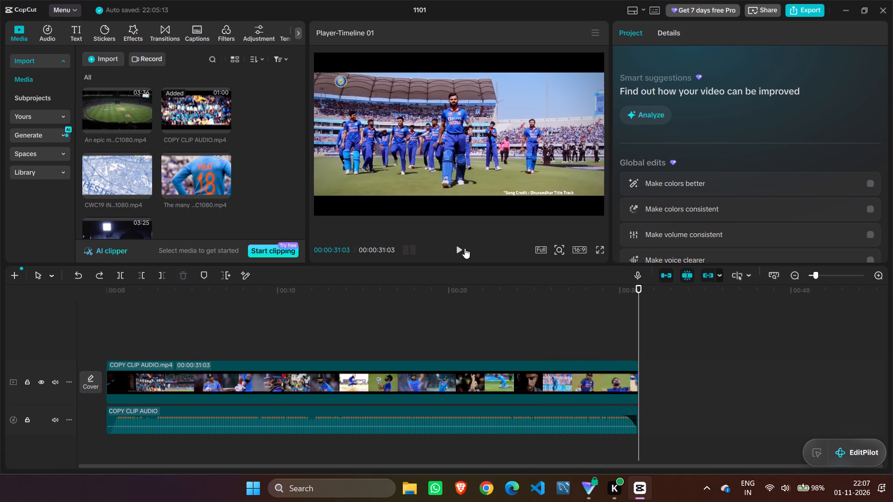
Replay the reference's opening from the timeline start twice to examine the crowd shots, the bat close-up and the batter shot near 00:00:06.
key(space)
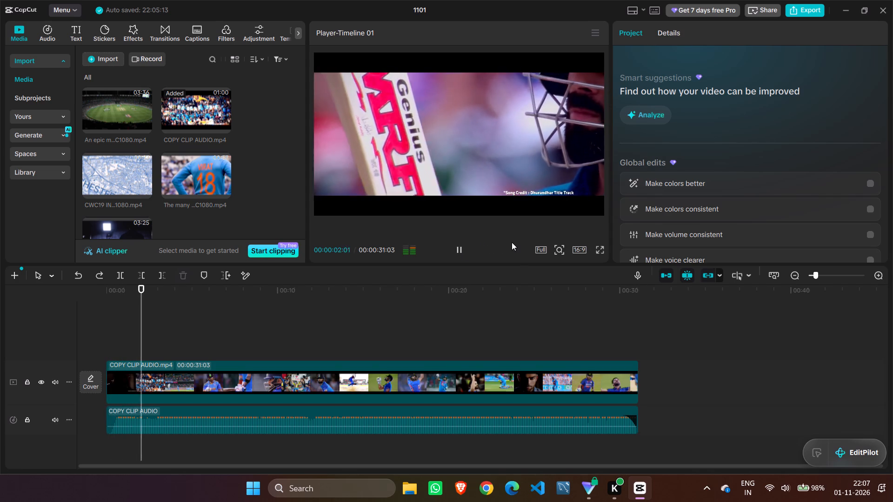
click(460, 251)
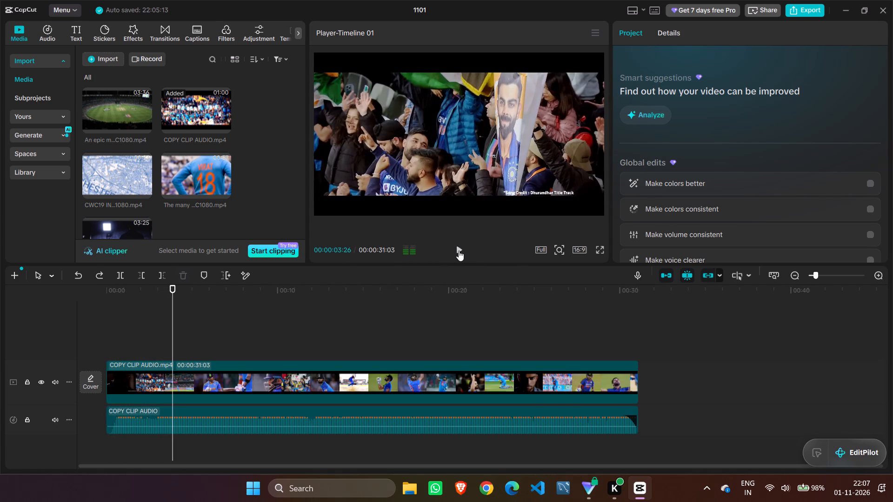
click(459, 251)
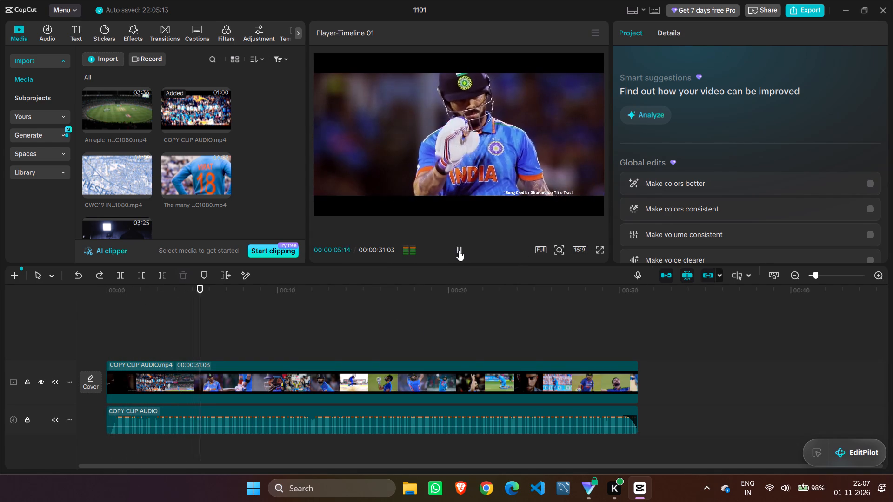
click(459, 251)
click(288, 371)
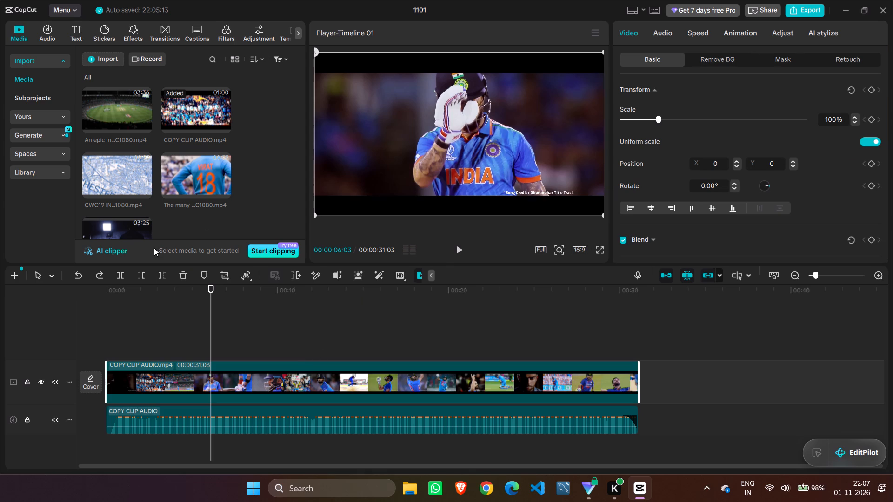
drag(211, 286, 84, 304)
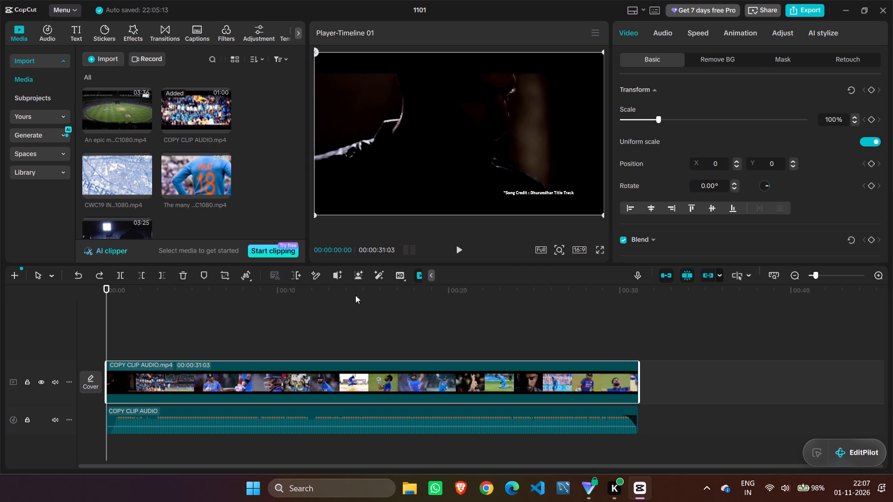
click(458, 245)
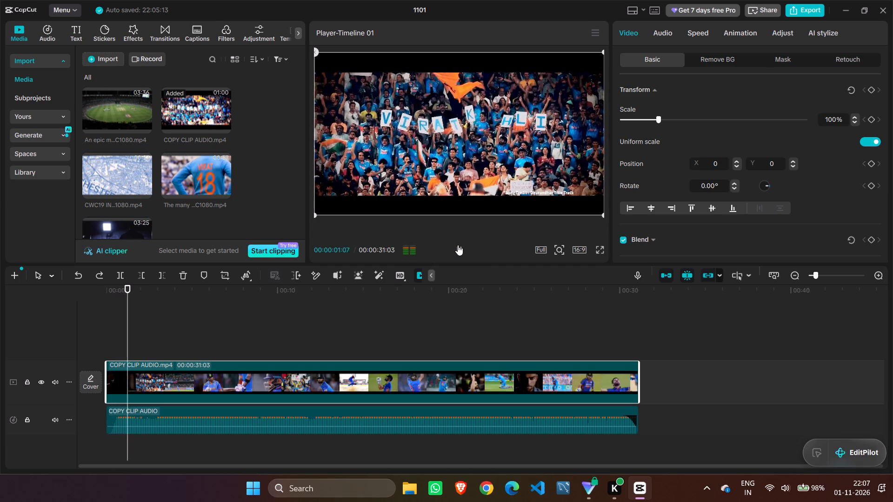
click(458, 245)
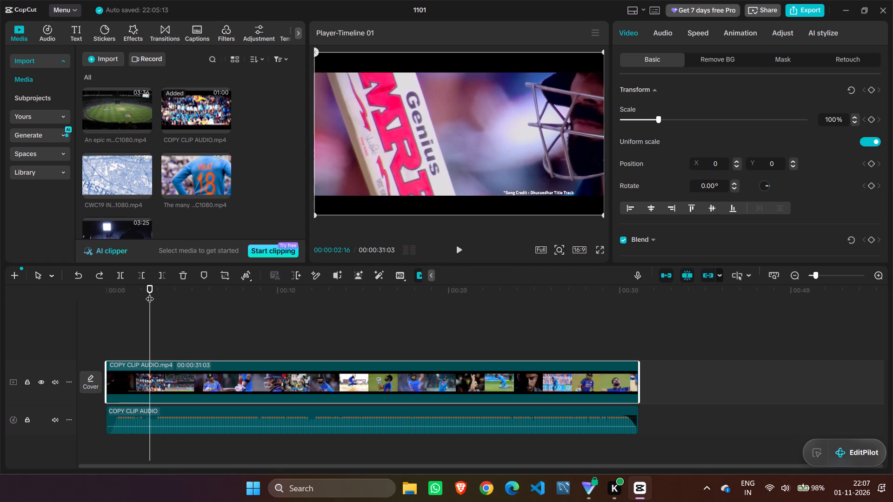
Play the reference from its start to about 00:00:21, pausing near 00:00:11 and 00:00:12, to examine the order of shots.
drag(150, 293, 22, 303)
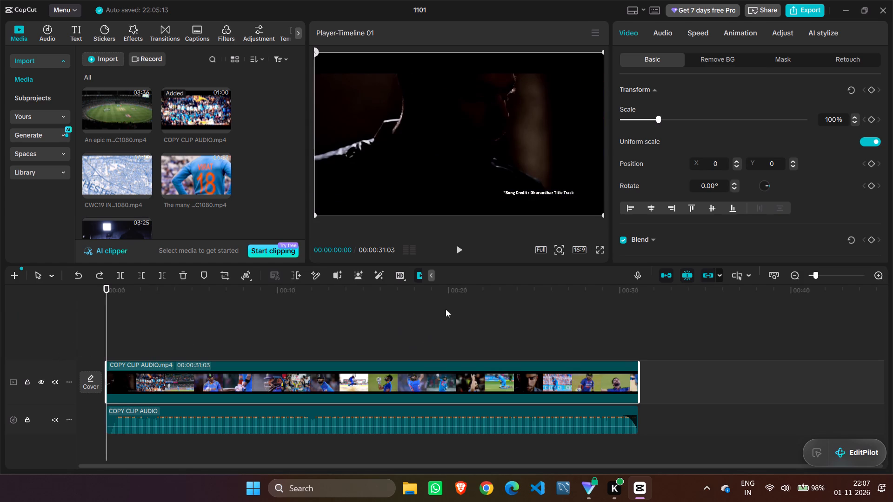
click(456, 244)
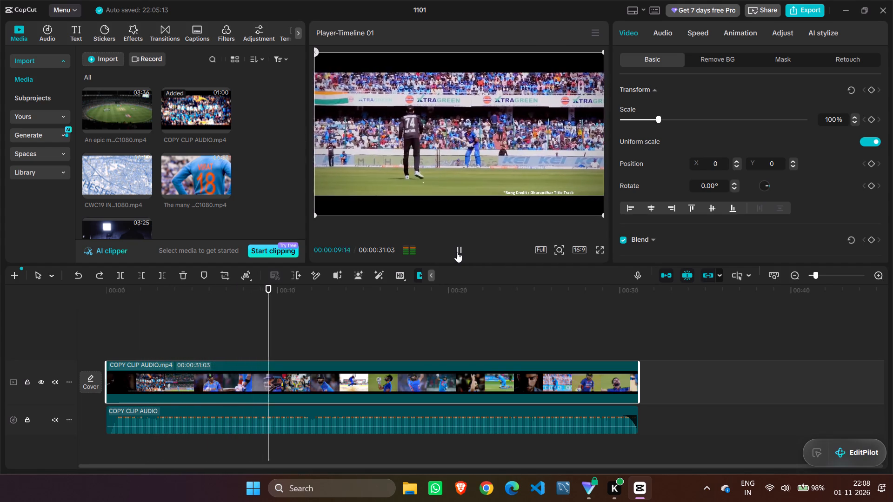
click(457, 252)
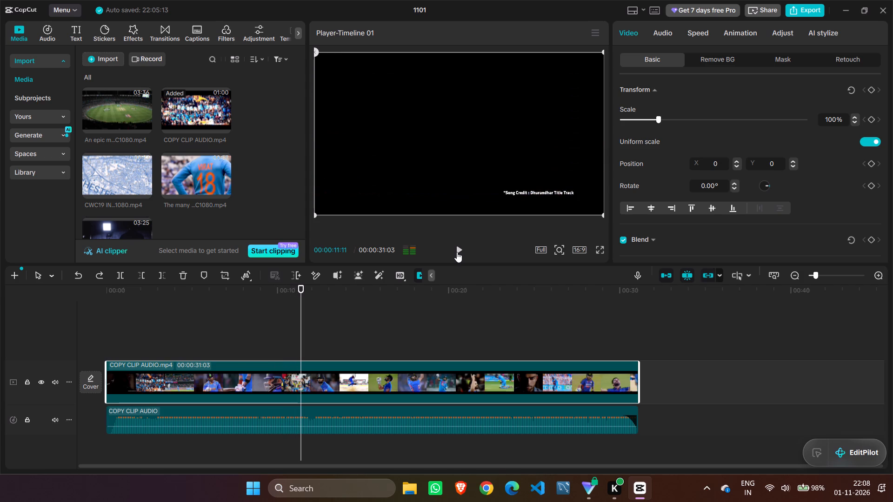
click(460, 250)
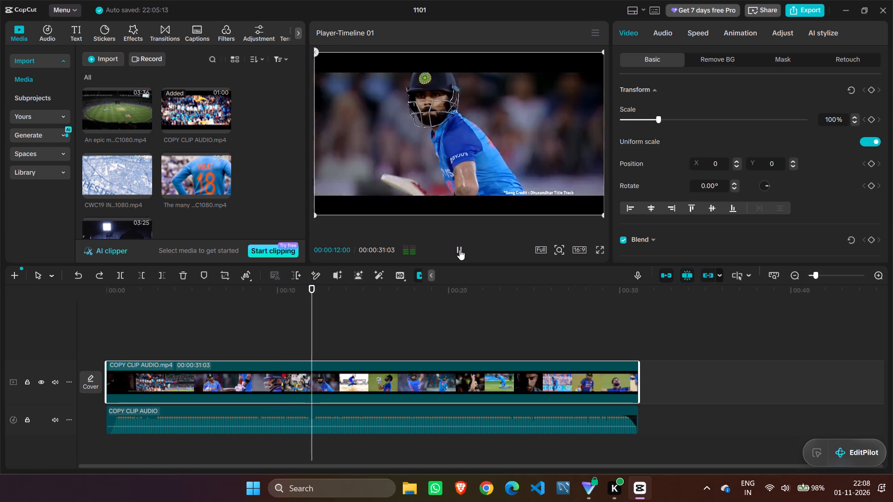
click(460, 250)
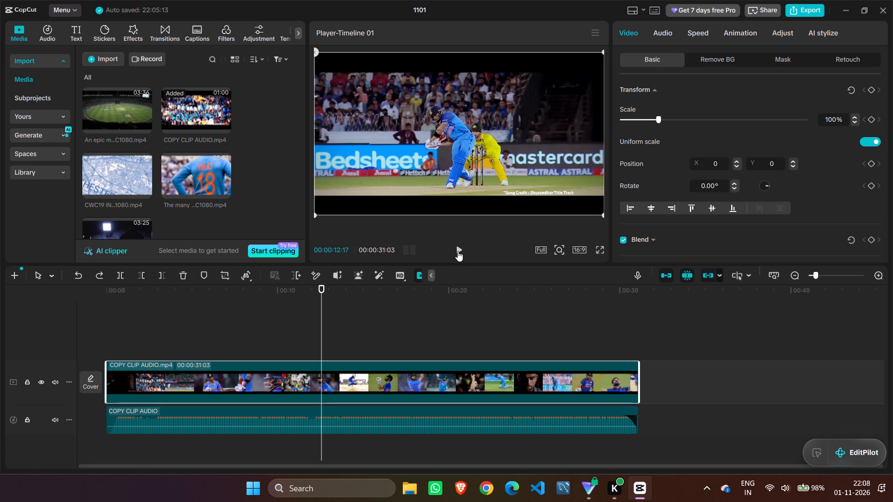
click(458, 251)
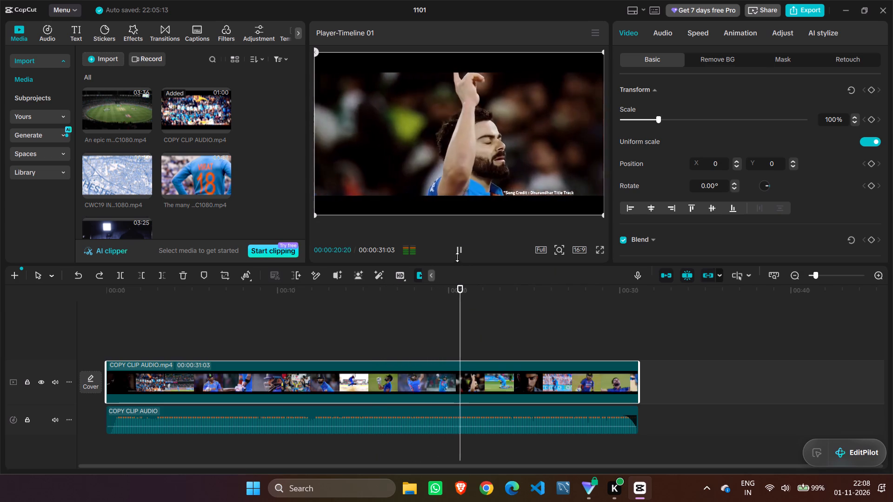
click(460, 248)
Replay the reference's opening in short stretches to examine the cut from the dark close-up to the crowd shot near 00:00:00:21.
drag(473, 291, 0, 397)
double_click(460, 246)
double_click(460, 246)
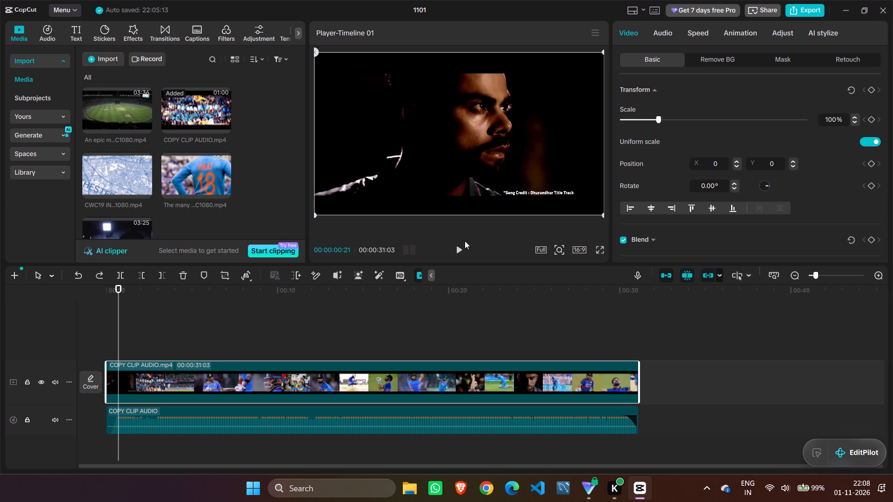
double_click(457, 250)
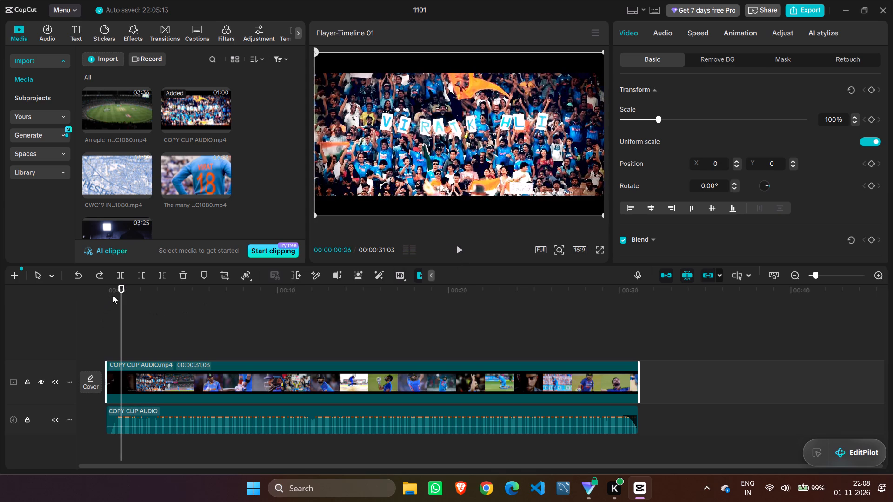
click(121, 285)
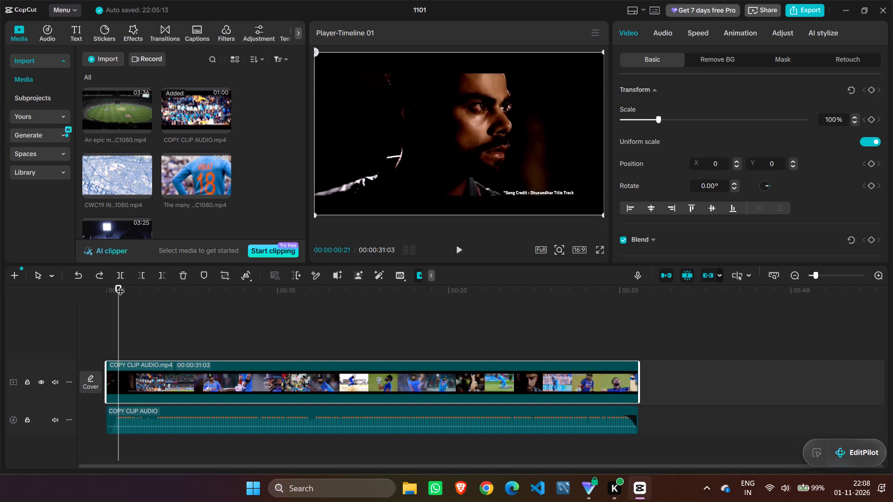
key(Left)
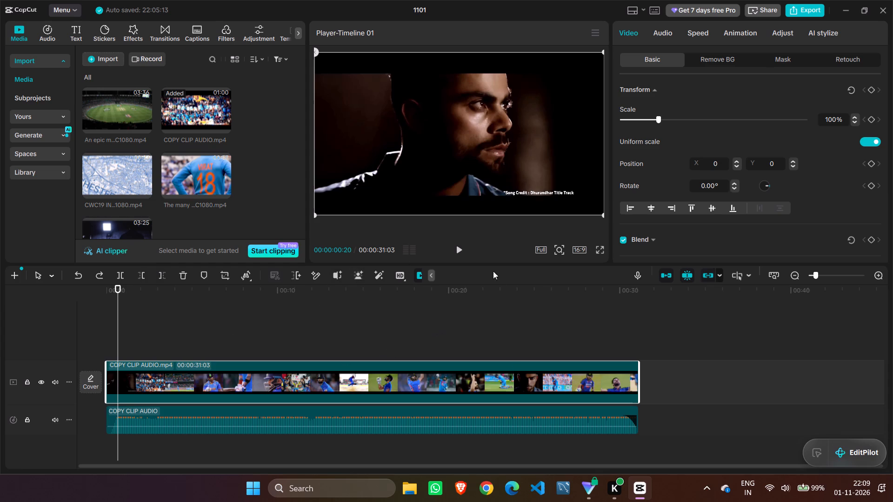
double_click(459, 250)
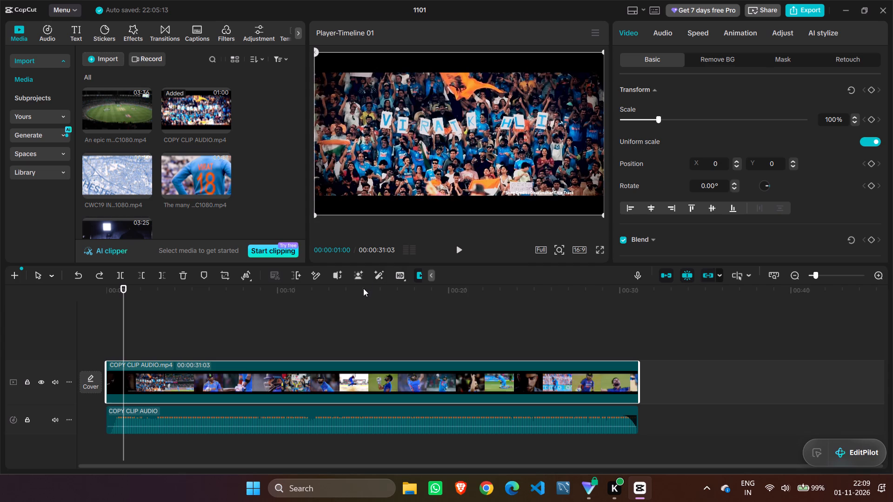
Play the reference from 00:00:01:00 to about 00:00:04:18 in short stretches to examine the stadium and crowd shots.
click(460, 248)
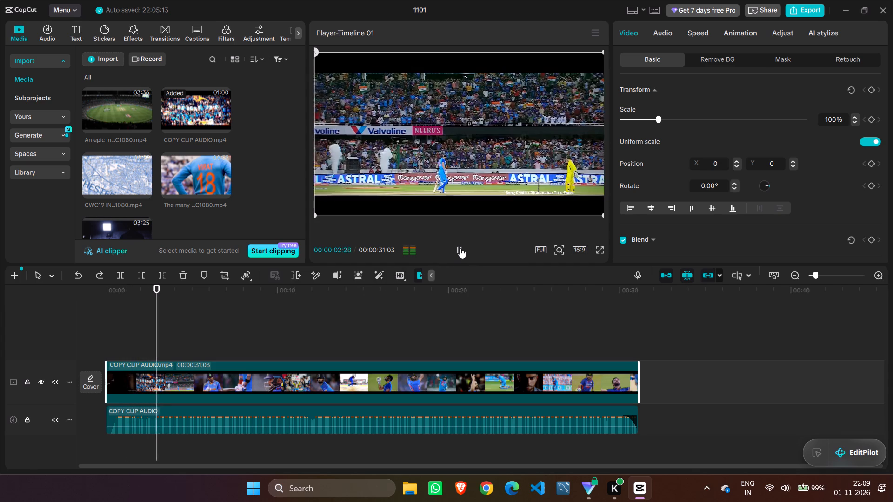
click(460, 248)
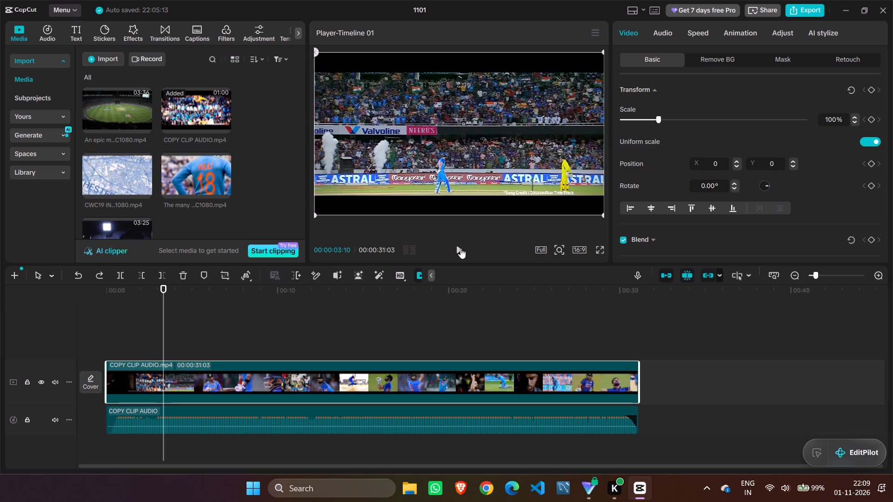
click(460, 248)
click(460, 248)
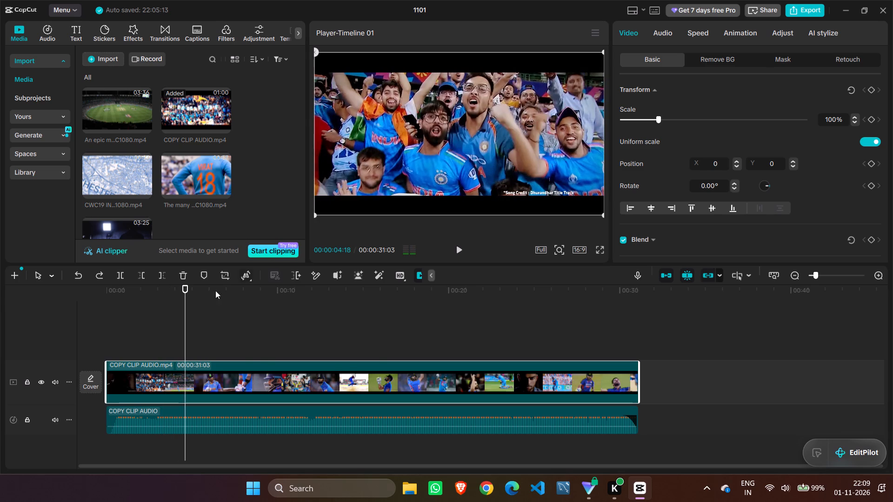
key(Left)
key(Left)
key(Left)
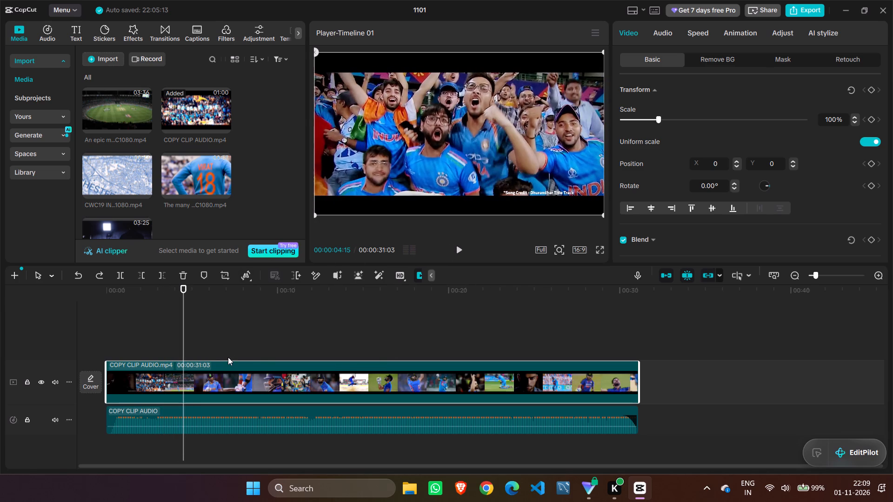
drag(183, 289, 167, 283)
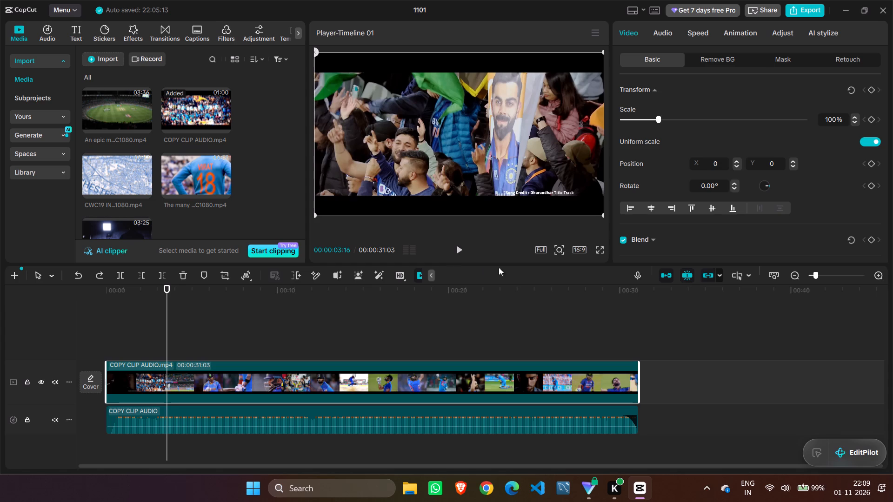
Play the reference from 00:00:03:16 to about 00:00:14, pausing near 00:00:12, to examine the batting shots, and return to the bat close-up at 00:00:06:25.
click(462, 248)
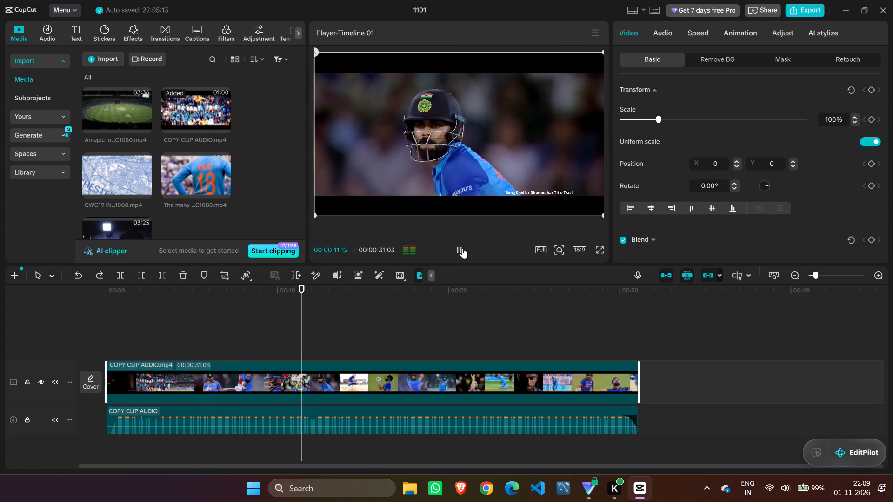
click(462, 248)
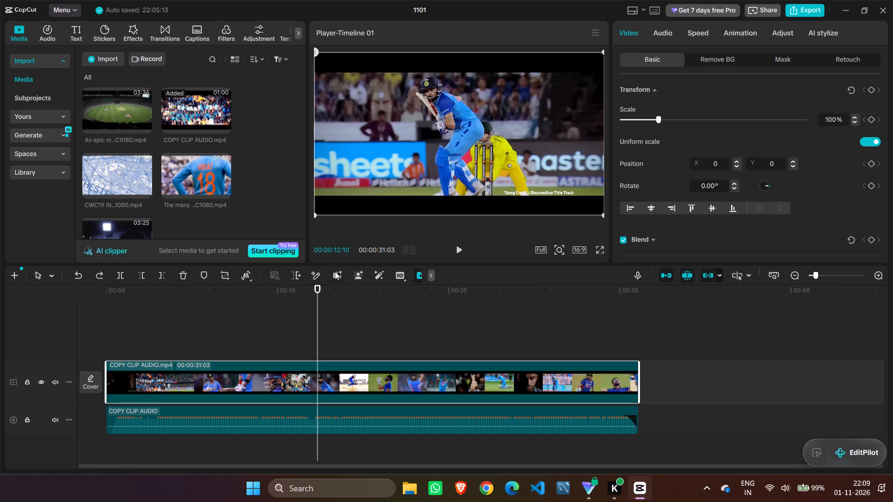
double_click(457, 245)
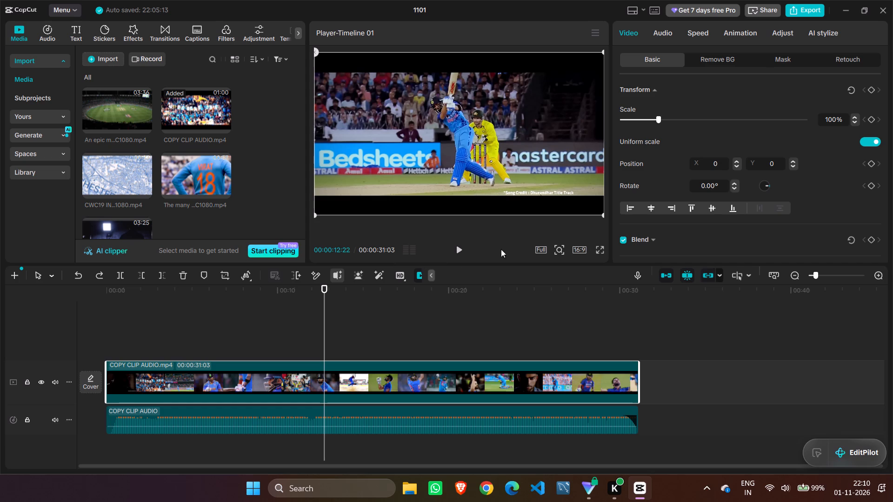
click(461, 249)
click(462, 248)
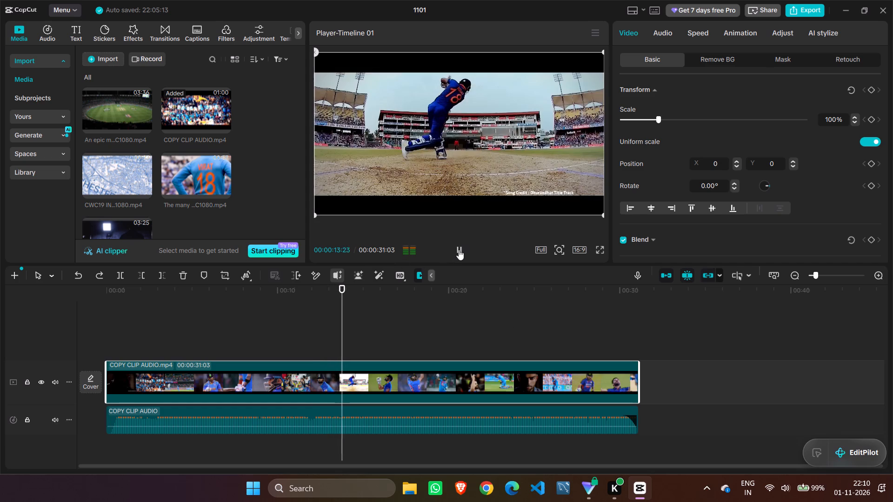
drag(346, 290, 223, 320)
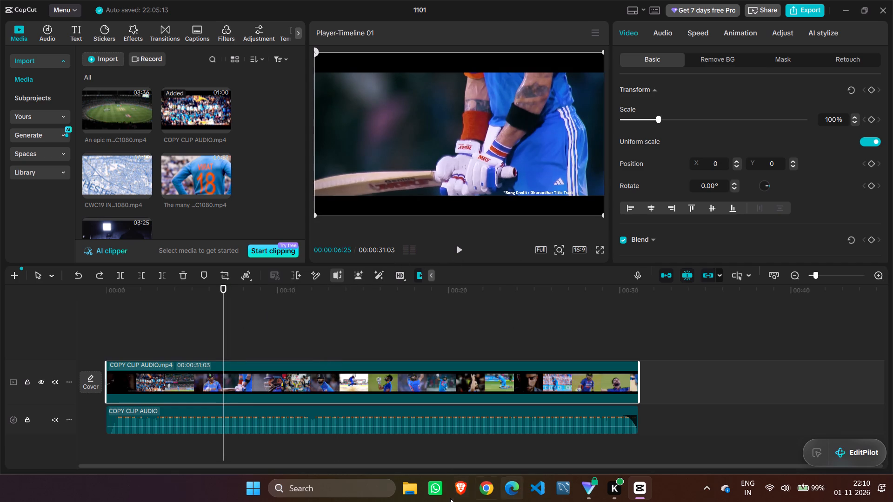
Switch to Brave and search YouTube for "star sports icc cricket world cup 2015 - directors cut".
click(450, 497)
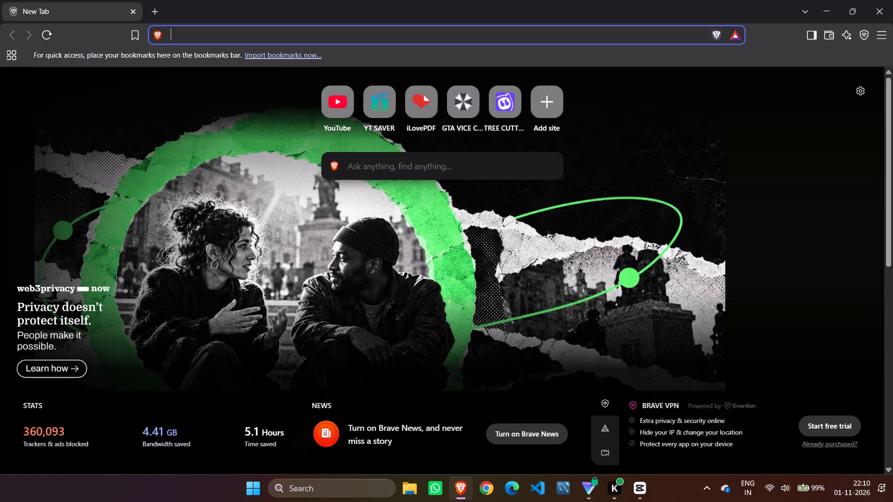
click(329, 100)
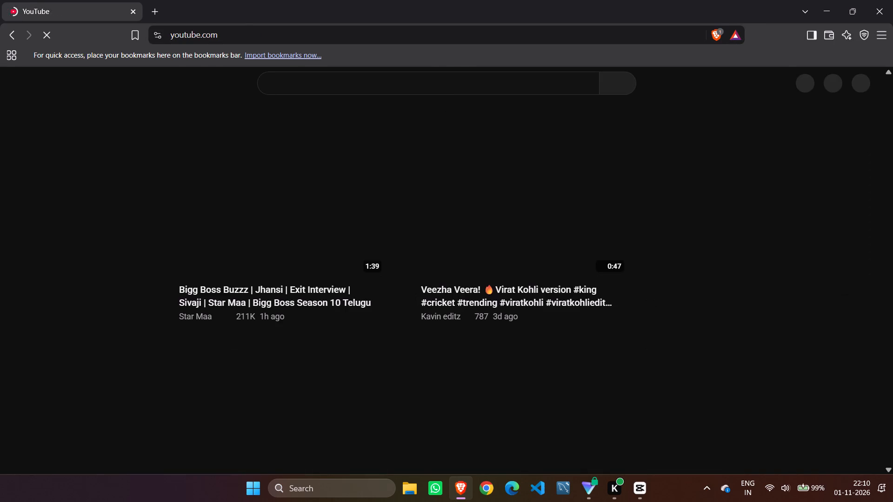
click(440, 86)
click(440, 86)
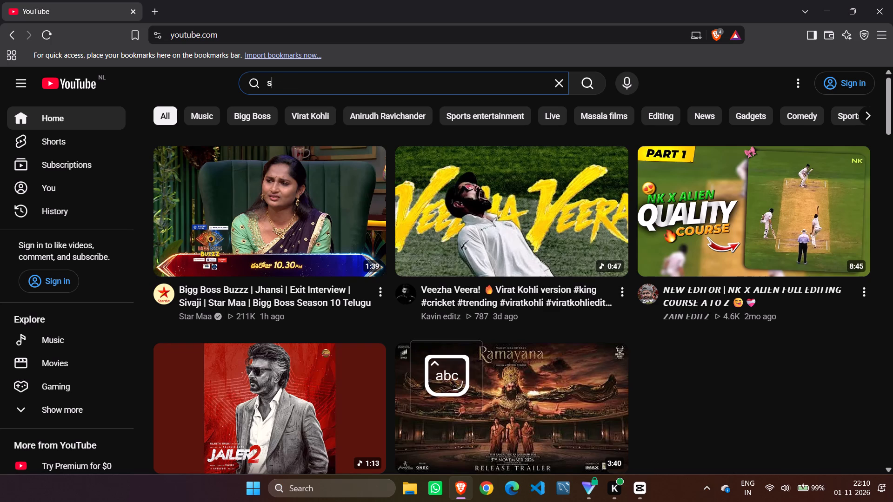
text(tar)
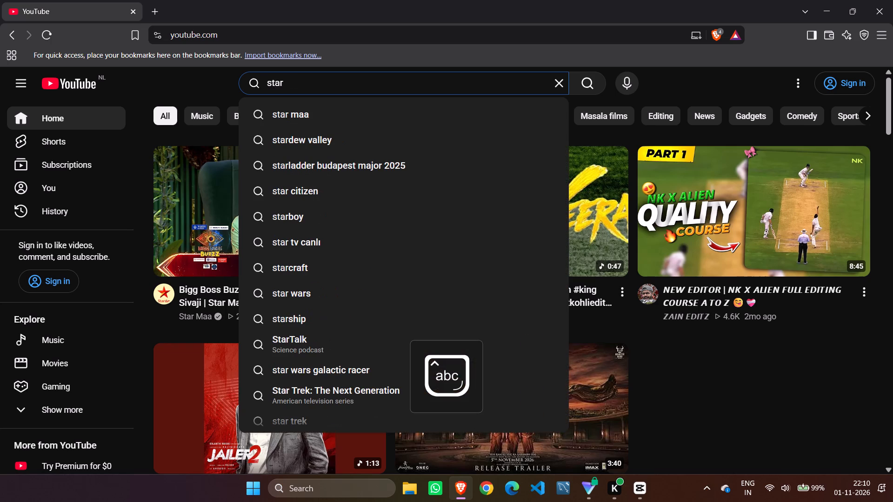
key(space)
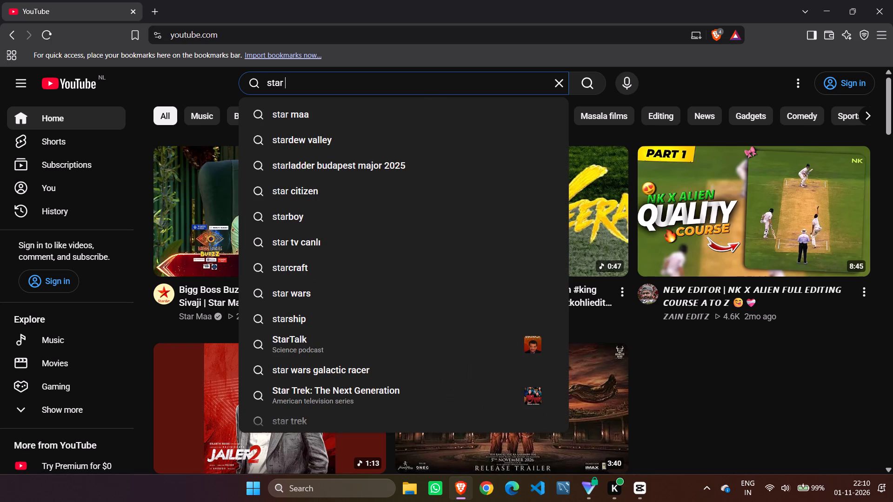
text(sports)
key(space)
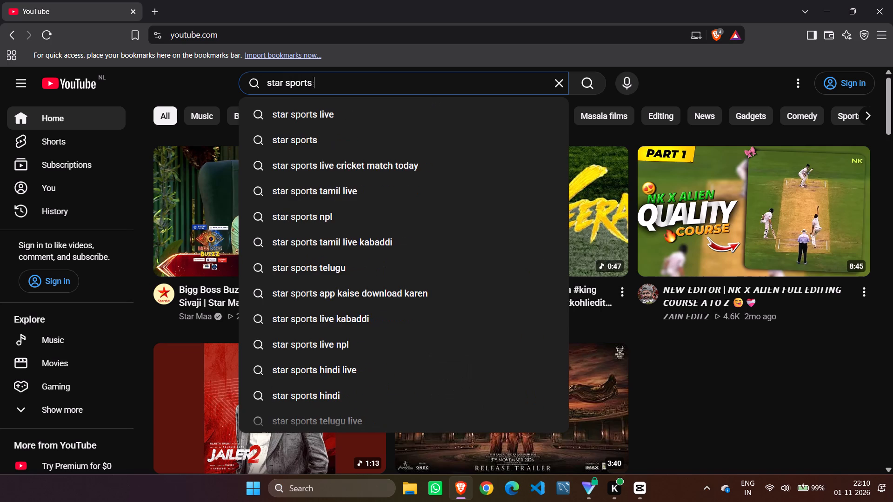
text(icc cricket wo)
text(rld)
key(space)
text(cup 2)
key(0)
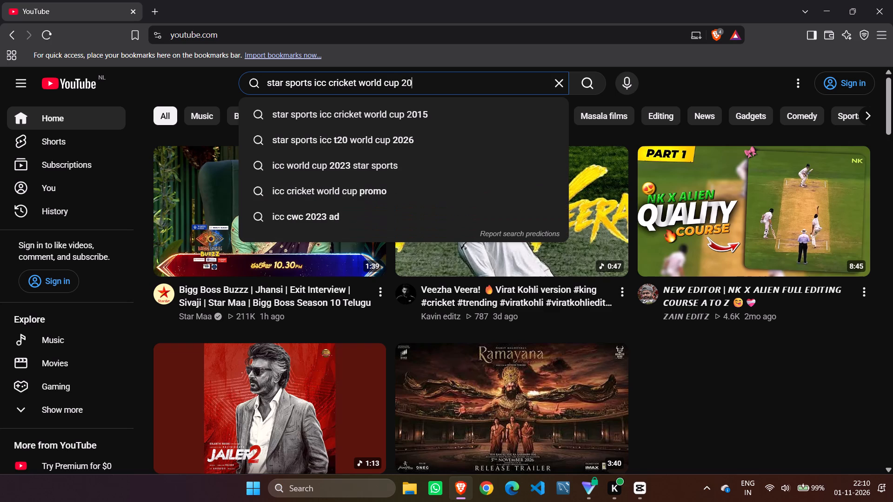
text(15)
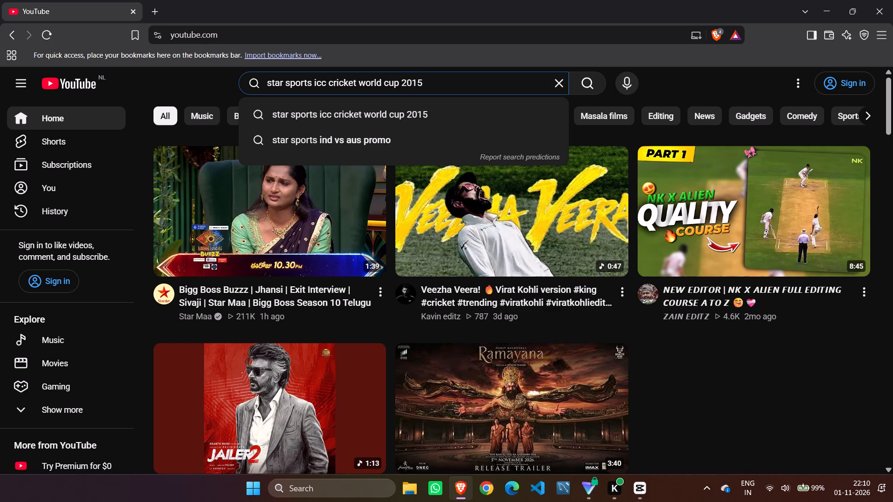
key(space)
text(- directors)
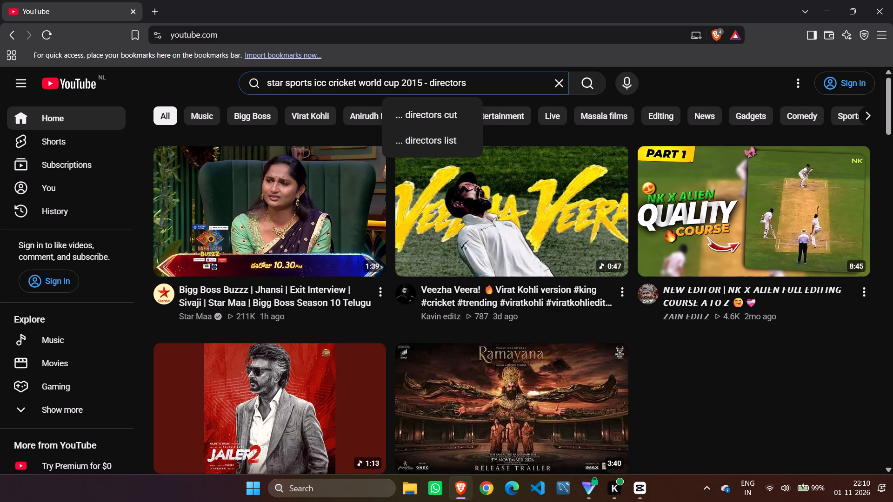
key(space)
text(cut)
key(Return)
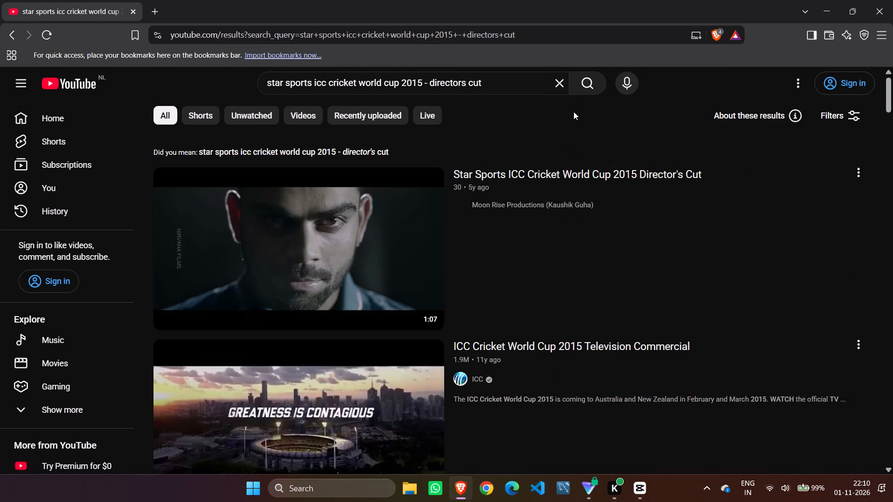
Copy the share link of the Nirvana Films video "Star Sports | ICC Cricket World Cup 2015 - Director's Cut".
scroll(405, 270, down, 5)
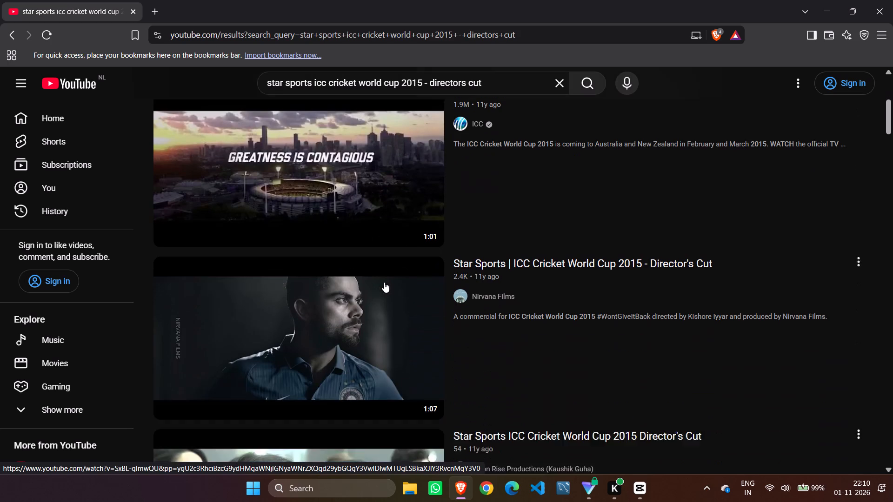
scroll(382, 276, down, 2)
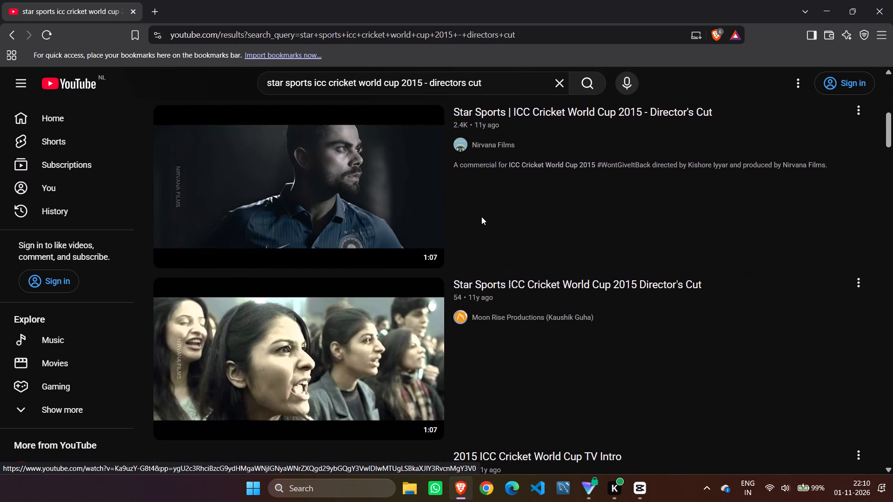
click(864, 113)
click(818, 178)
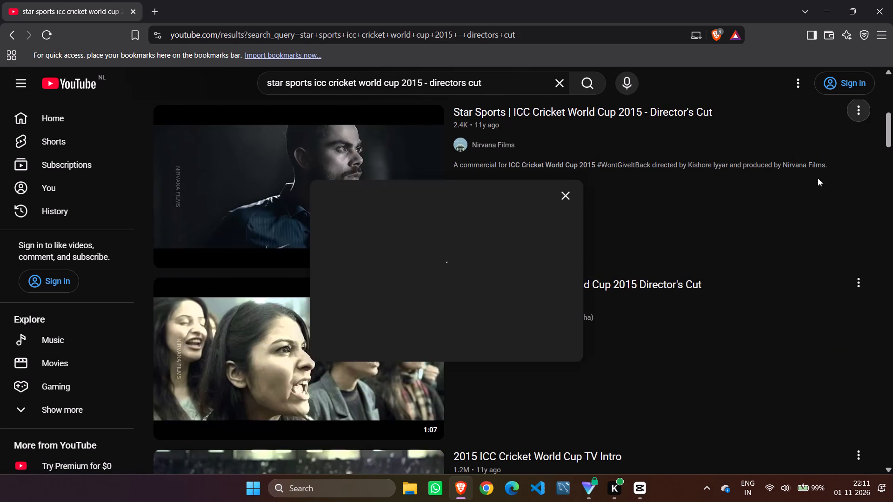
click(541, 284)
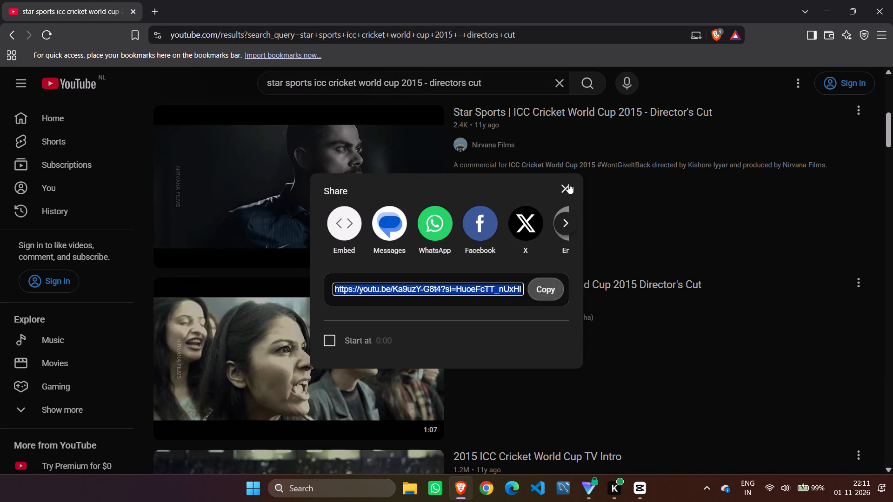
click(568, 184)
Open the YT SAVER download site in a new browser tab.
click(157, 8)
click(383, 107)
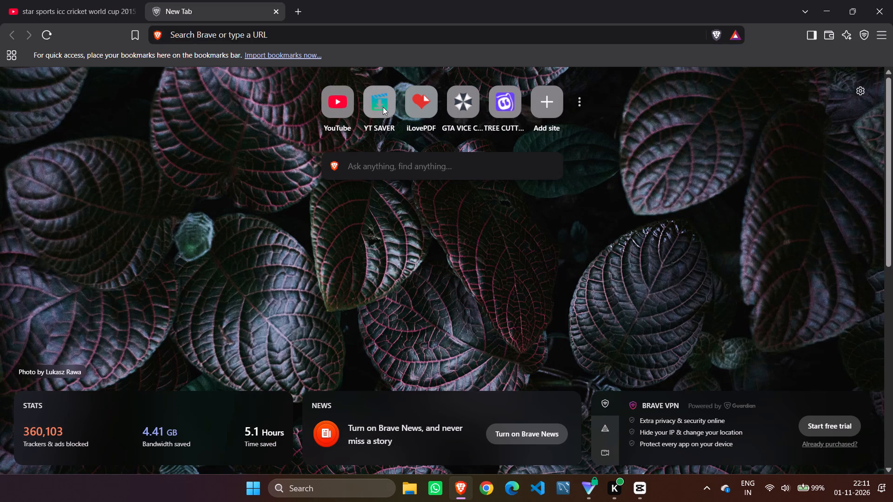
Switch to CapCut and play the reference from 00:00:06:25 to examine the helmet close-up following the bat shot.
click(641, 501)
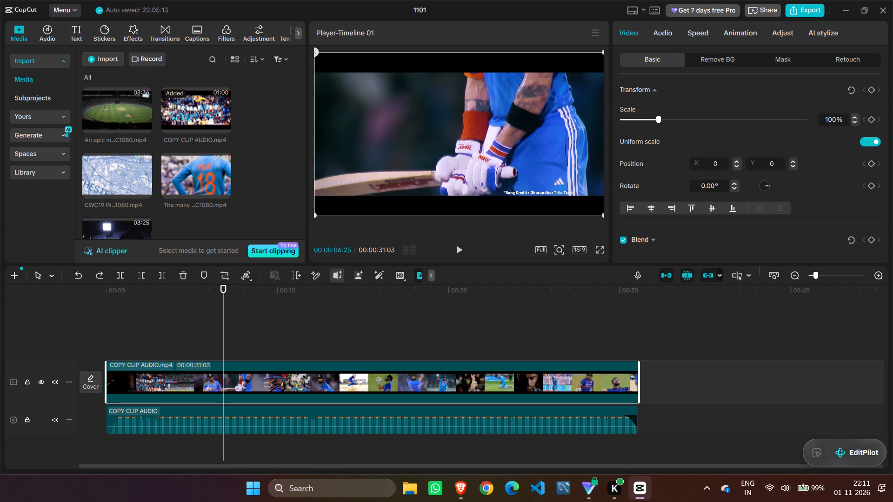
click(462, 244)
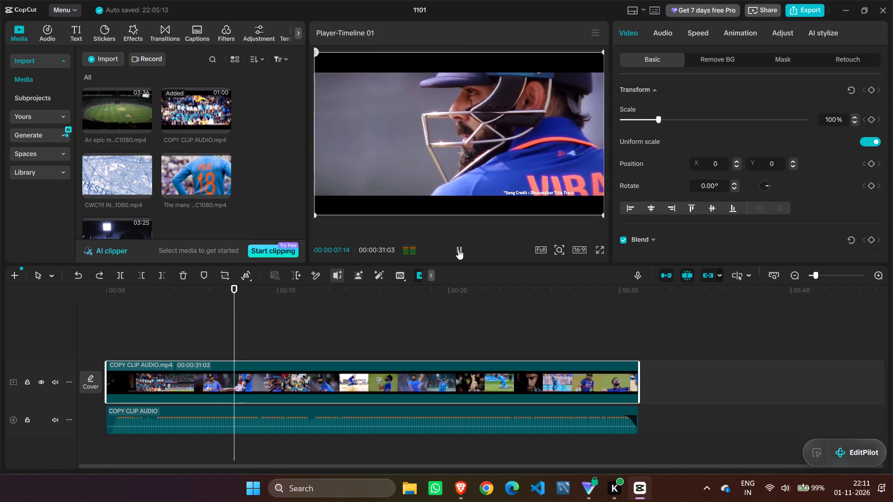
click(458, 249)
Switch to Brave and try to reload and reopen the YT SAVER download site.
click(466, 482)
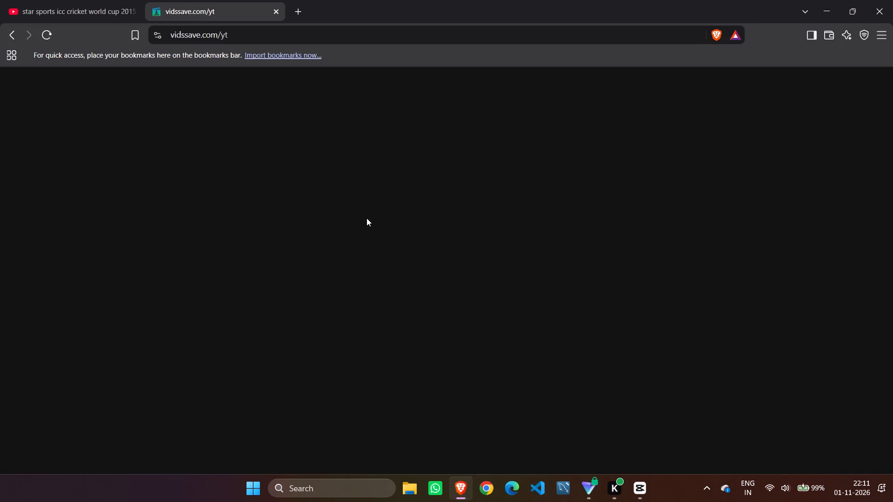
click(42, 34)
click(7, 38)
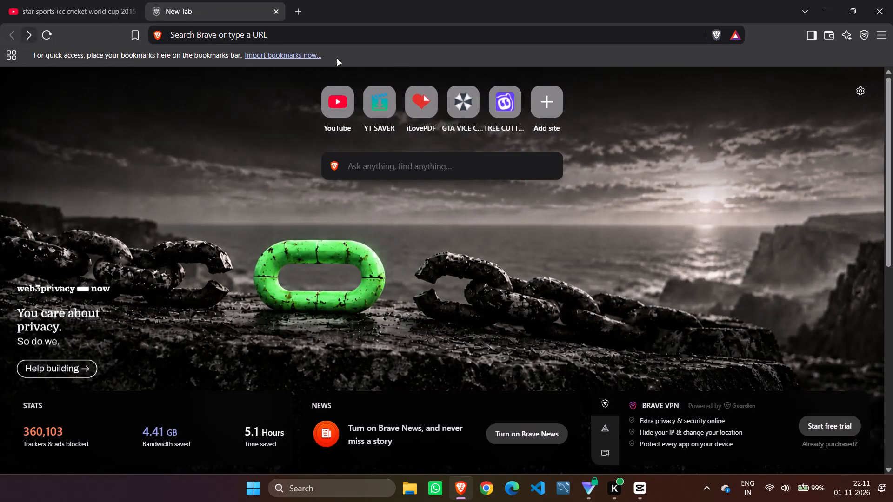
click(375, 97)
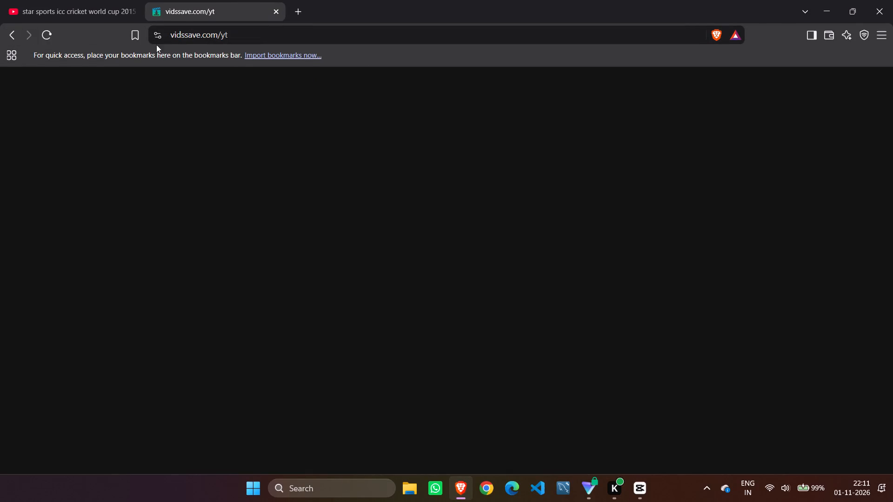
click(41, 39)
Search the web for "yt video download" in a new browser tab.
click(301, 7)
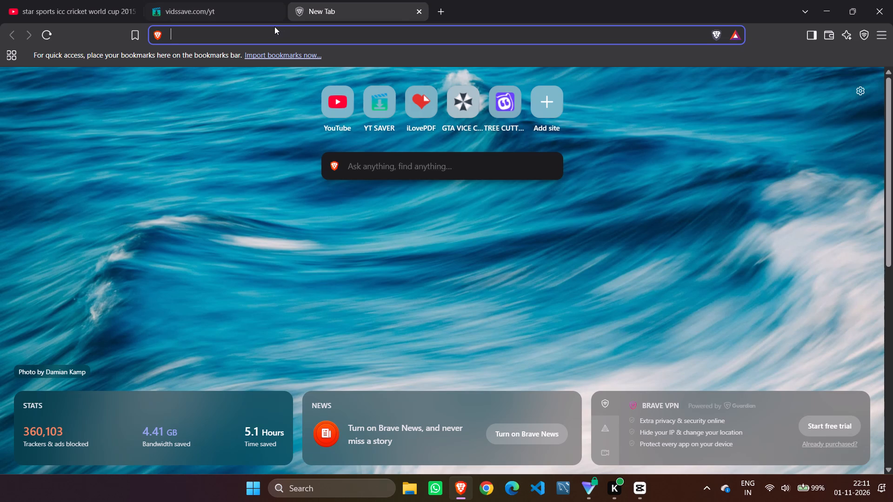
text(yt)
key(space)
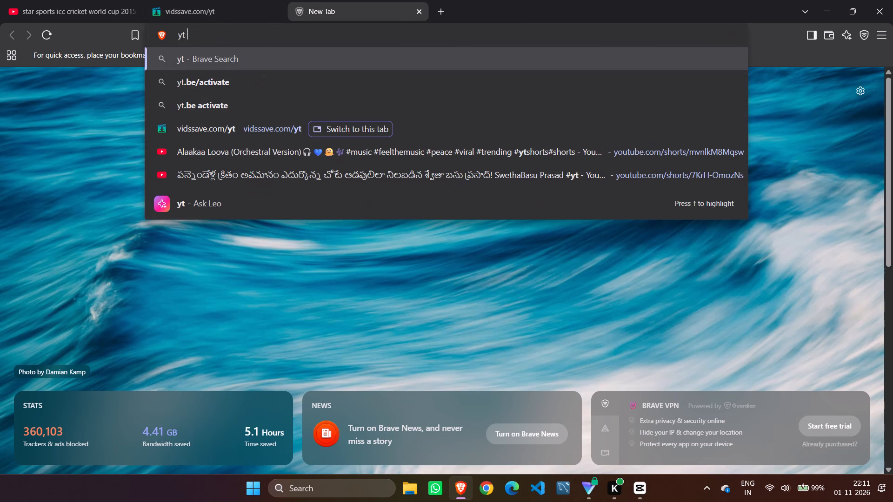
text(vi)
click(240, 95)
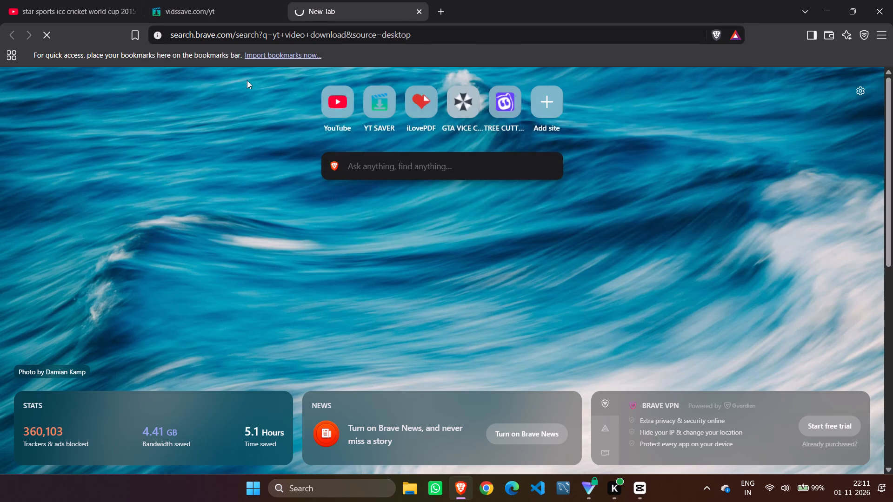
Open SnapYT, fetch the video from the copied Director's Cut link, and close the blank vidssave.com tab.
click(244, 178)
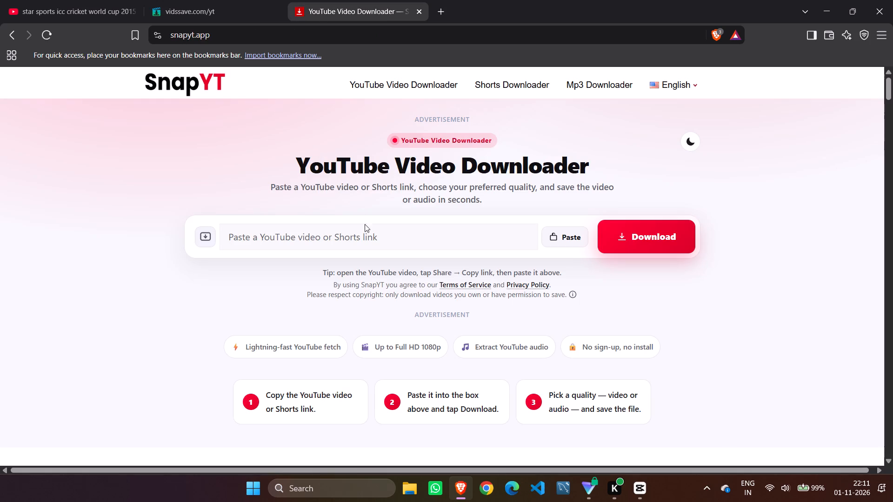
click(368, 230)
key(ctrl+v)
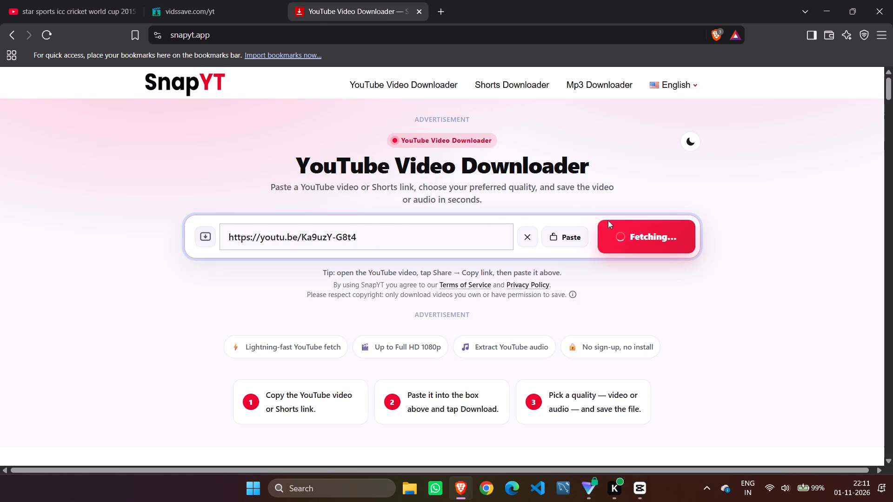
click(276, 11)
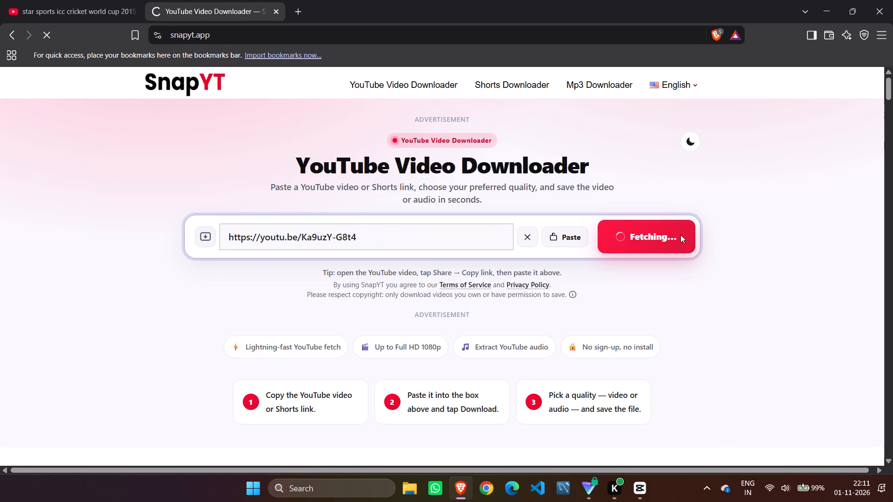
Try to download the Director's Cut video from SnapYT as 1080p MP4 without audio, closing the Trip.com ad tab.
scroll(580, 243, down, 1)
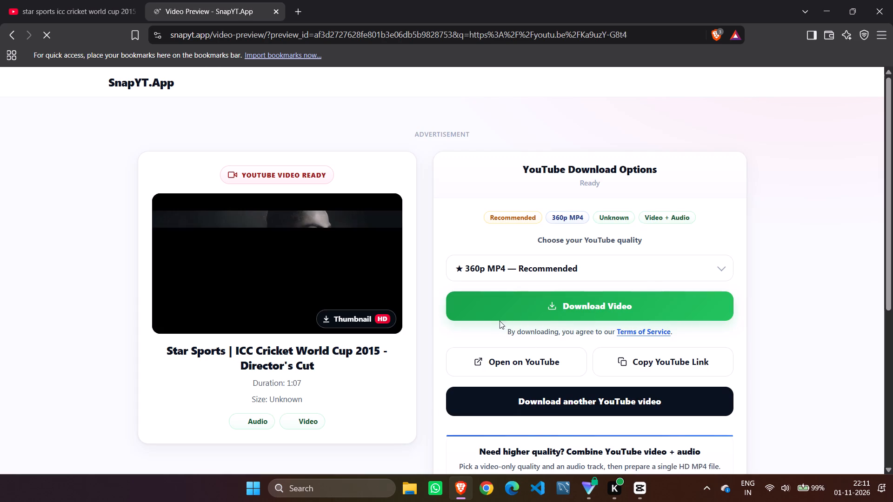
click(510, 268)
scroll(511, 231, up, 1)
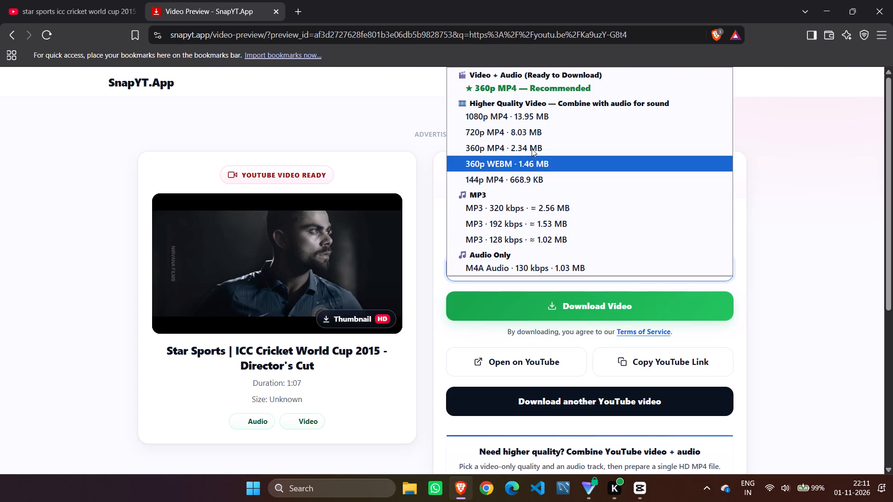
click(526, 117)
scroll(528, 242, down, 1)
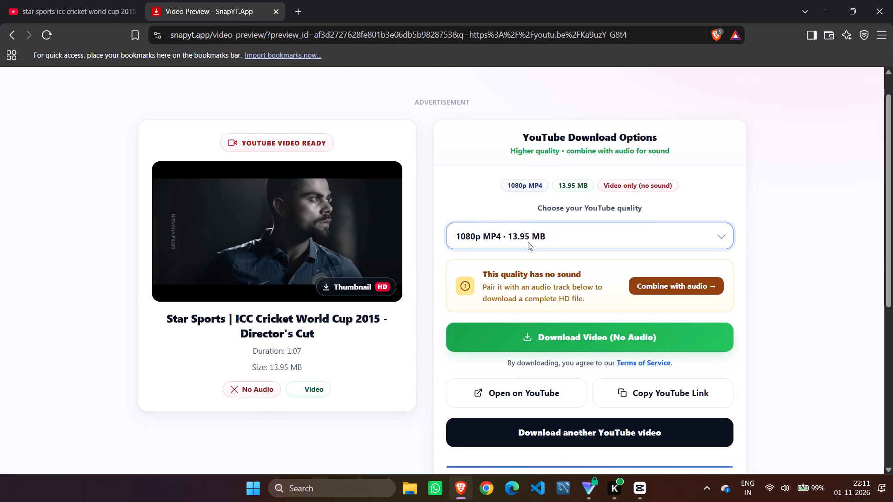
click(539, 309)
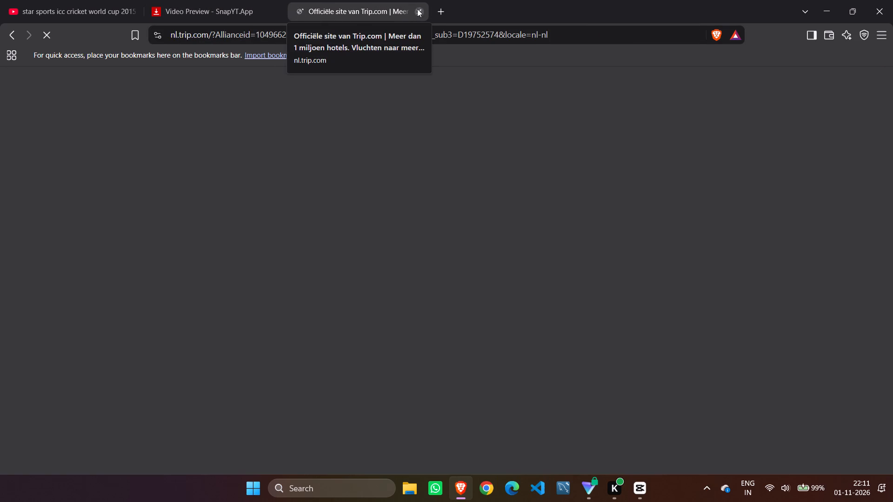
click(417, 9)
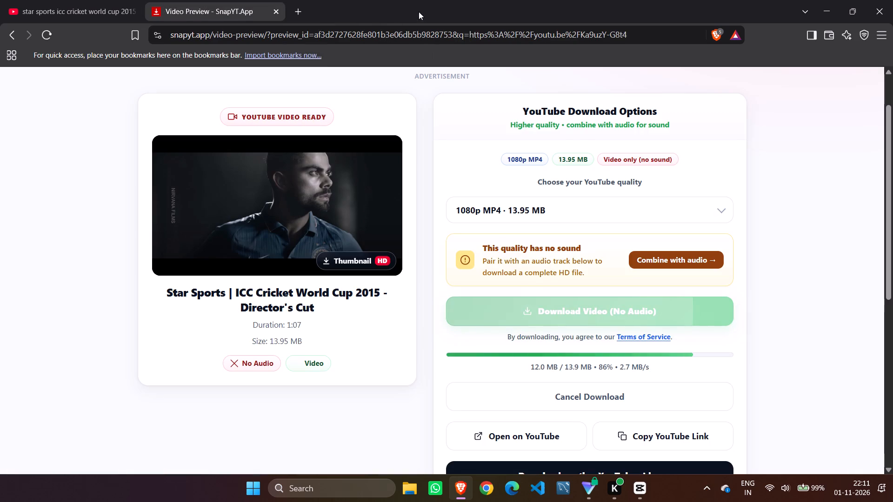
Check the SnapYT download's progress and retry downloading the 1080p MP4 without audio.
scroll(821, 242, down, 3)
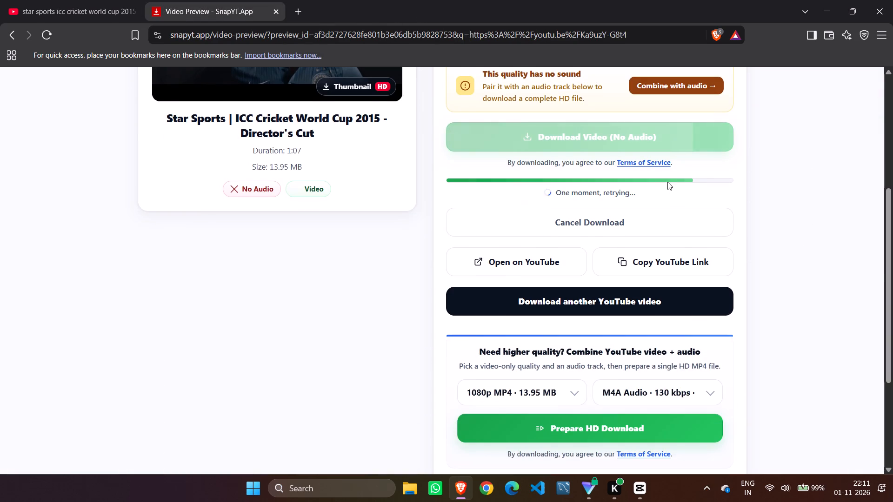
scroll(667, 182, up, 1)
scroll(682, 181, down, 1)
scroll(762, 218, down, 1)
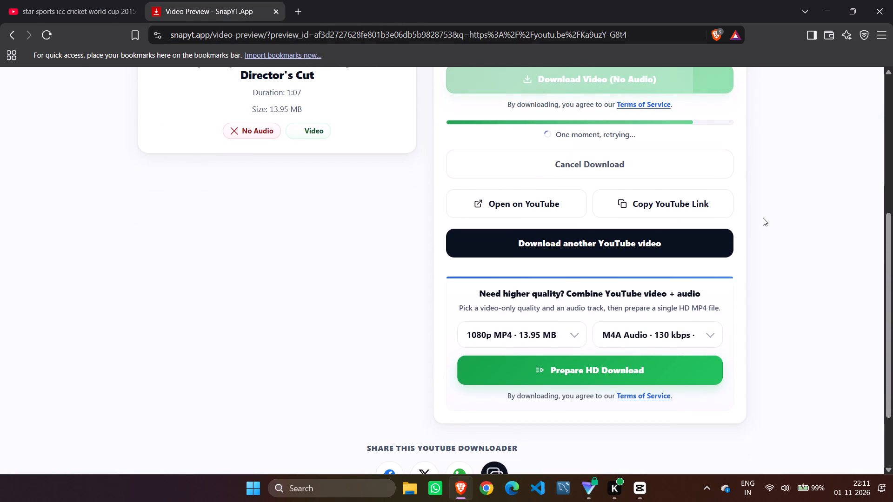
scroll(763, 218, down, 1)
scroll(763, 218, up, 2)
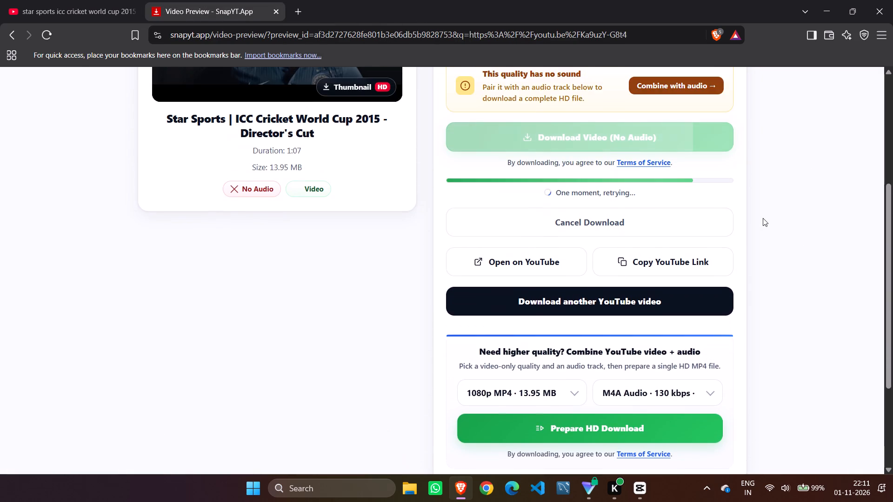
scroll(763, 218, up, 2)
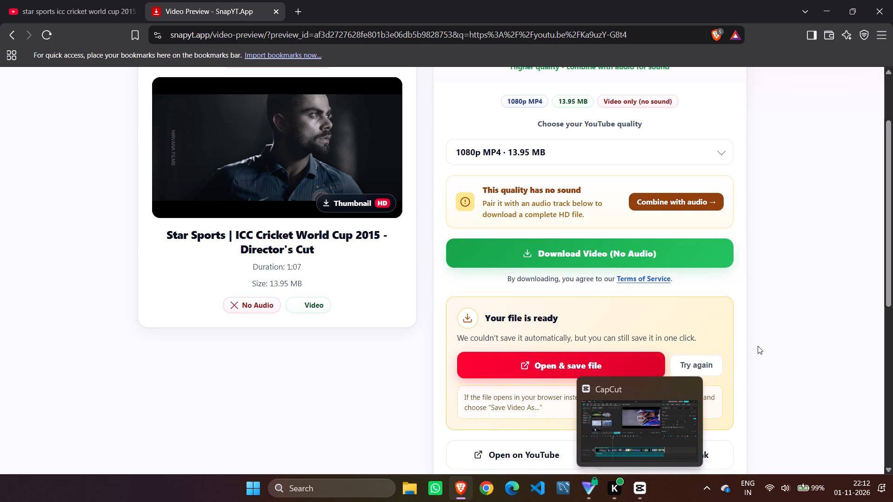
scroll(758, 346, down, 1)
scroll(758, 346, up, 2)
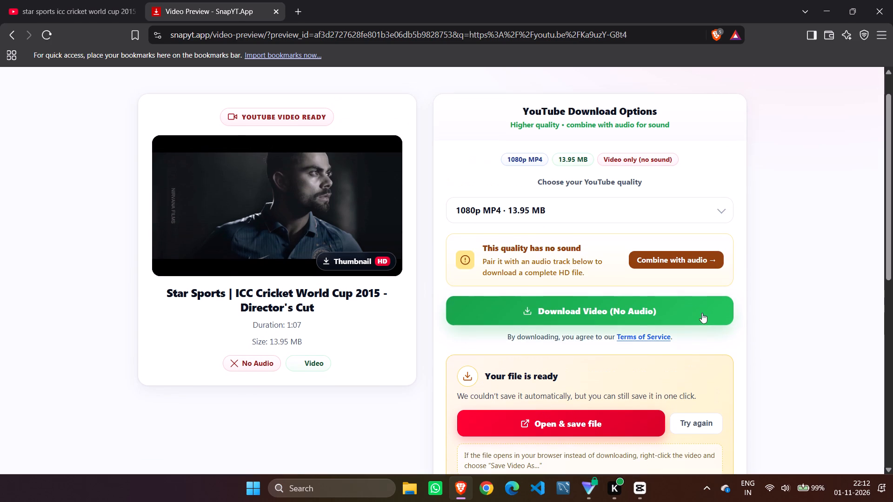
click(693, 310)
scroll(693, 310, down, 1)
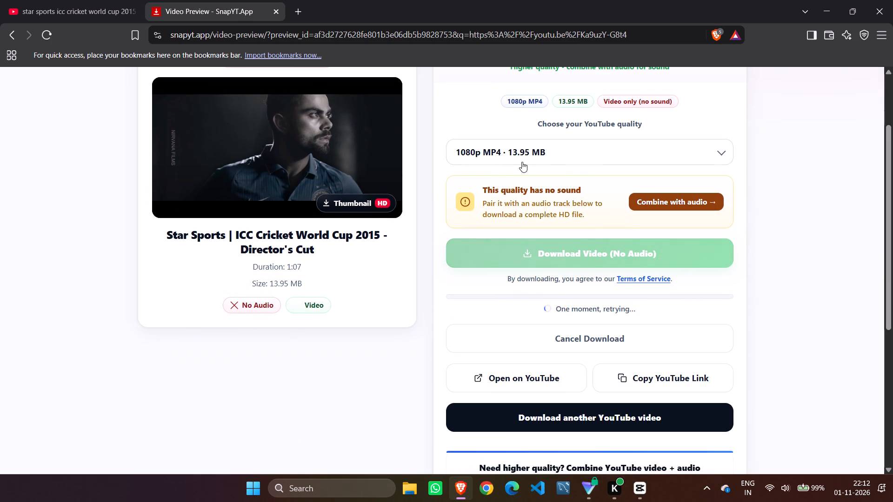
Return from SnapYT to the search results and open the YTDown downloader site.
click(10, 35)
click(16, 30)
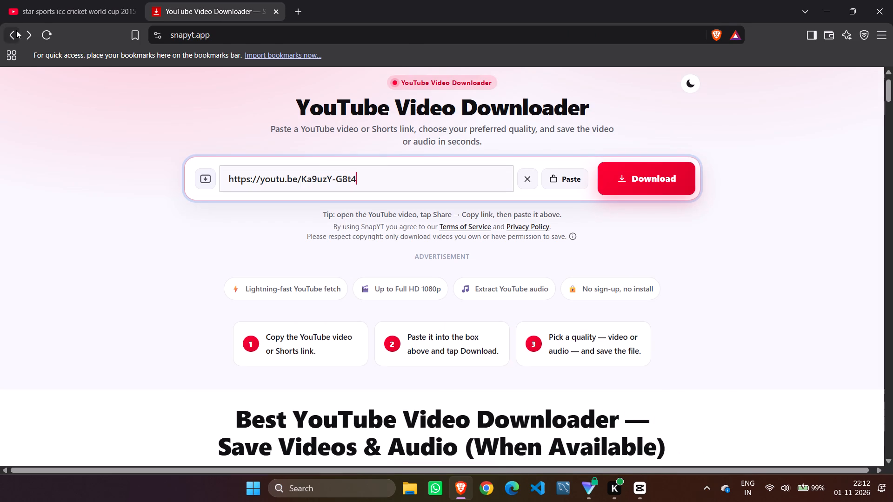
click(264, 280)
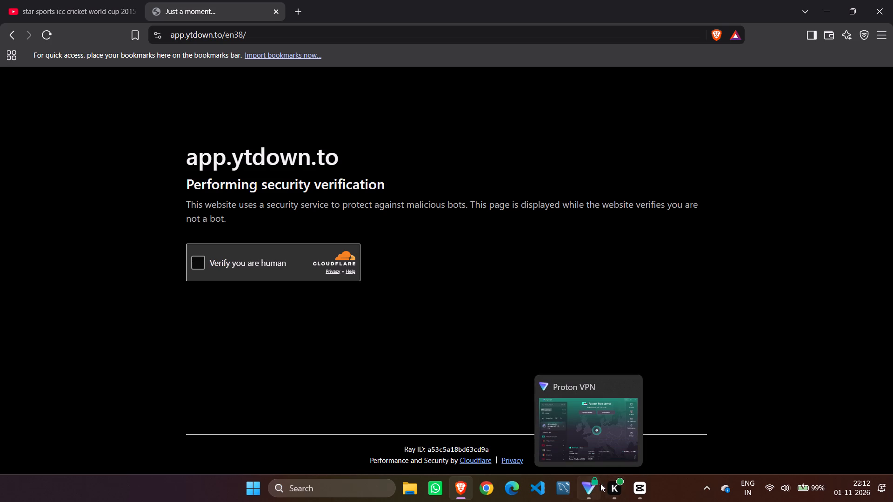
Switch to CapCut and move the playhead back to 00:00:00:29 to view the reference's crowd shot.
click(634, 485)
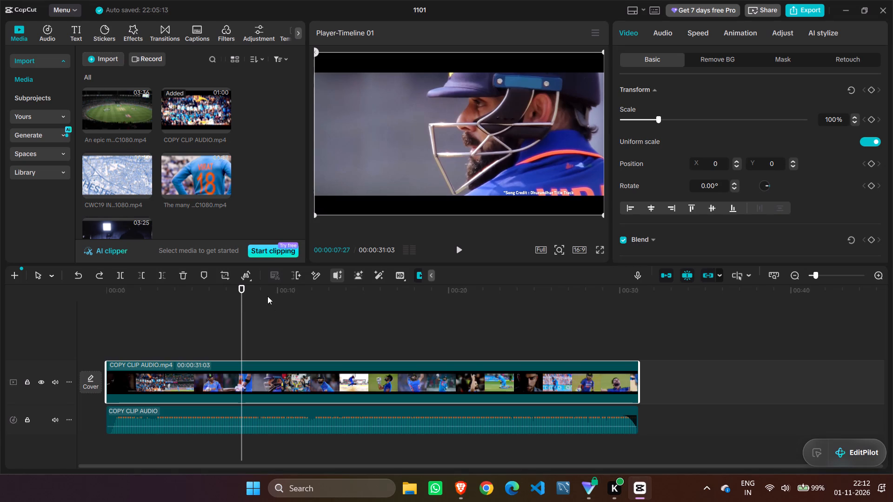
drag(245, 289, 123, 298)
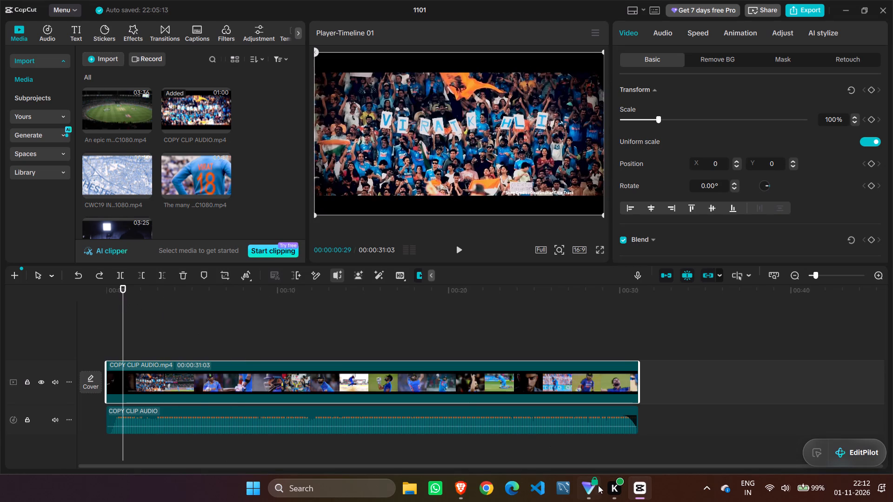
Switch to Brave, complete the human verification and fetch the copied Director's Cut link in YTDown.
click(469, 488)
click(200, 264)
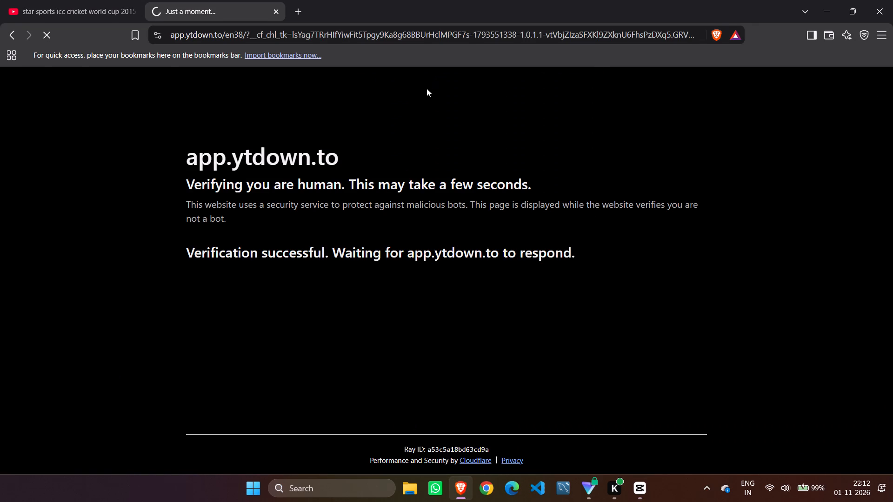
click(387, 208)
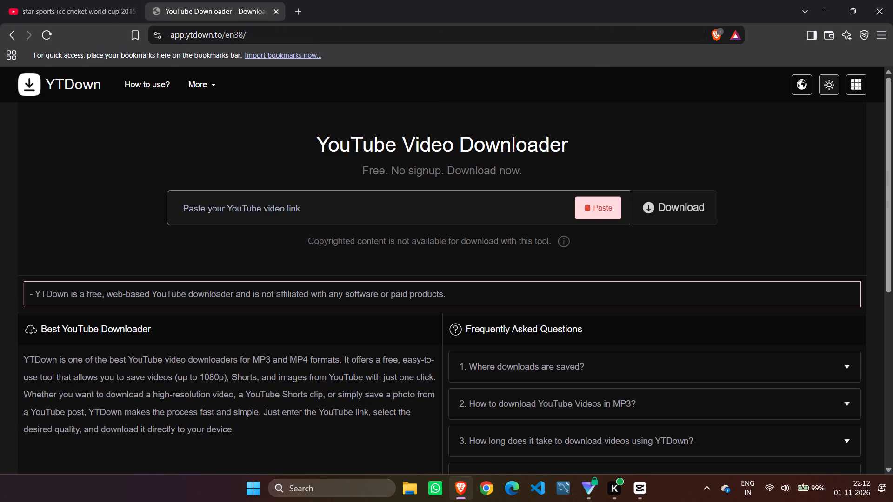
key(ctrl+v)
click(681, 201)
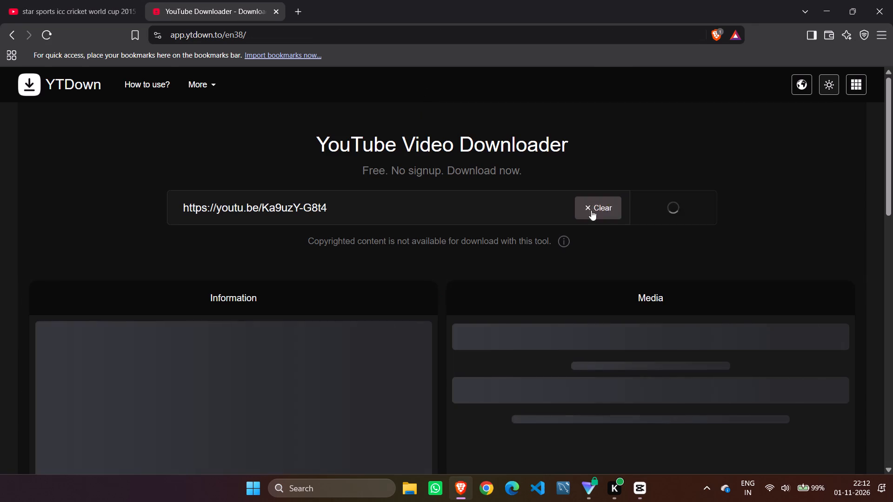
Download the Director's Cut video as MP4 (1920x1080 FHD) and save it in the VK18 folder.
scroll(425, 247, down, 2)
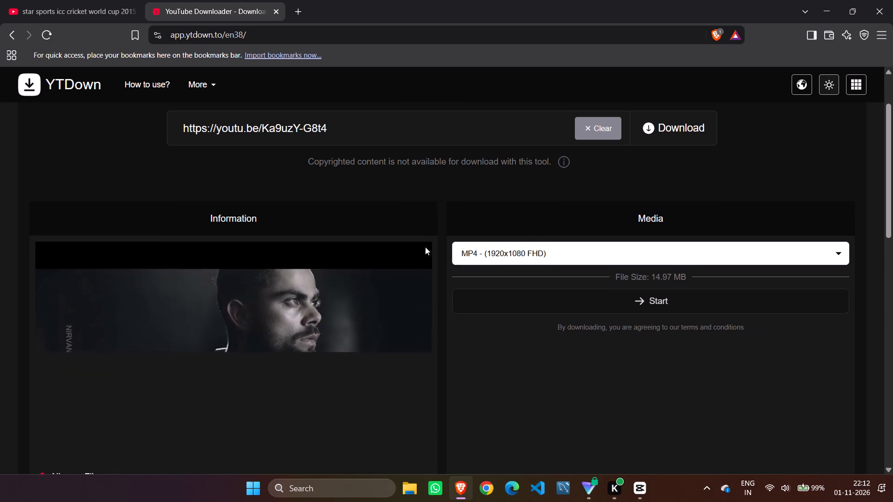
click(496, 208)
click(500, 245)
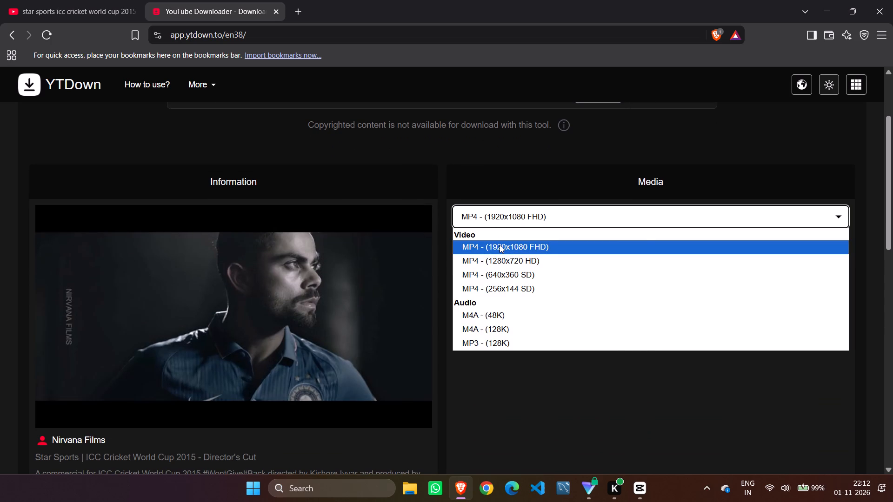
click(580, 257)
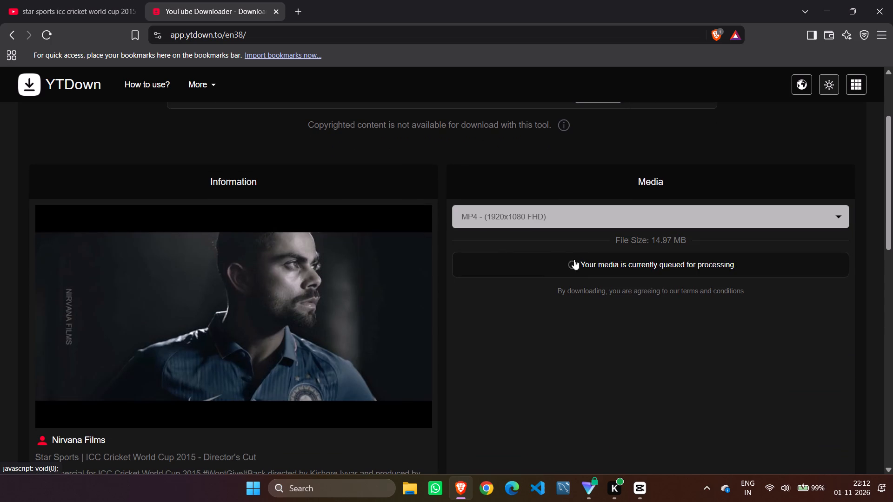
scroll(468, 228, down, 4)
scroll(467, 219, up, 3)
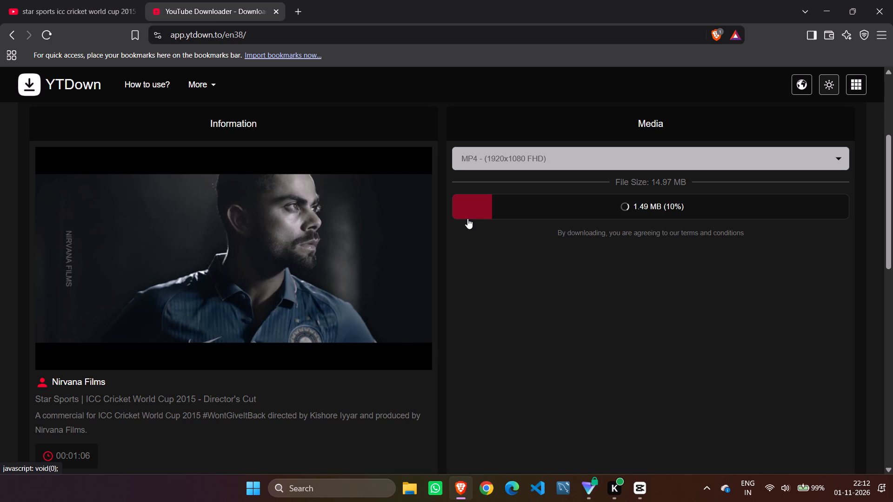
scroll(467, 218, down, 1)
scroll(467, 218, up, 1)
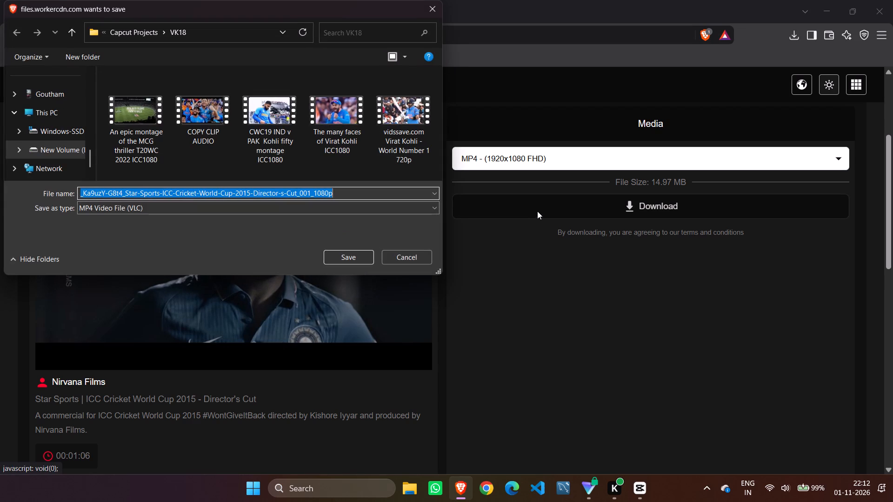
click(355, 256)
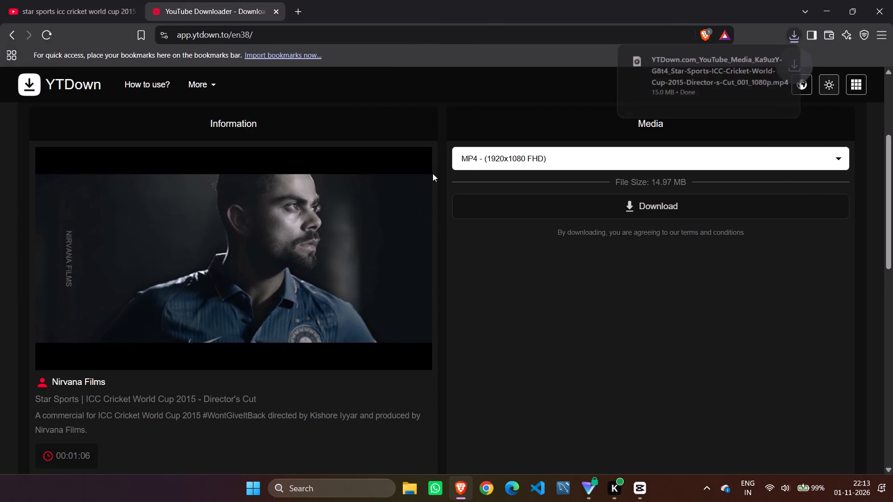
Close the YTDown downloader page and switch to CapCut.
click(274, 10)
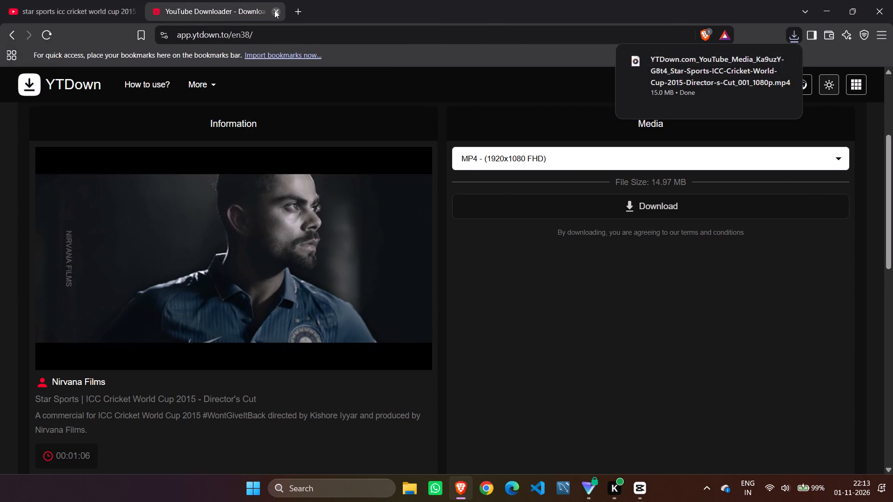
click(652, 501)
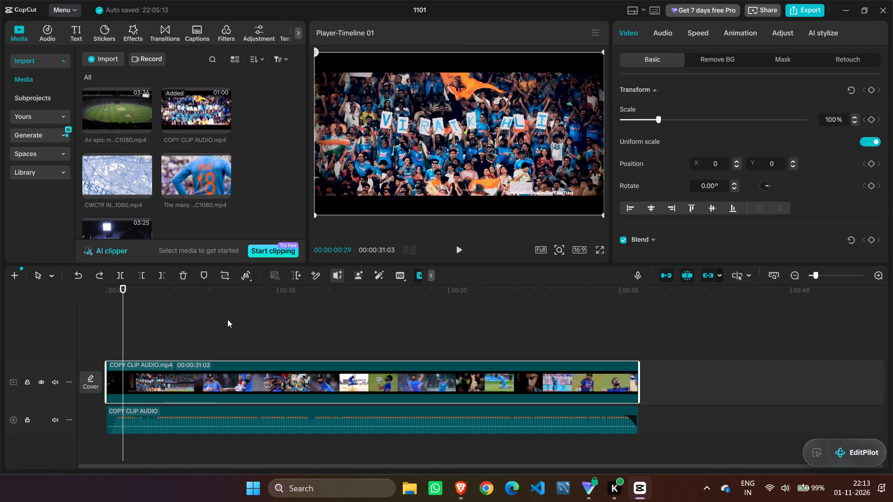
Replay the first second of the reference clip from 00:00:00:00 several times to study its opening dark shot.
click(215, 323)
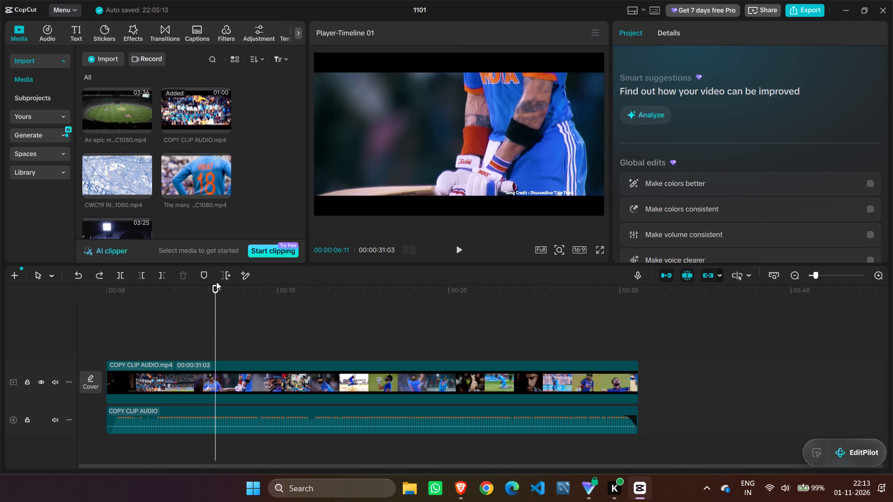
drag(217, 291, 0, 306)
click(455, 251)
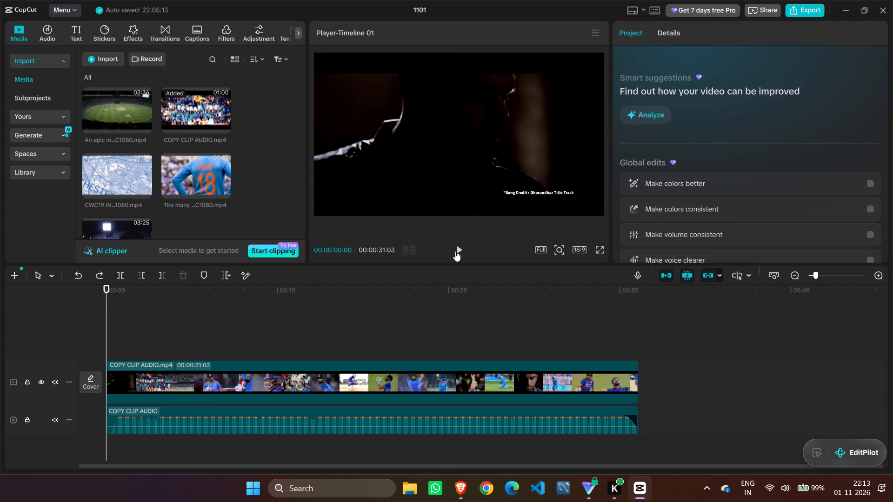
click(455, 251)
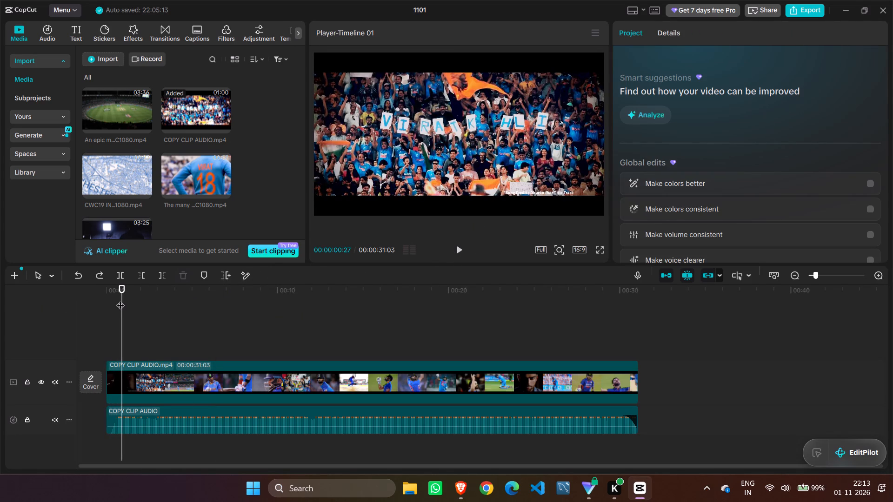
drag(120, 299, 67, 296)
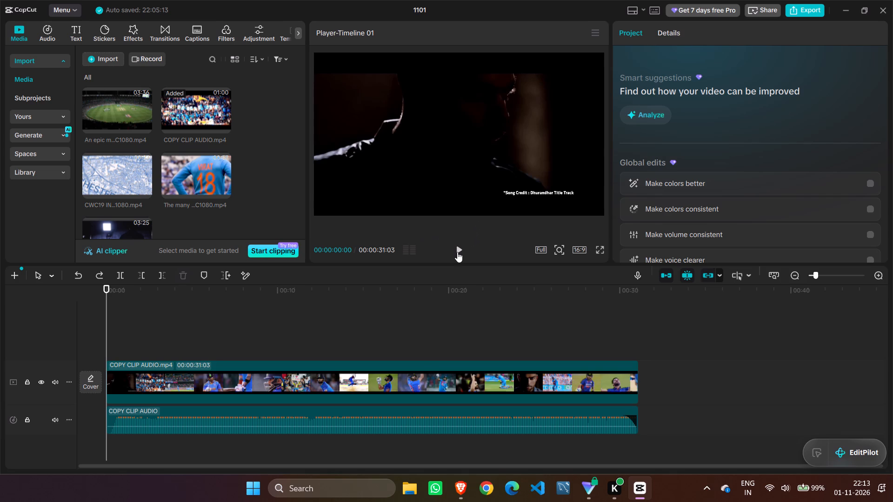
click(457, 252)
click(457, 252)
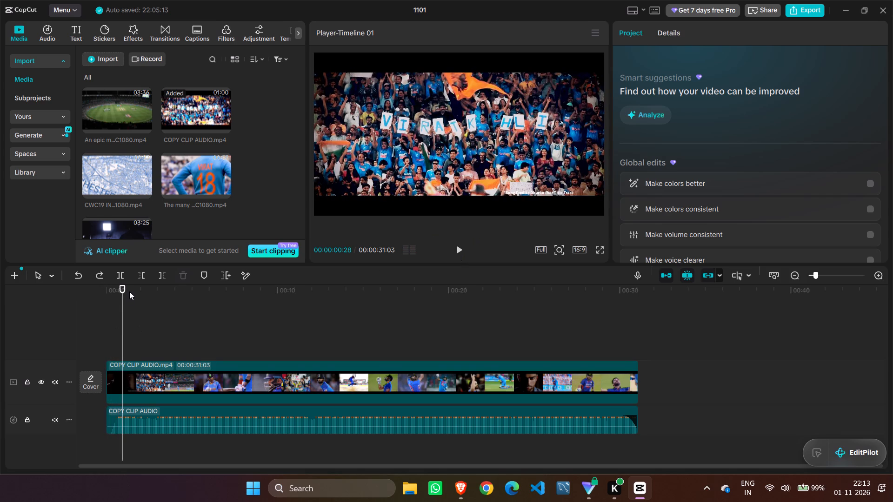
drag(120, 290, 46, 300)
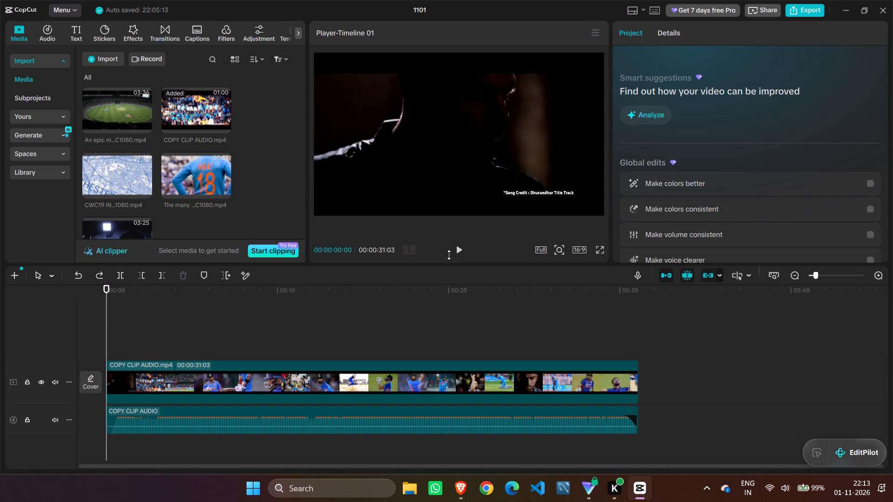
click(456, 248)
click(456, 248)
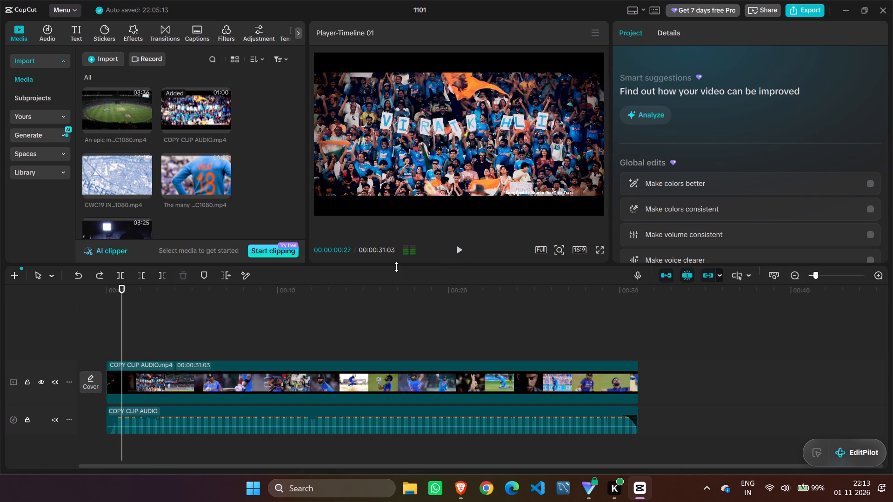
drag(120, 287, 45, 292)
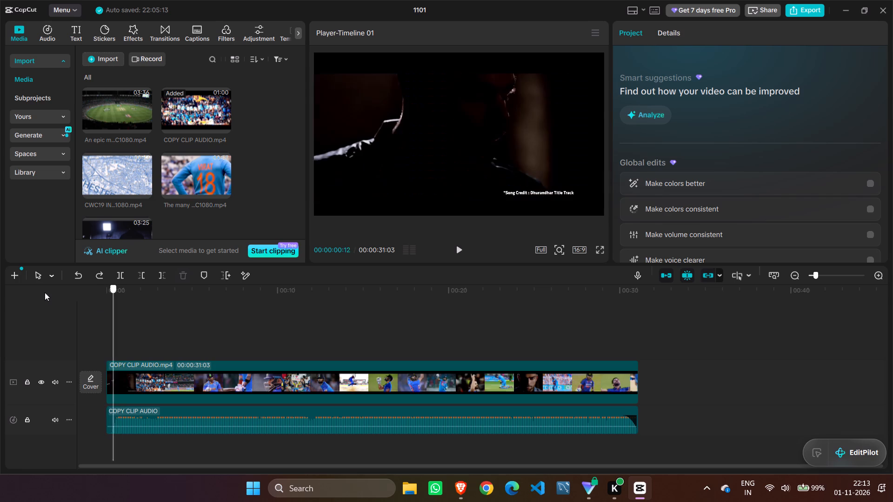
drag(45, 292, 43, 293)
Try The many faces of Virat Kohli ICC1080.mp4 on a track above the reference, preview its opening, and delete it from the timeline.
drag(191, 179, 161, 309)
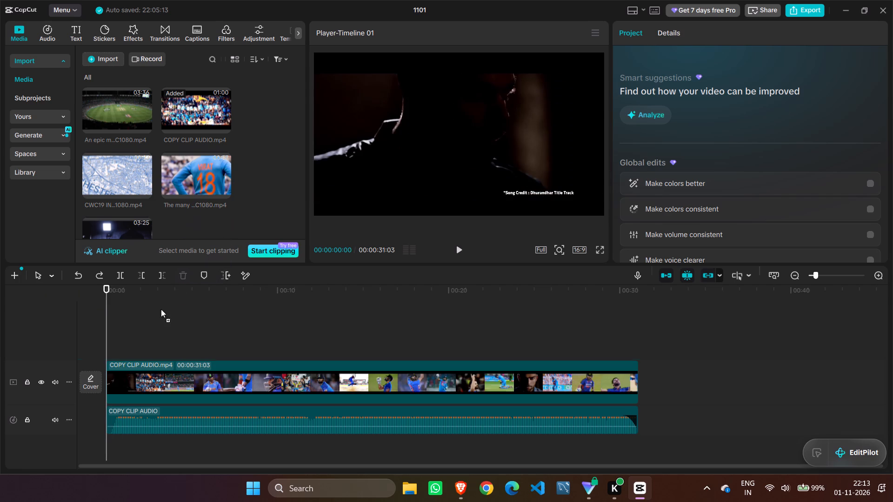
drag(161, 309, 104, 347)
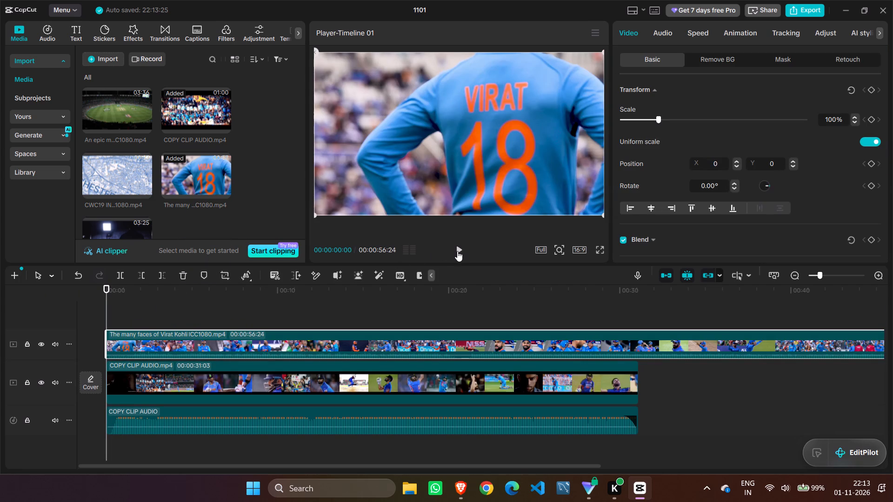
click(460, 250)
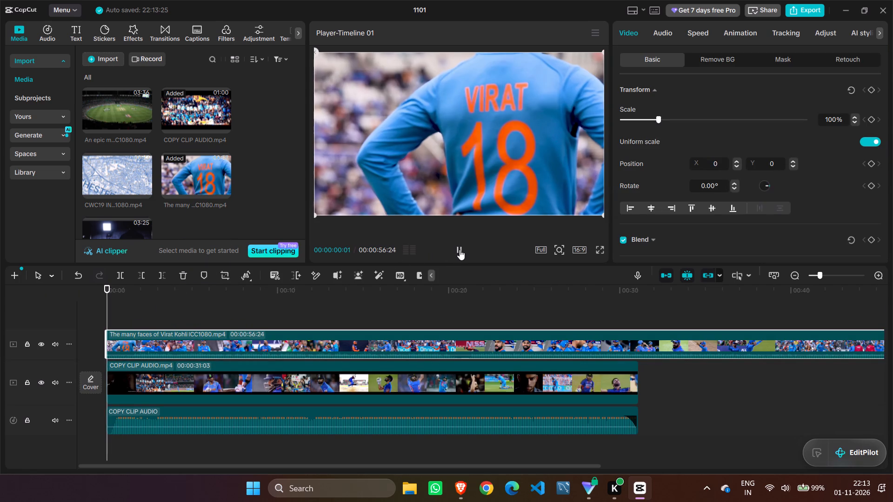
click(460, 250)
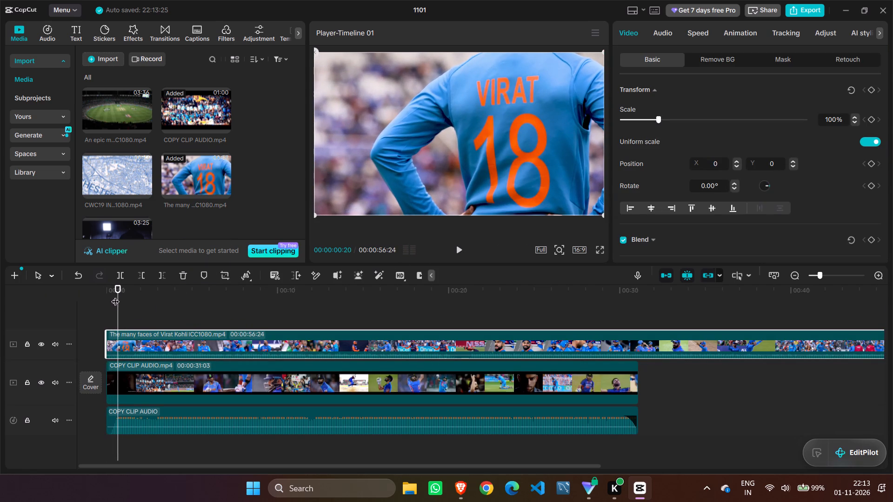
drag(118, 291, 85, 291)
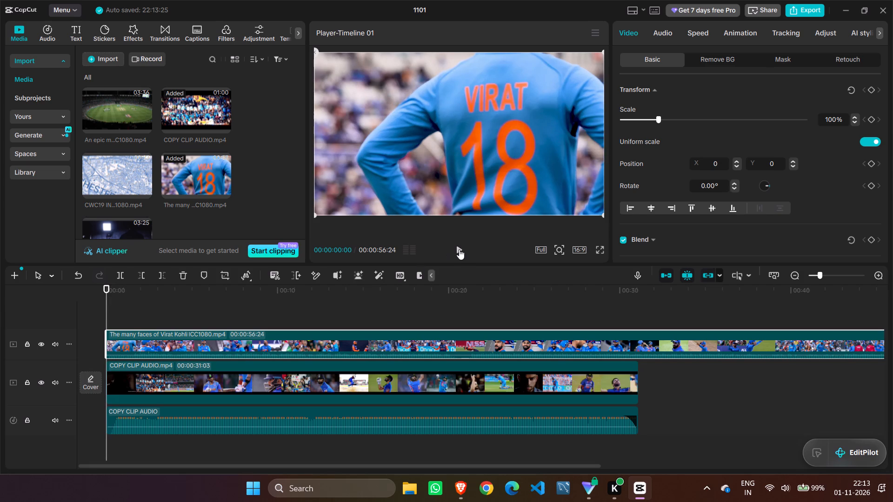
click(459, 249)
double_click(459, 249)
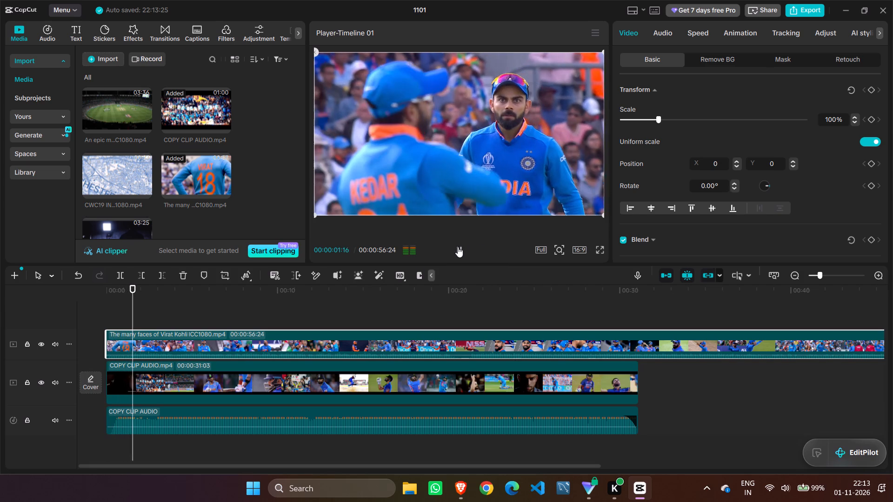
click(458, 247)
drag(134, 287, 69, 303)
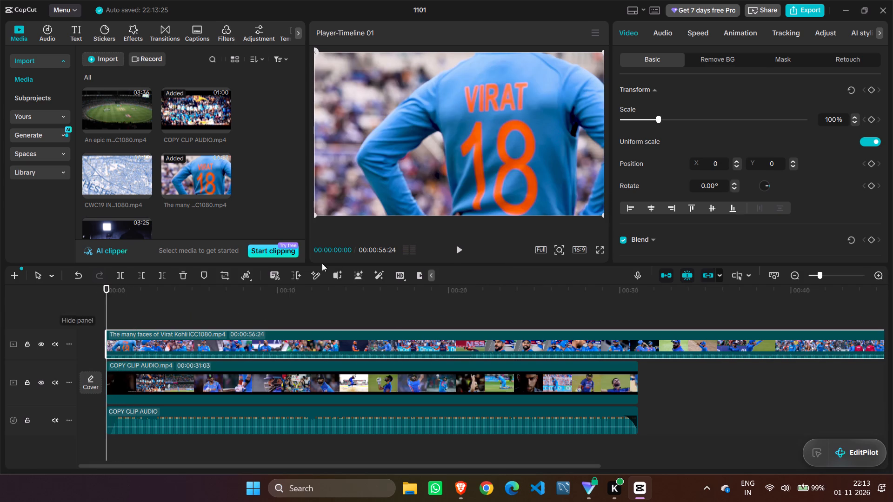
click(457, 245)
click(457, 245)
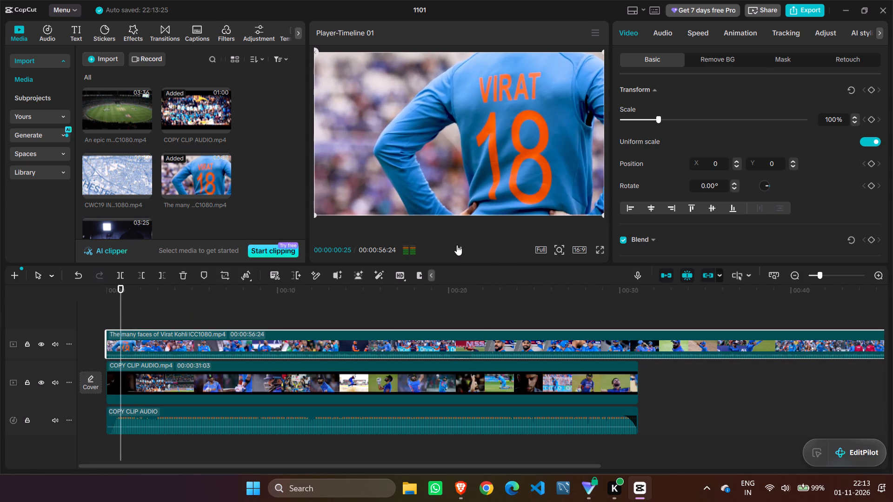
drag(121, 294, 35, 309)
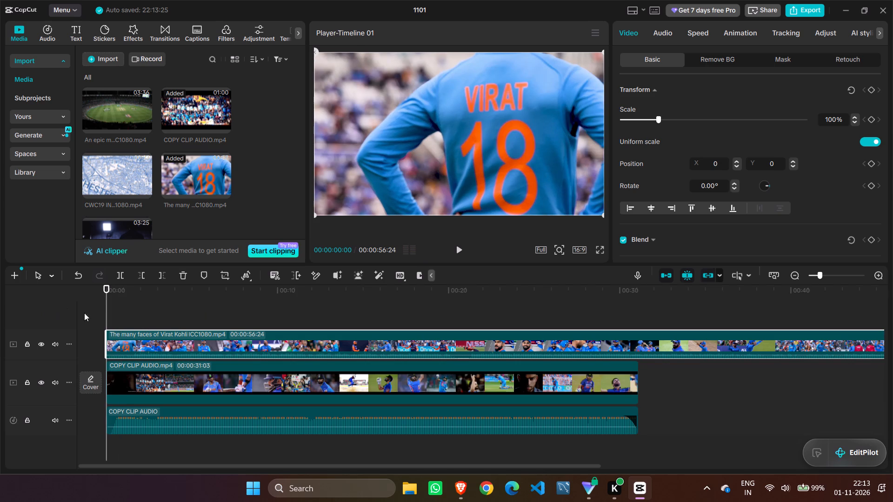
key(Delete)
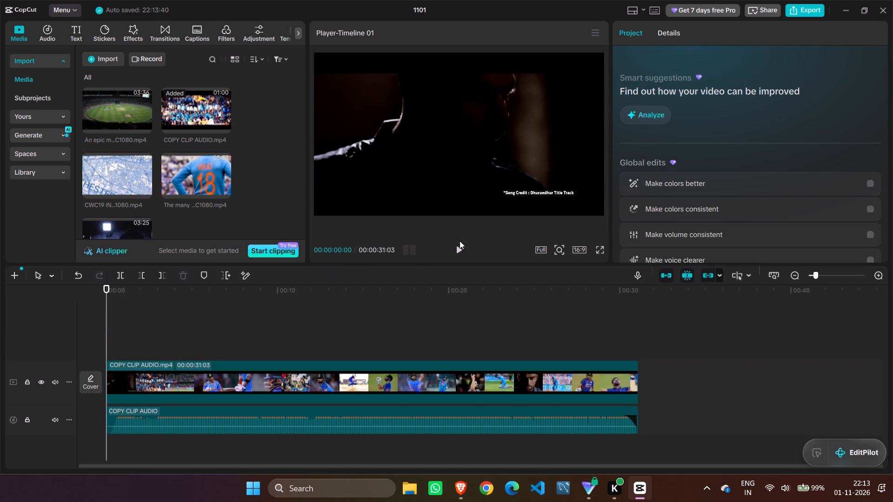
Recheck the reference's opening shot and import the downloaded Star Sports World Cup 2015 Director's Cut video from the VK18 folder.
click(463, 249)
click(463, 249)
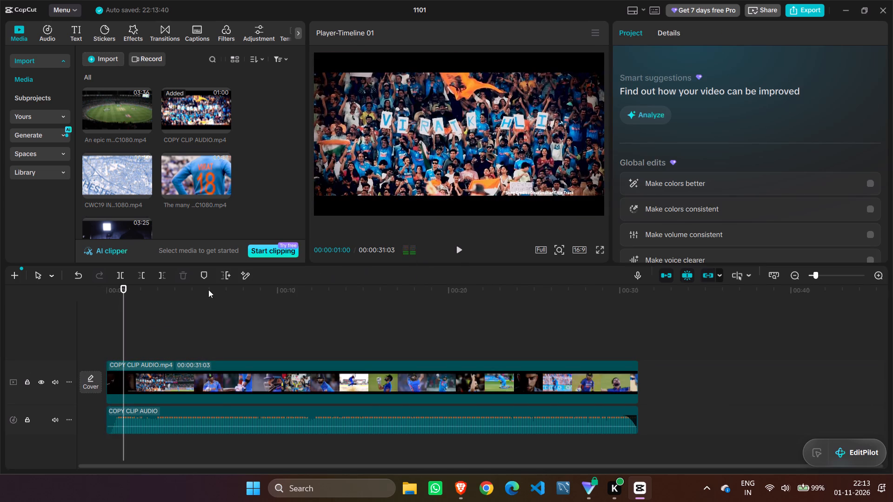
drag(124, 291, 15, 310)
click(461, 249)
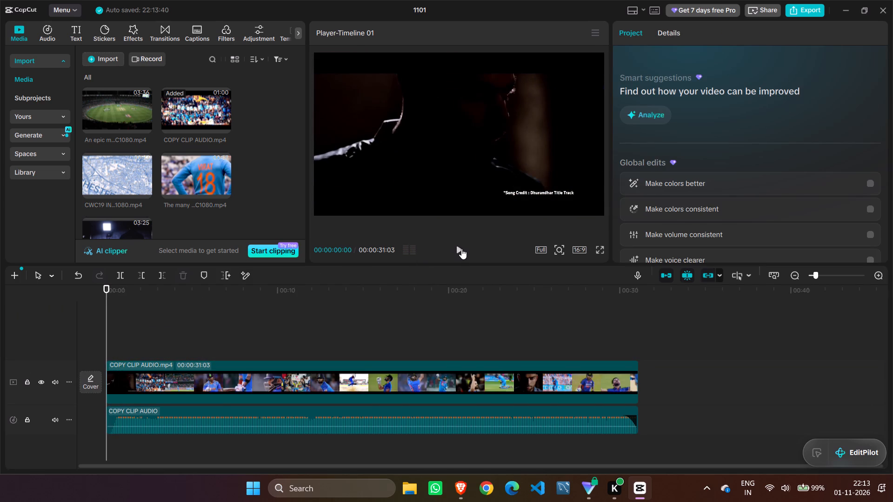
click(461, 249)
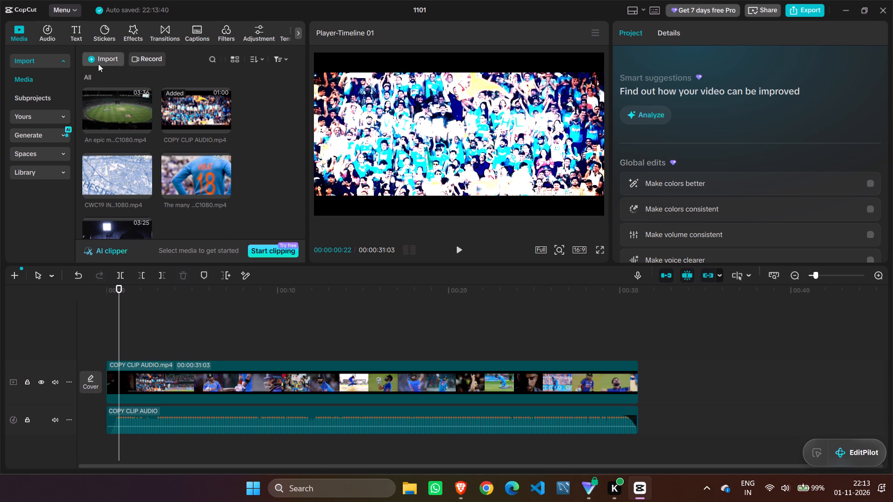
click(98, 64)
click(125, 81)
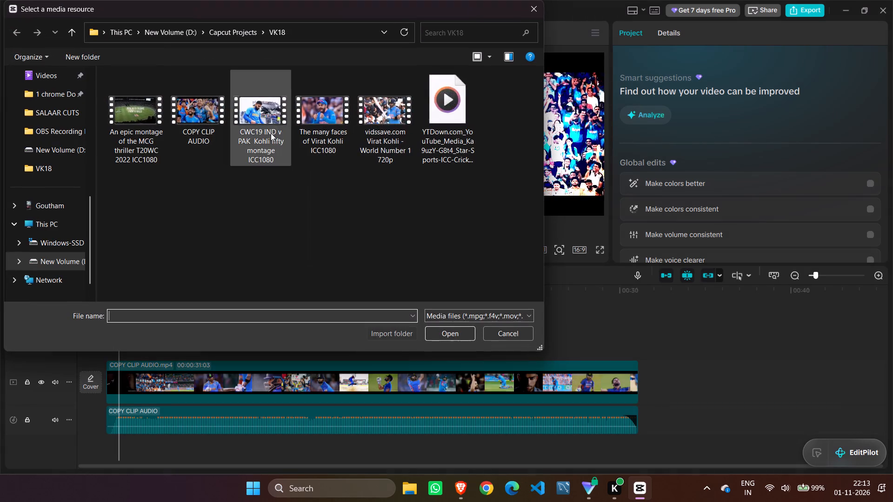
click(469, 107)
click(442, 338)
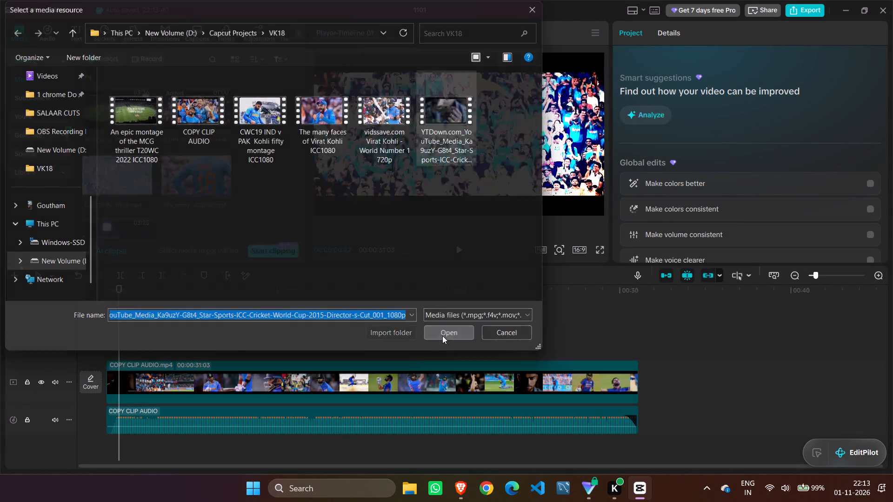
Place the Director's Cut video on a new track above the reference, starting at 00:00, and mute that track.
drag(213, 191, 112, 341)
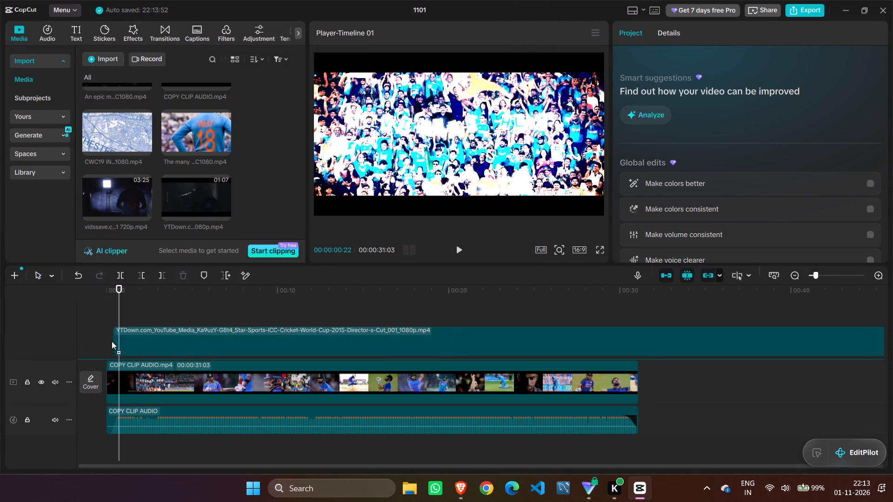
drag(112, 341, 106, 339)
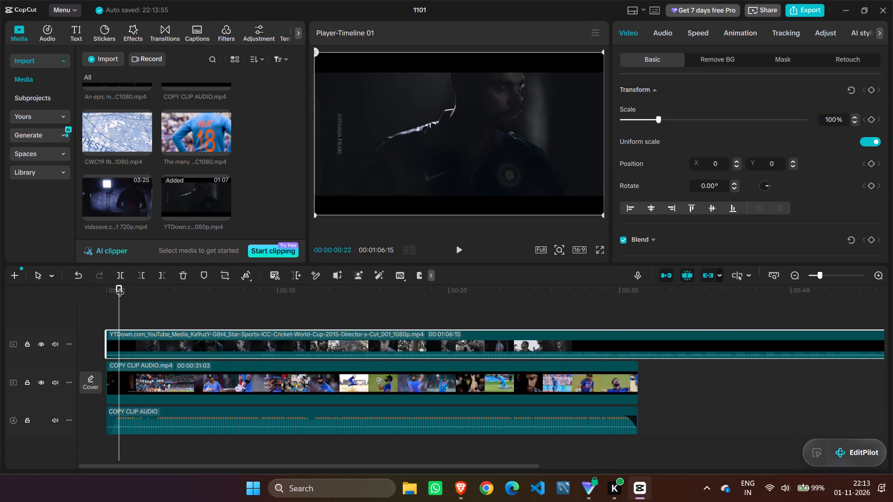
click(118, 283)
drag(117, 288, 86, 286)
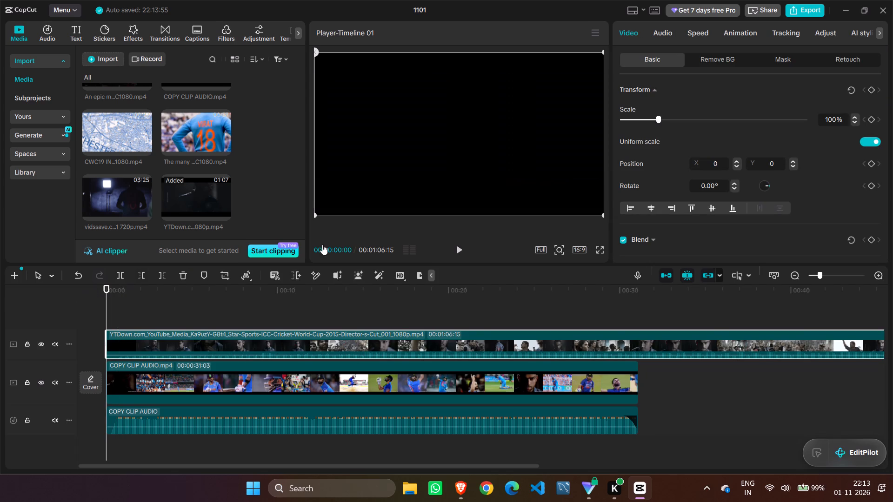
click(55, 346)
Play and scrub through the whole Director's Cut video to examine its shots for Virat Kohli footage, ending back at 00:00:00:00.
click(461, 247)
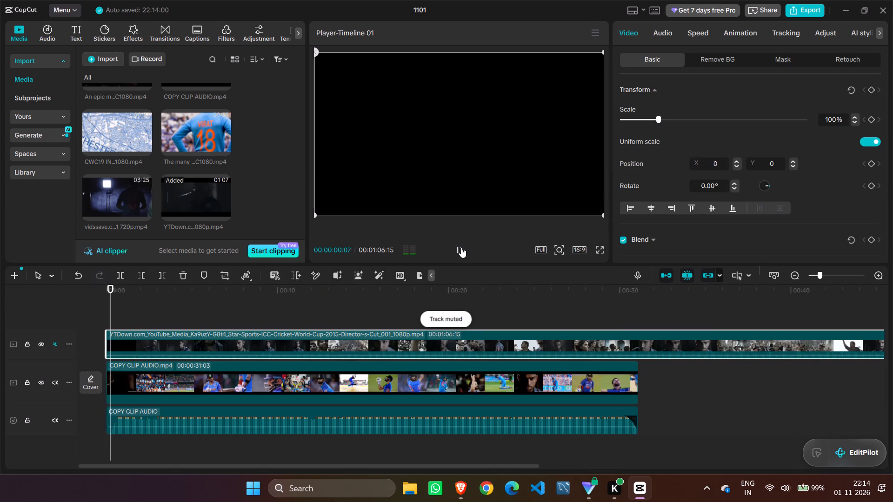
click(460, 247)
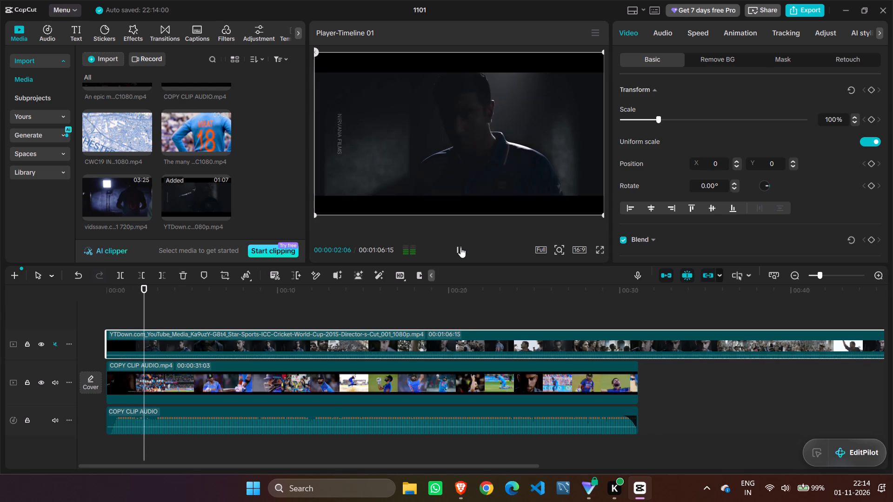
click(455, 248)
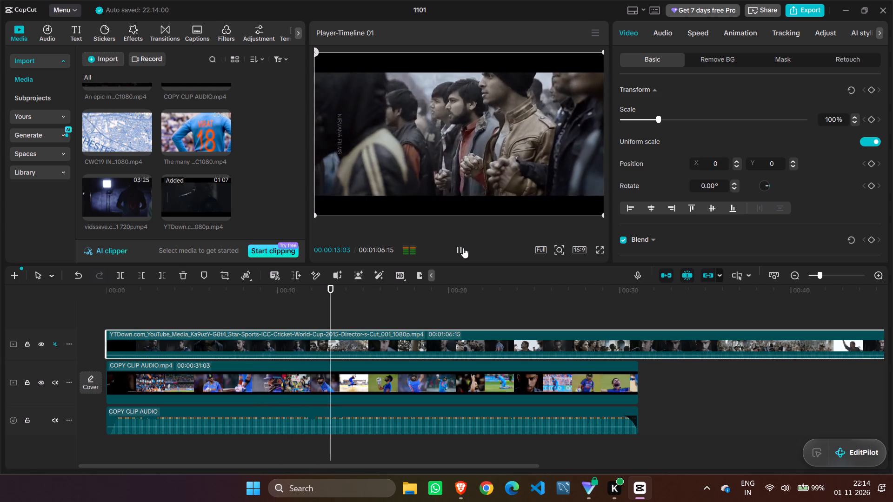
click(463, 248)
drag(348, 287, 448, 304)
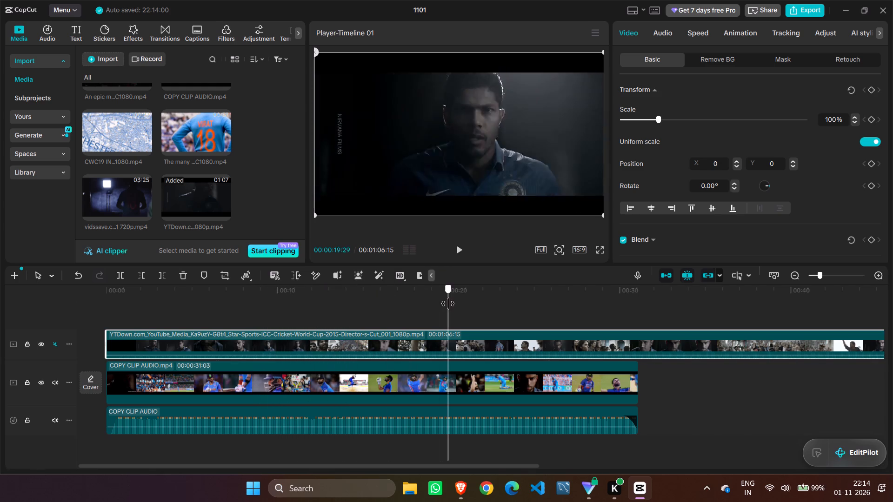
drag(448, 304, 545, 315)
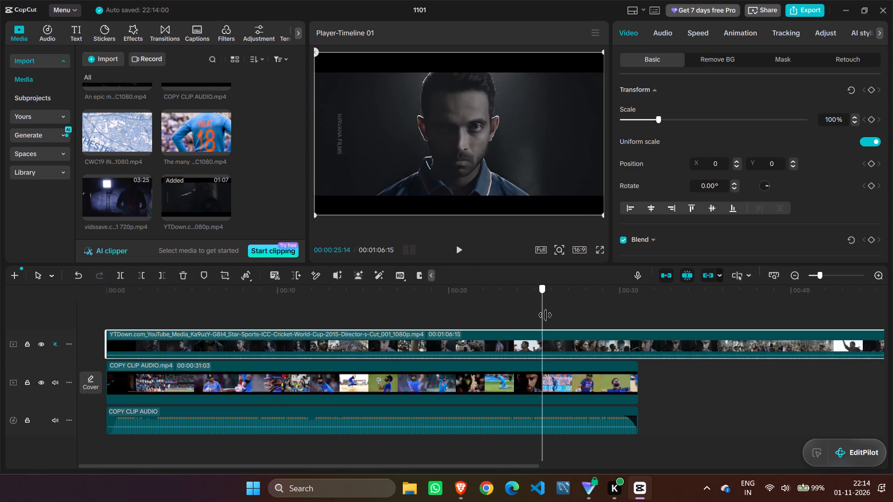
drag(545, 315, 681, 323)
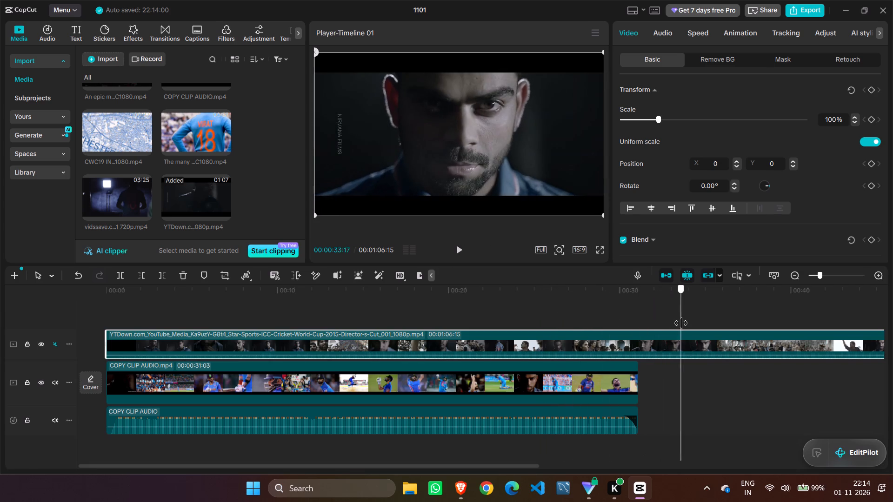
drag(681, 323, 647, 327)
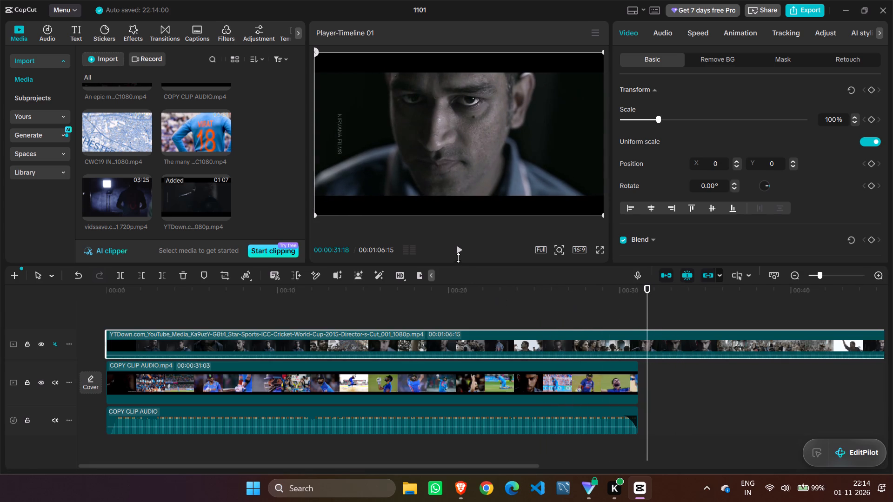
triple_click(459, 247)
triple_click(459, 247)
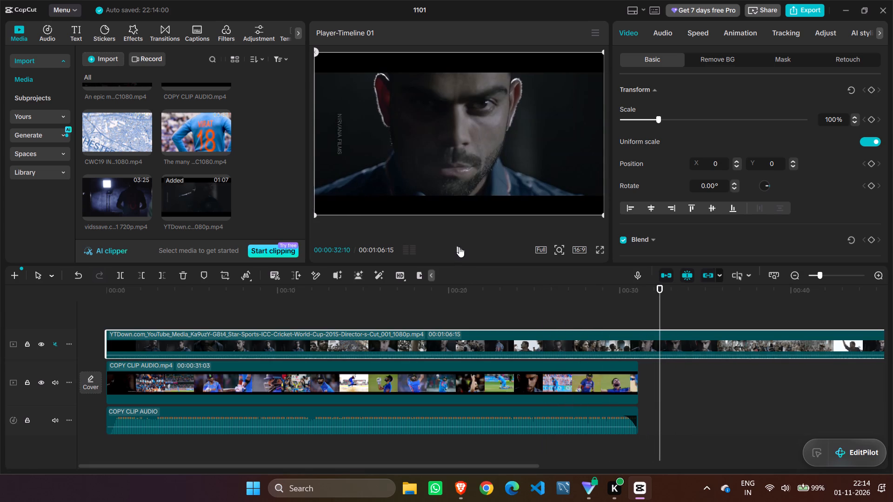
click(459, 247)
click(459, 247)
click(459, 247)
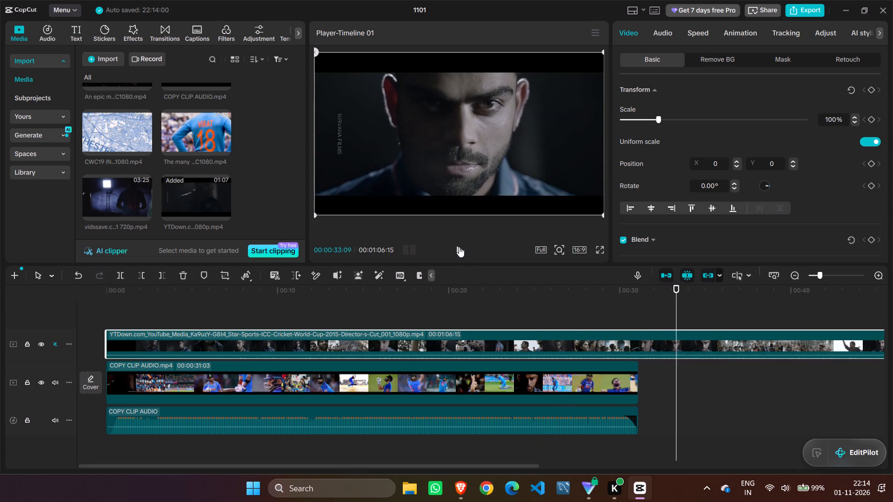
click(459, 247)
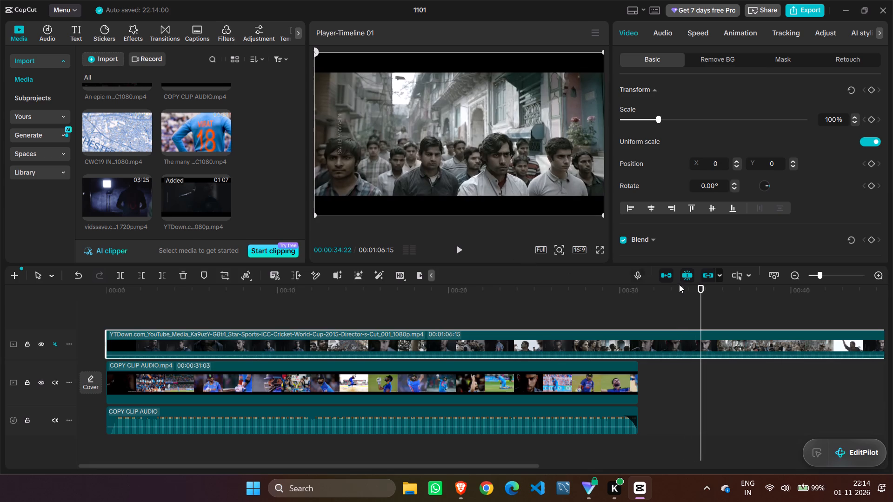
drag(701, 290, 763, 317)
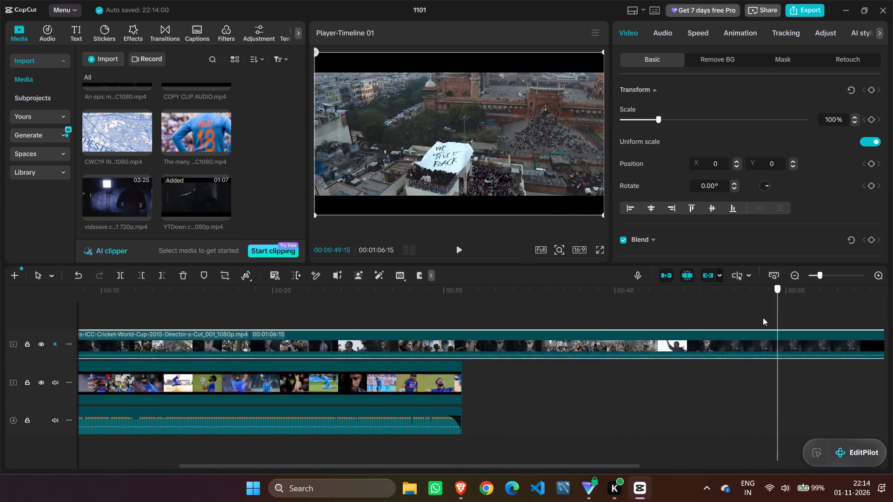
drag(763, 317, 840, 307)
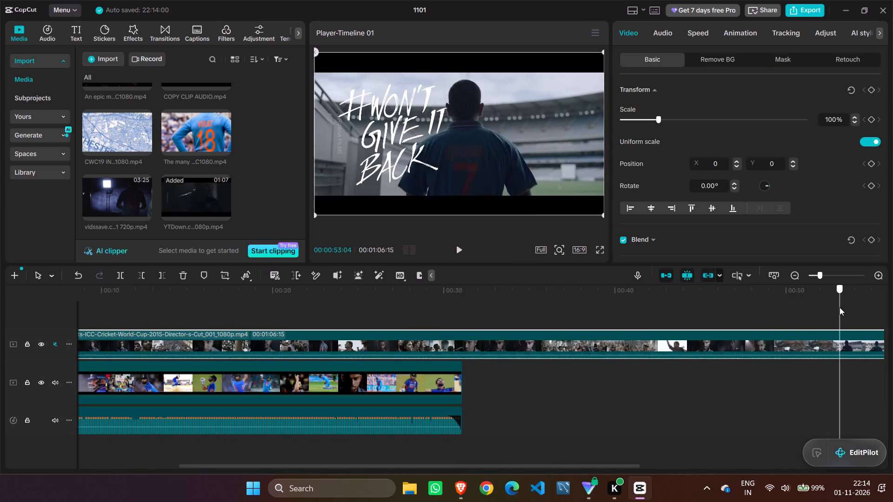
drag(840, 307, 622, 343)
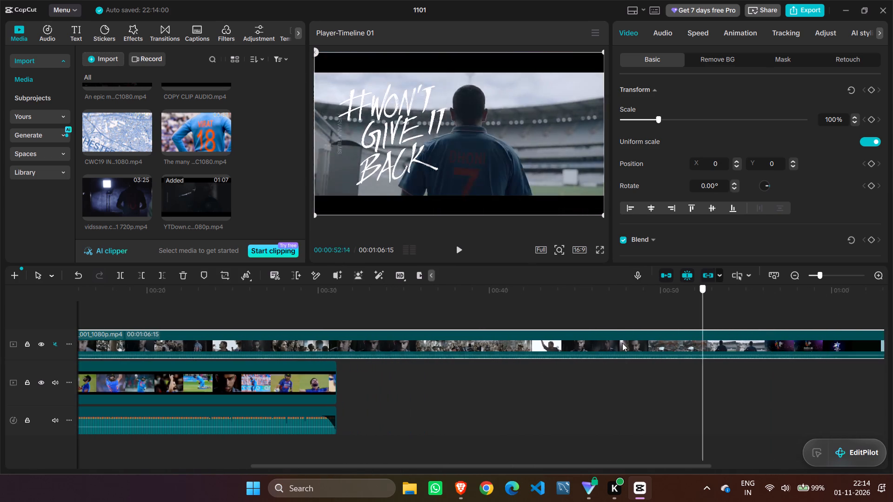
drag(622, 343, 69, 306)
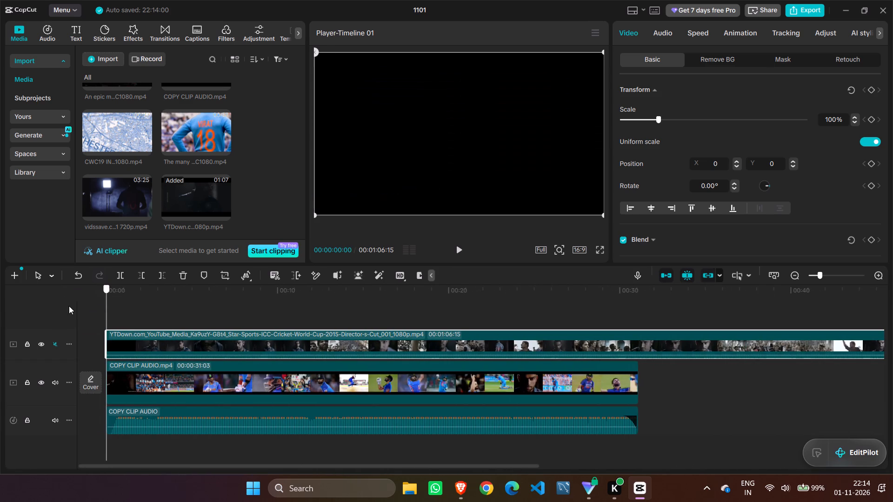
drag(69, 306, 69, 306)
Find the last frame of the opening Kohli shot in the Director's Cut clip and trim away everything after 00:00:02:05.
click(460, 246)
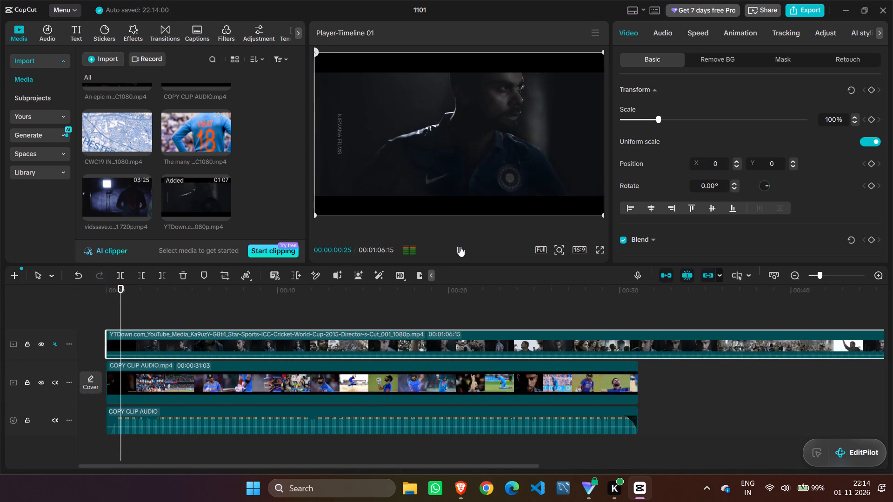
click(460, 246)
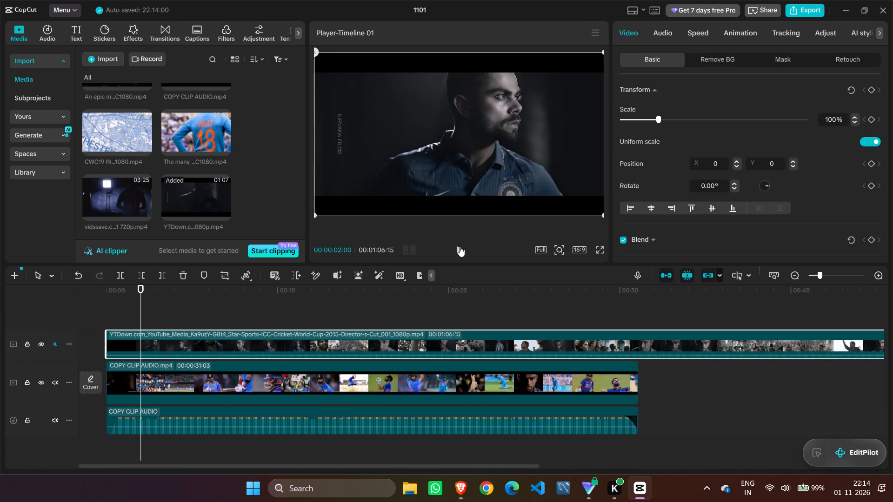
drag(141, 287, 31, 312)
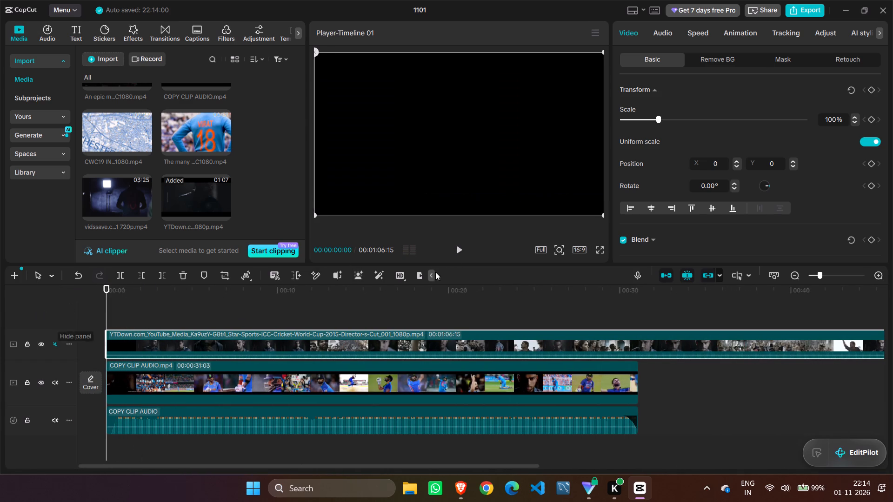
click(458, 249)
click(458, 249)
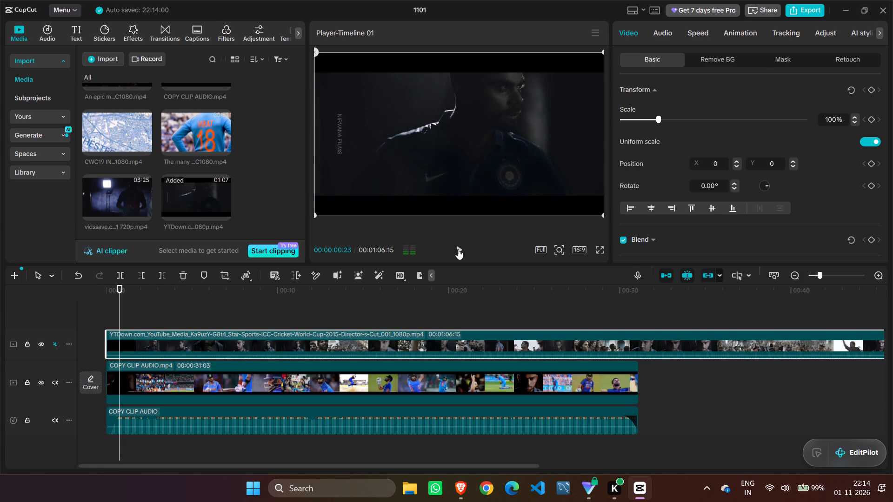
click(458, 249)
click(458, 249)
click(458, 249)
click(458, 249)
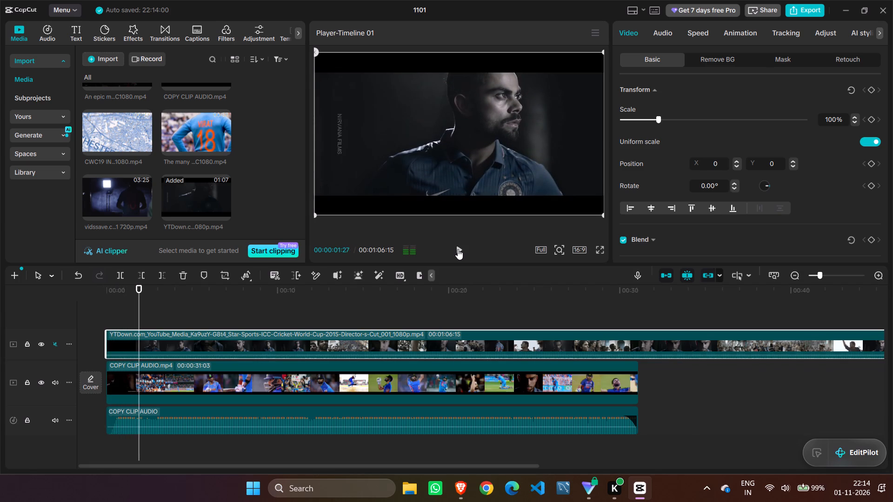
double_click(458, 249)
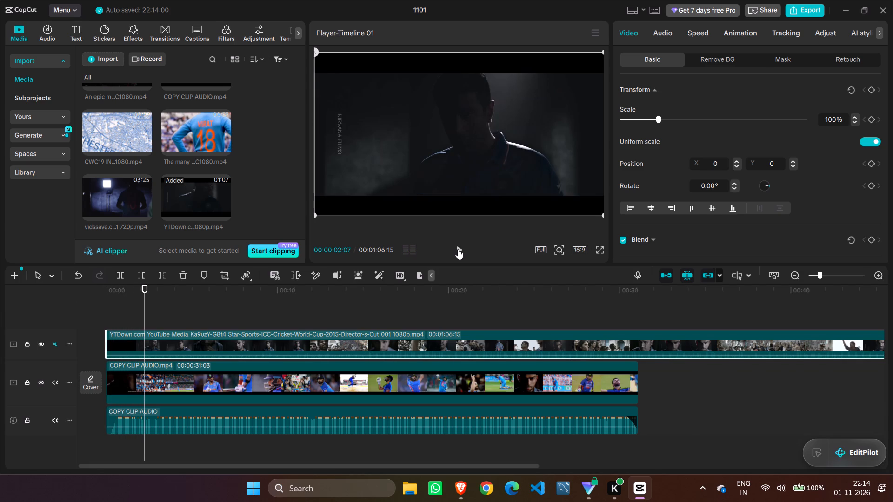
key(Left)
key(Left)
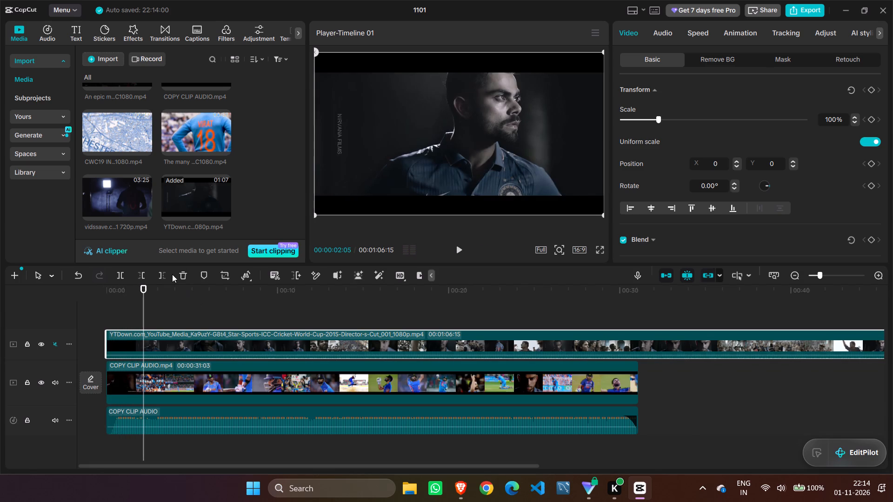
click(164, 273)
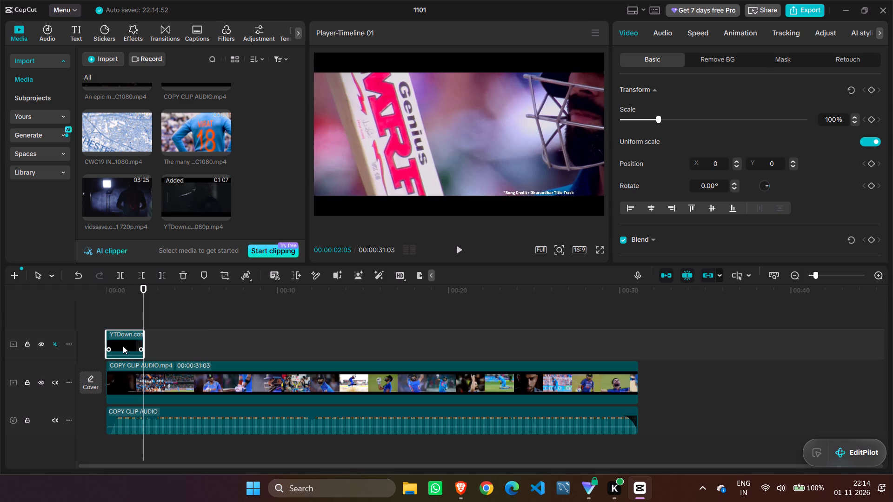
Replay the shortened Director's Cut clip from 00:00:00:00 several times to examine how its dark opening fades in.
drag(145, 286, 76, 282)
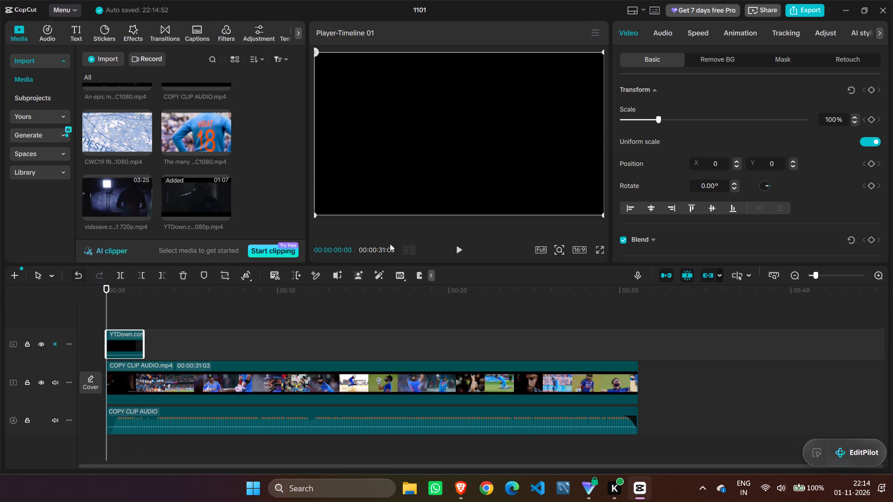
click(460, 246)
click(460, 246)
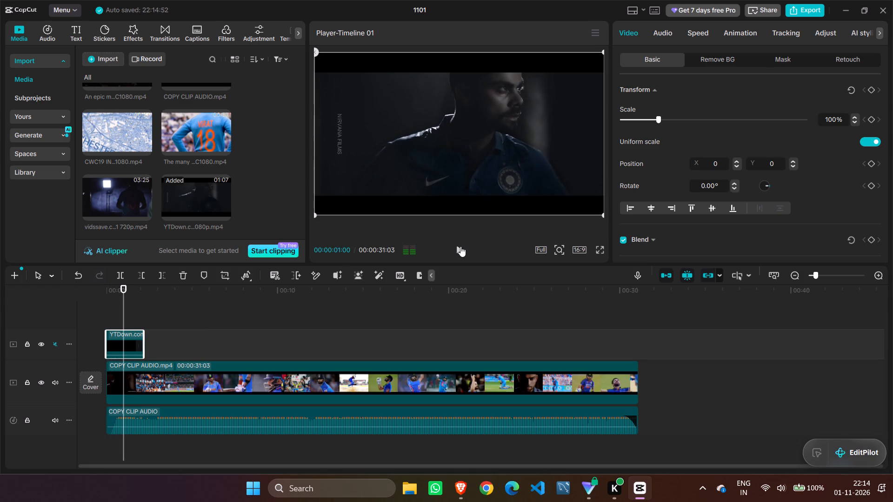
click(460, 246)
click(460, 246)
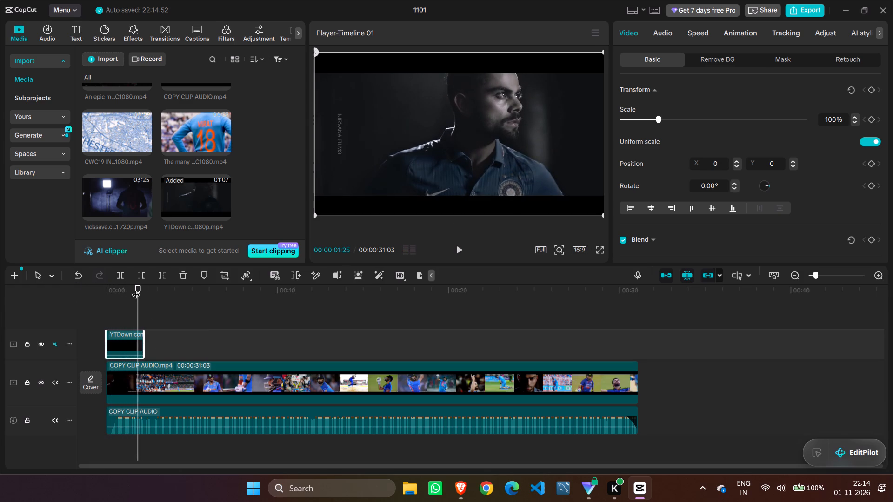
drag(136, 288, 88, 282)
click(463, 246)
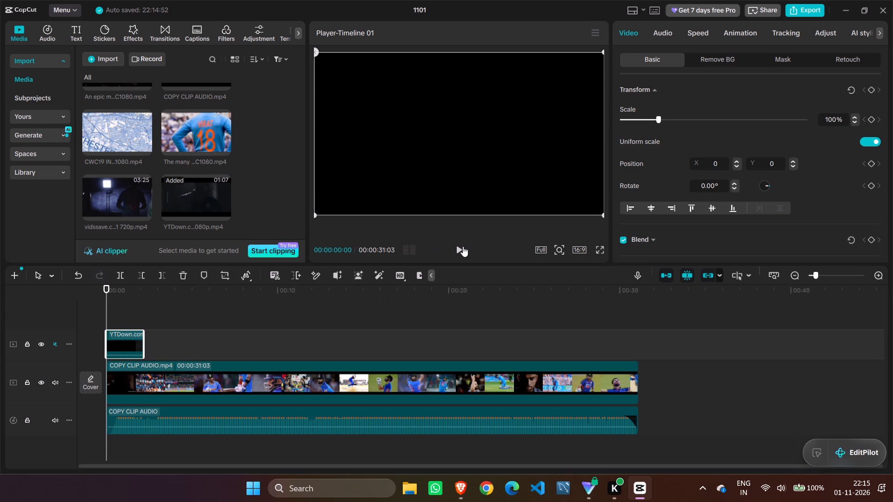
click(463, 246)
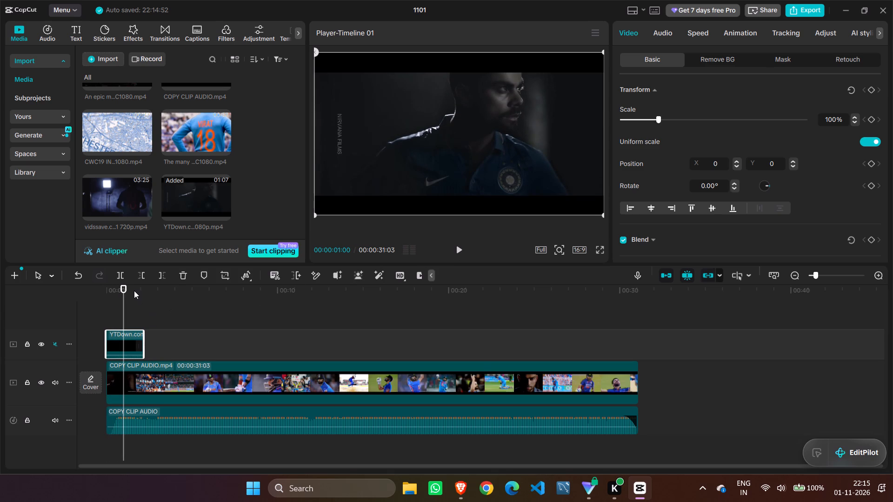
drag(125, 286, 64, 285)
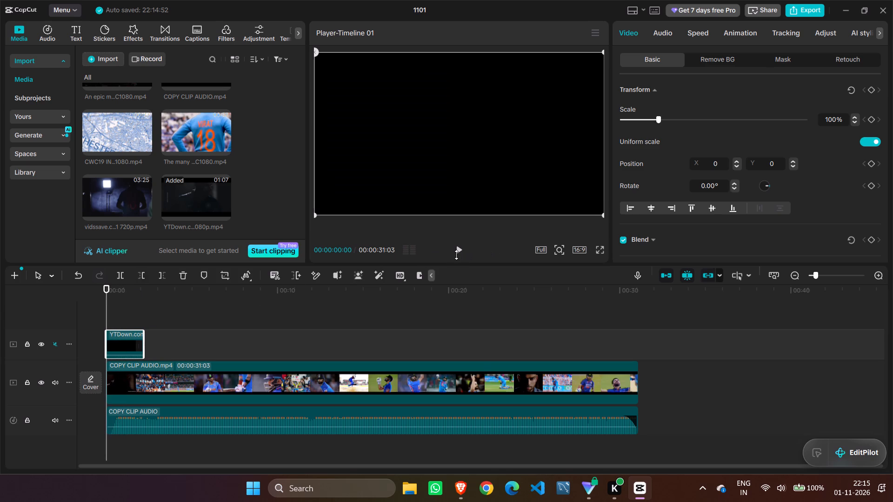
click(460, 249)
click(460, 249)
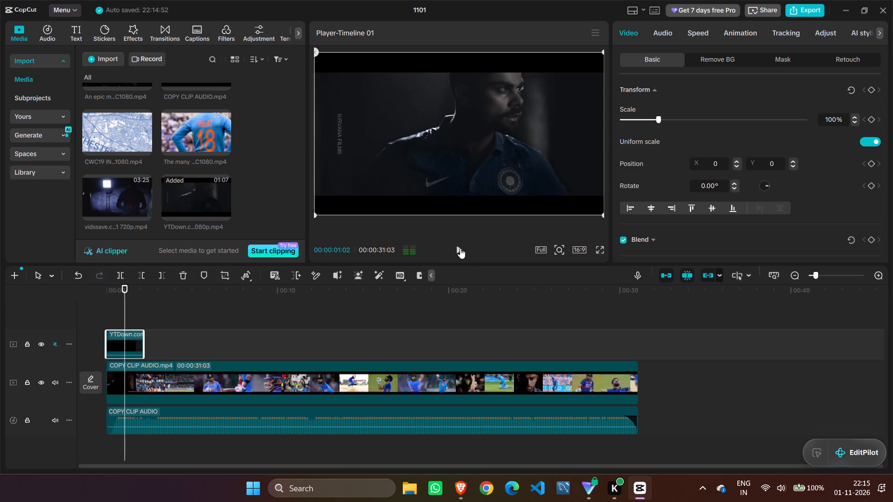
Step back frame by frame to 00:00:00:14 and trim away the part of the Director's Cut clip before it.
key(Left)
key(Left)
key(Left)
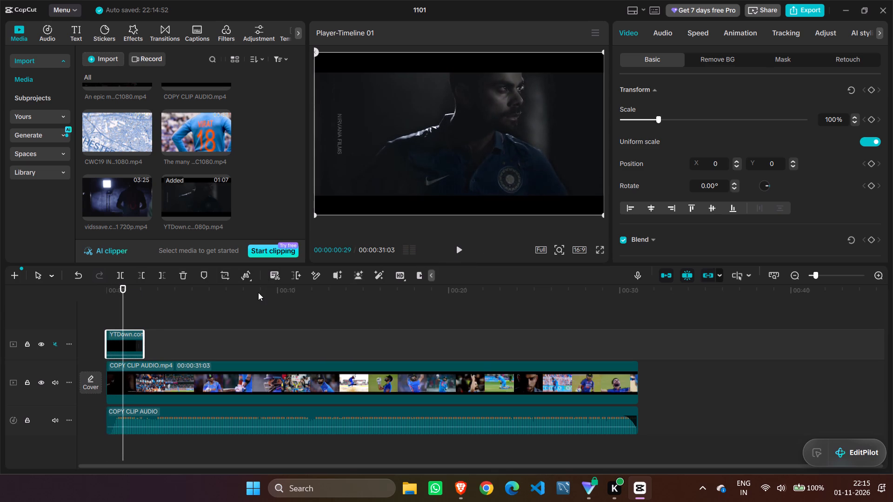
key(Left)
key(Left)
key(Left)
key(Left)
key(Left)
key(Left)
key(Left)
key(Left)
key(Left)
key(Left)
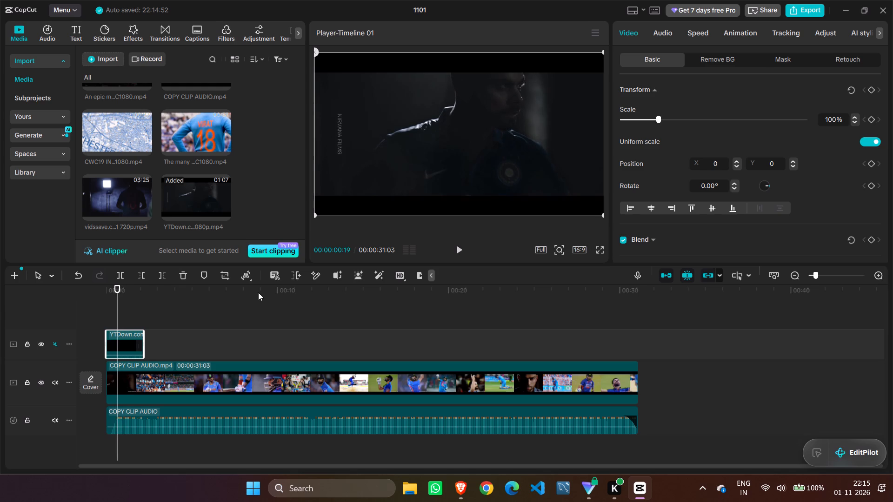
key(Left)
key(Left)
key(Left)
key(Left)
key(Left)
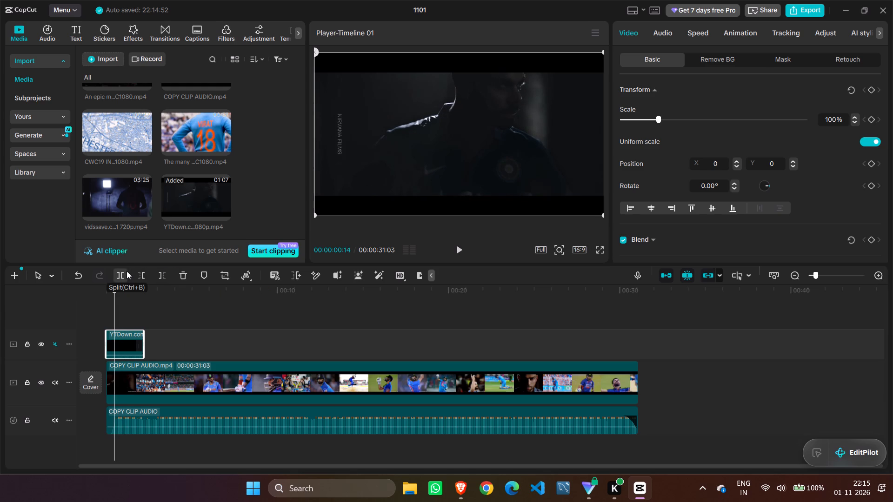
click(139, 278)
Move the trimmed Director's Cut clip to the start of its track and return the playhead to 00:00:00:00.
drag(130, 346, 112, 346)
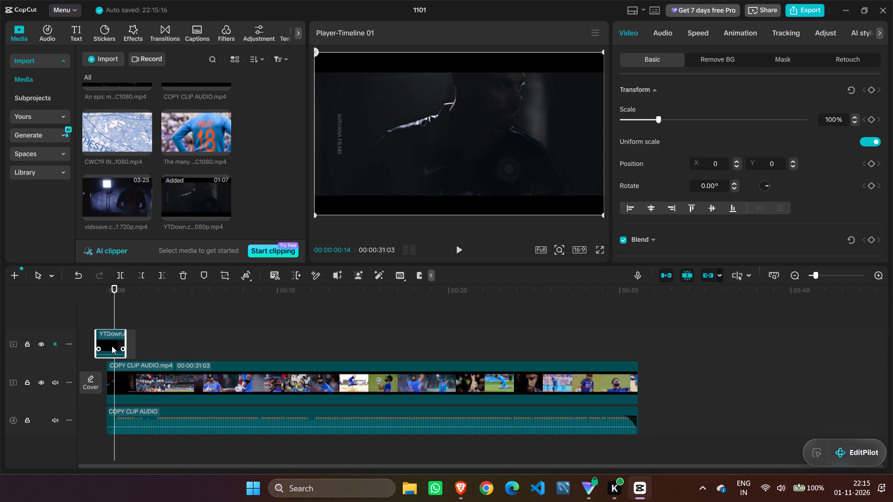
drag(112, 346, 125, 349)
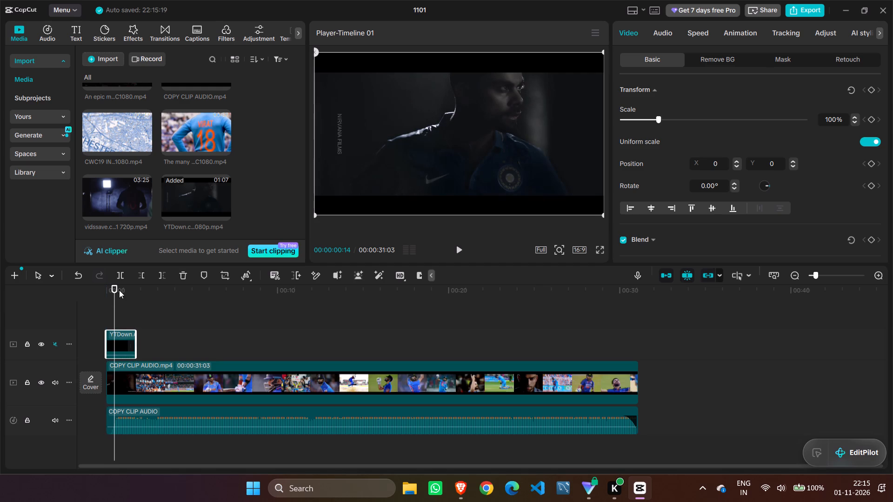
drag(114, 286, 94, 286)
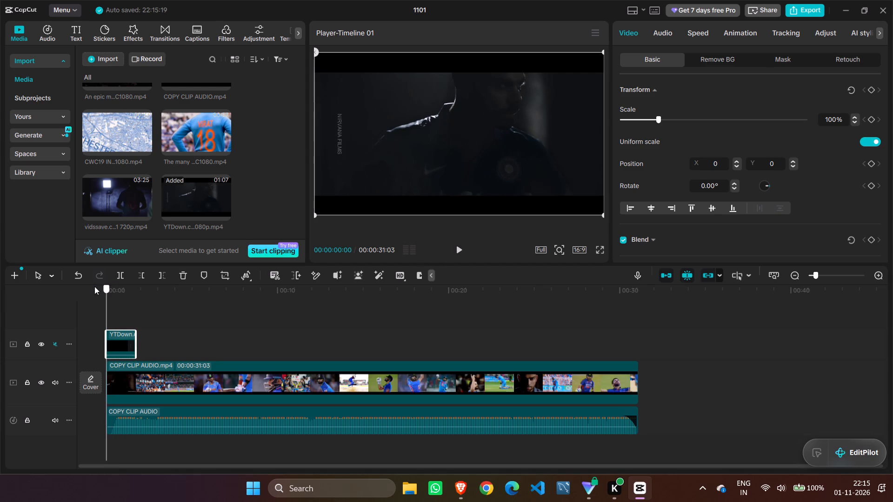
Play the timeline from 00:00:00:00 and replay its opening to examine how the trimmed Director's Cut clip runs into the reference shots.
drag(94, 286, 93, 286)
click(455, 252)
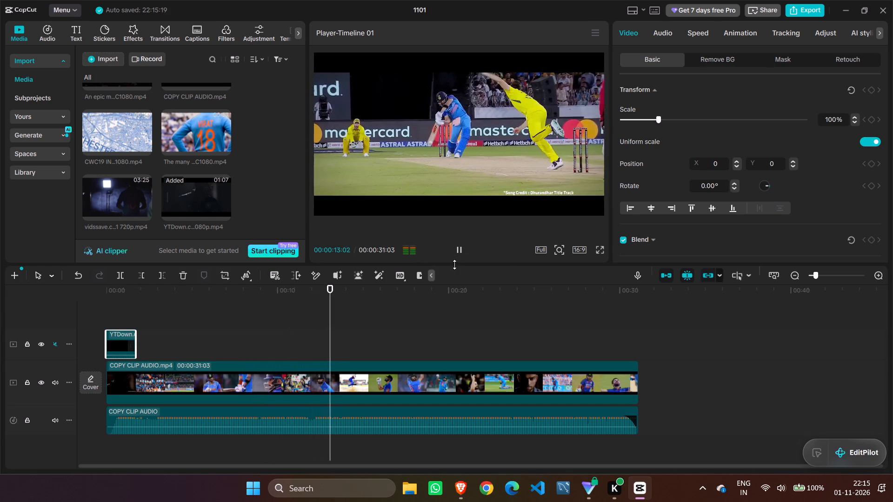
click(461, 251)
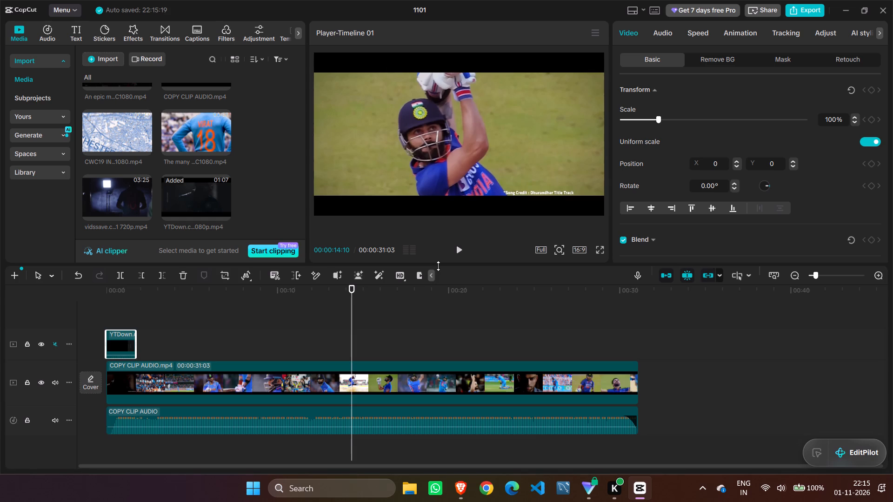
drag(352, 290, 0, 380)
click(457, 247)
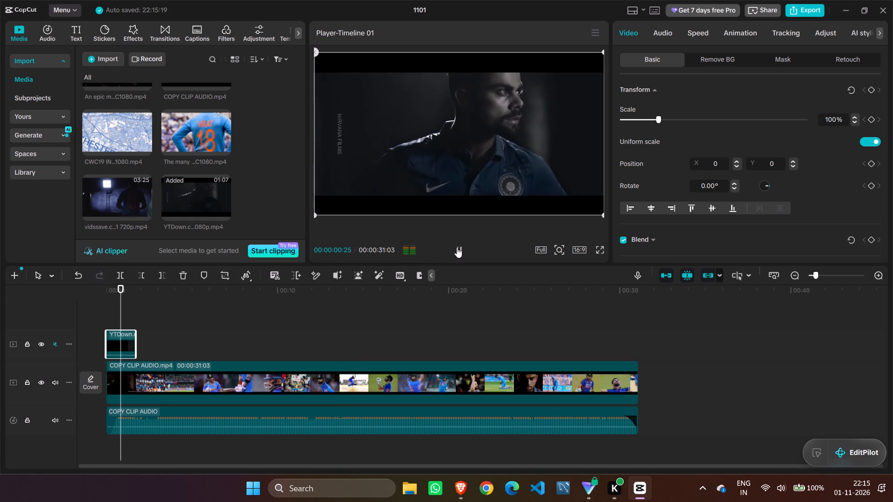
click(457, 247)
click(457, 247)
click(457, 247)
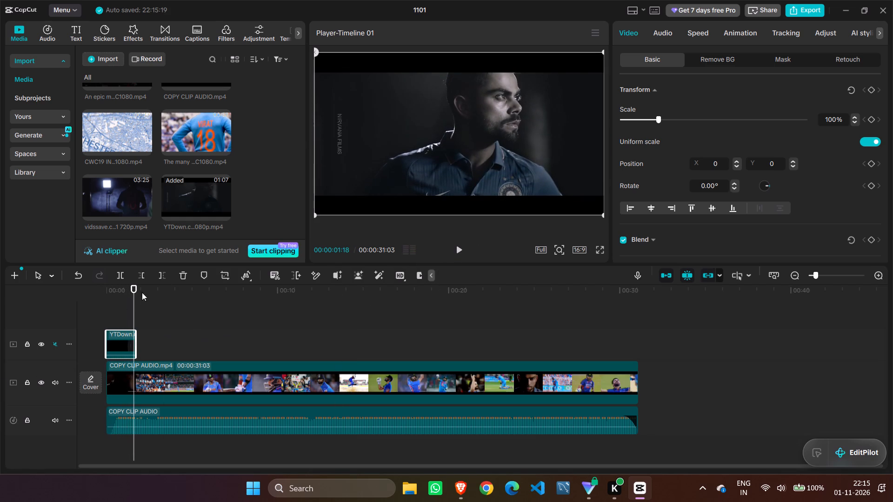
drag(135, 288, 104, 282)
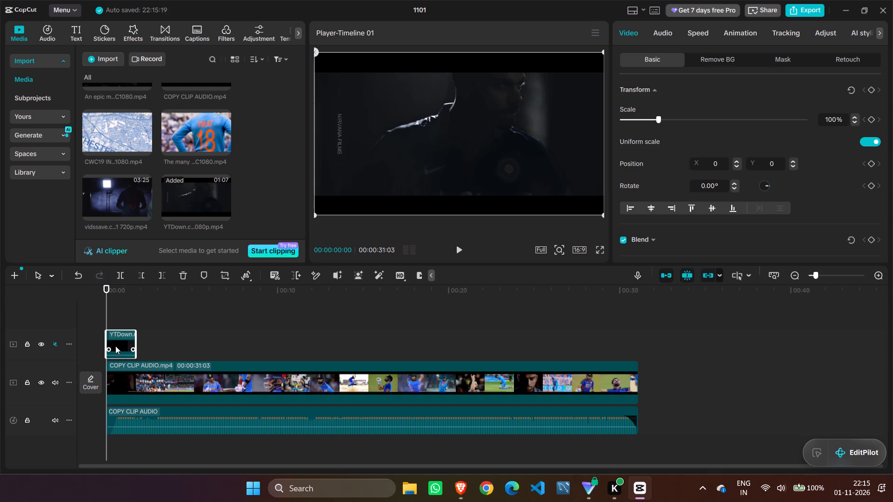
Apply the Flash velocity effect to the trimmed Director's Cut clip at the start of the timeline.
click(118, 345)
click(689, 32)
click(750, 60)
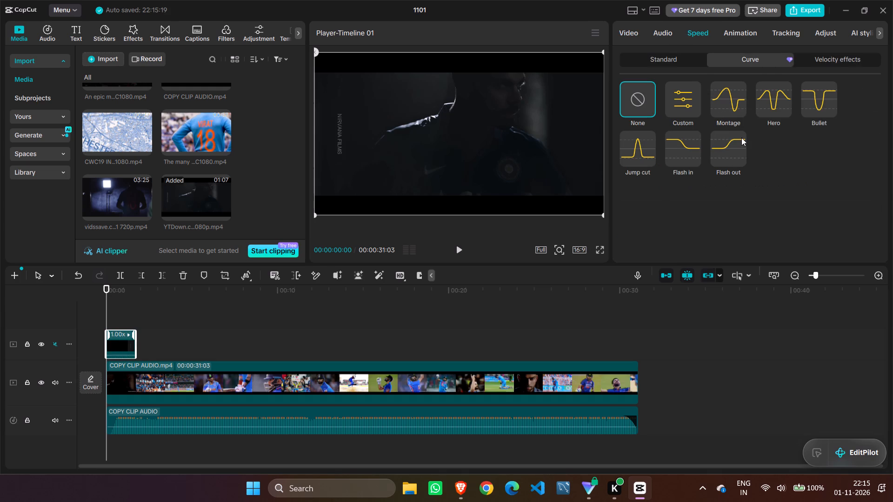
scroll(739, 139, down, 1)
click(824, 55)
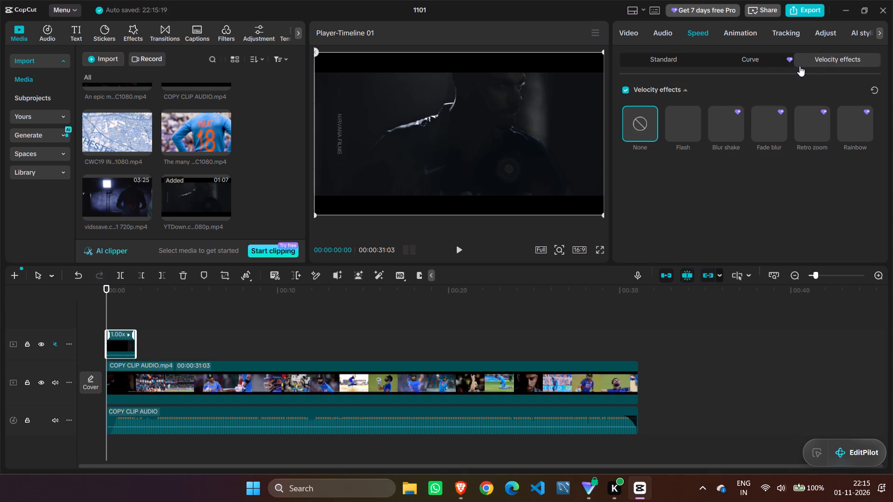
click(679, 122)
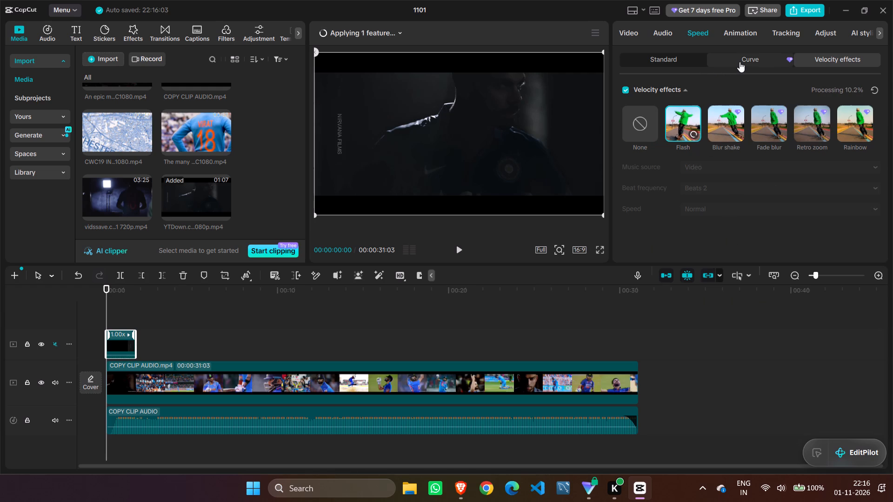
click(680, 127)
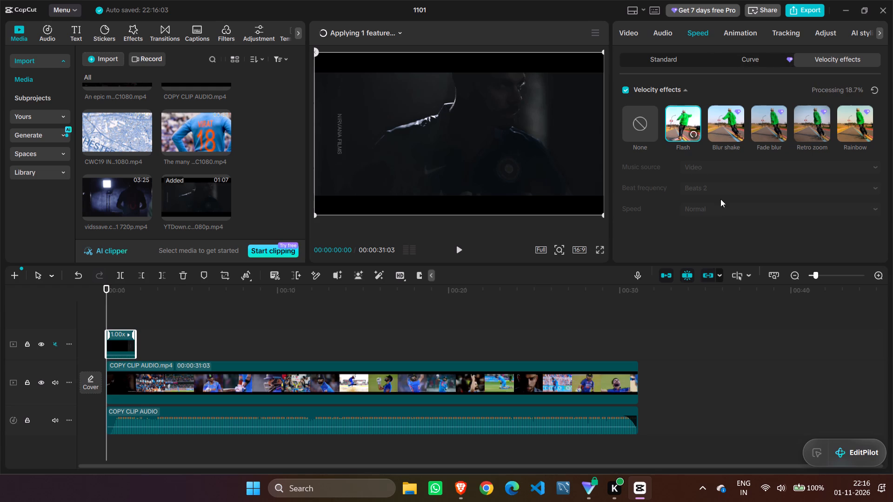
scroll(776, 170, down, 4)
double_click(461, 251)
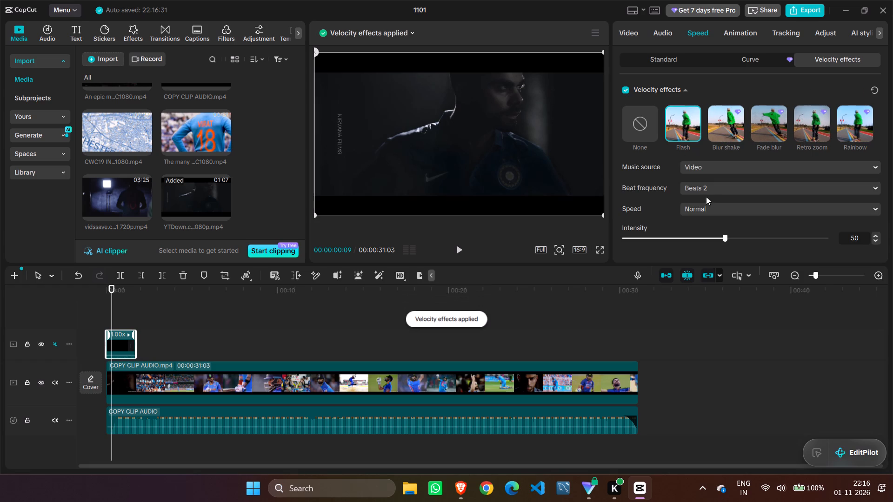
Set the beat frequency of the Director's Cut clip's Flash velocity effect to Beats 1.
click(726, 189)
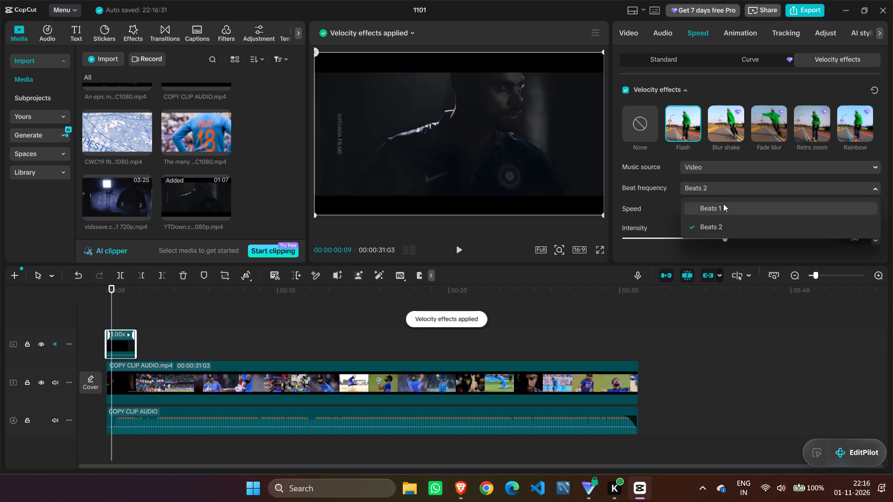
click(723, 204)
scroll(763, 117, down, 2)
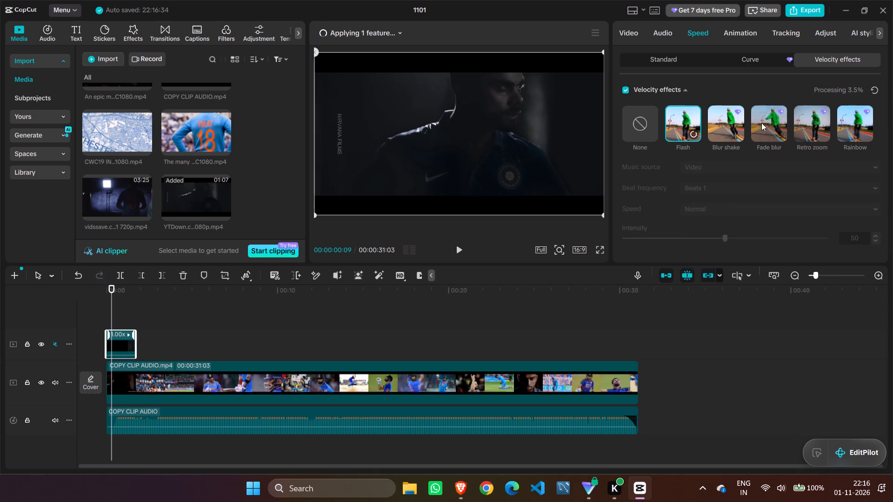
scroll(761, 123, down, 1)
scroll(757, 162, up, 2)
Replay the opening from 00:00:00:00 to check the Director's Cut clip, and return the playhead to the start.
drag(115, 288, 96, 286)
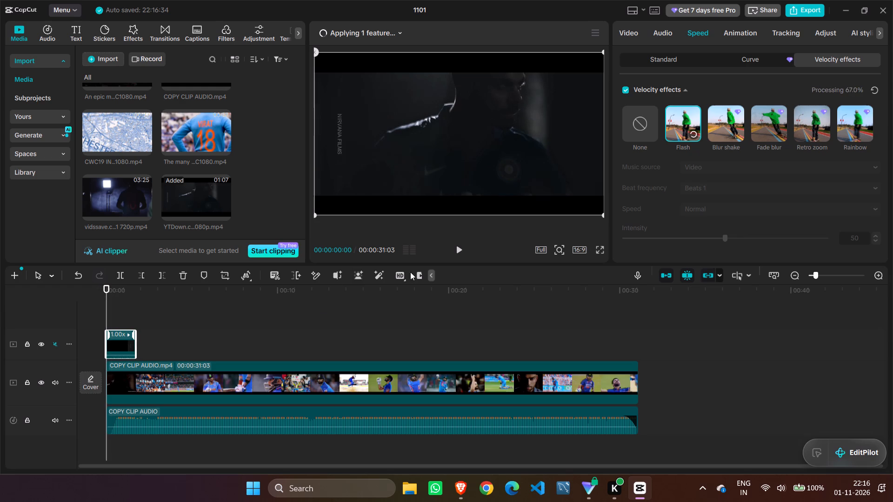
click(458, 248)
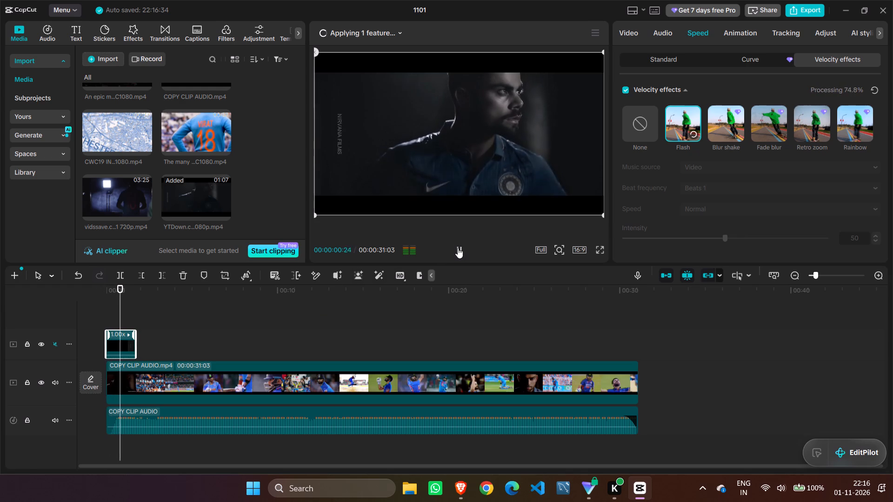
click(458, 248)
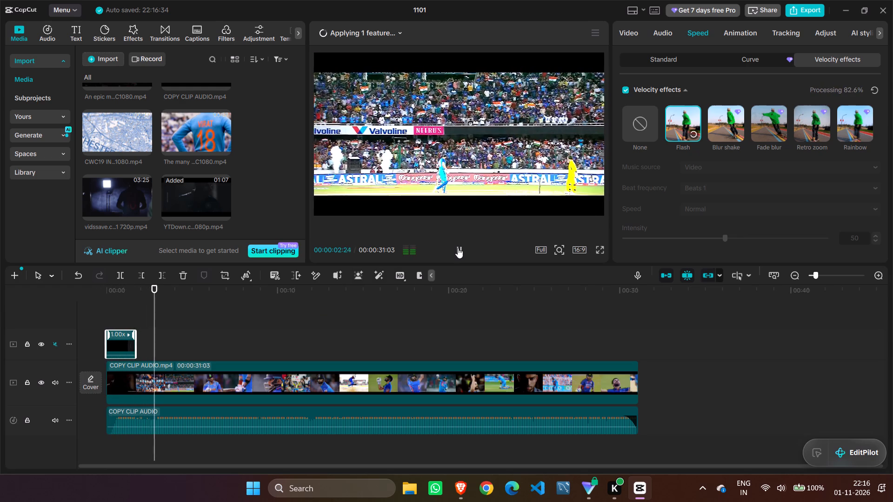
drag(156, 289, 69, 275)
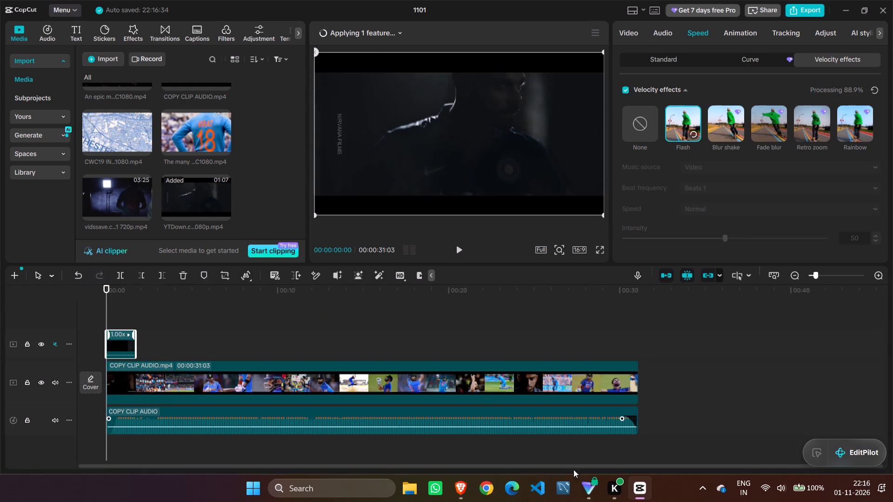
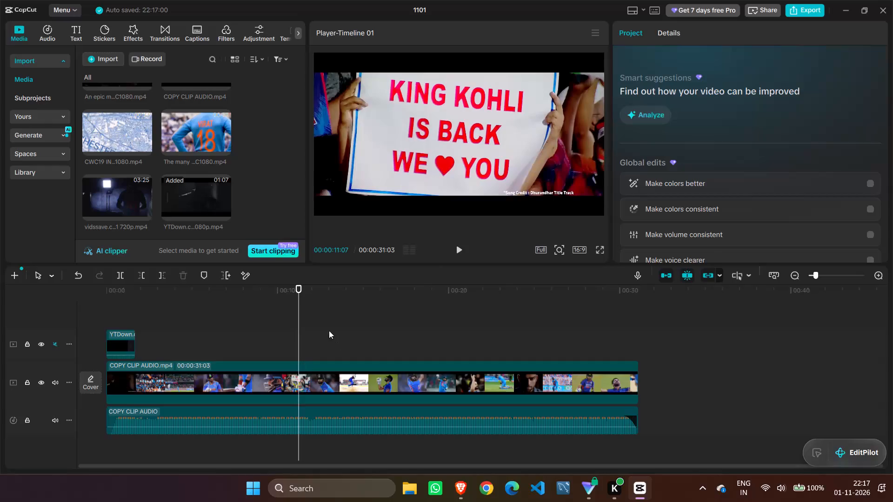
Replay the opening from 00:00:00:00 to check the Director's Cut clip's velocity effect, and return the playhead to the start.
drag(299, 291, 113, 339)
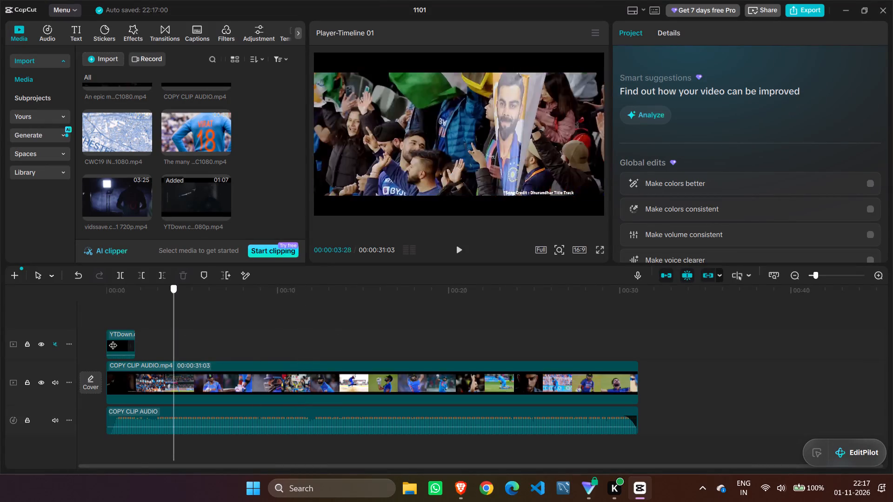
drag(113, 339, 85, 346)
click(458, 251)
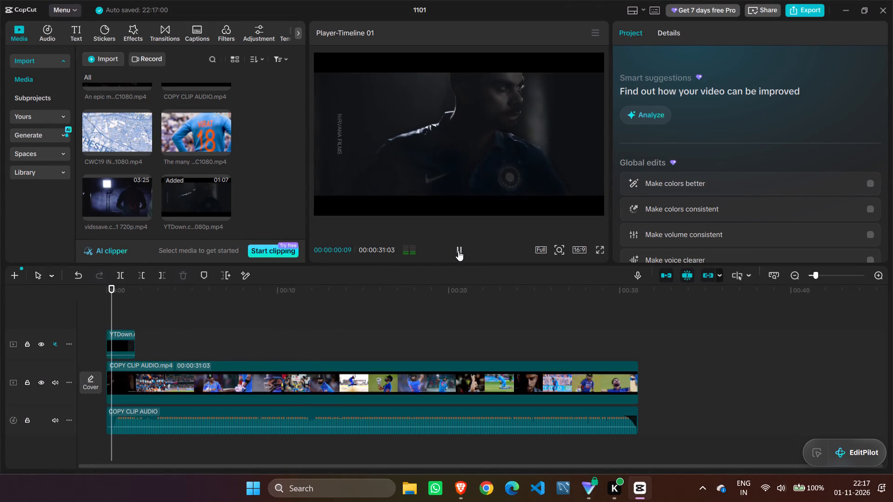
click(458, 251)
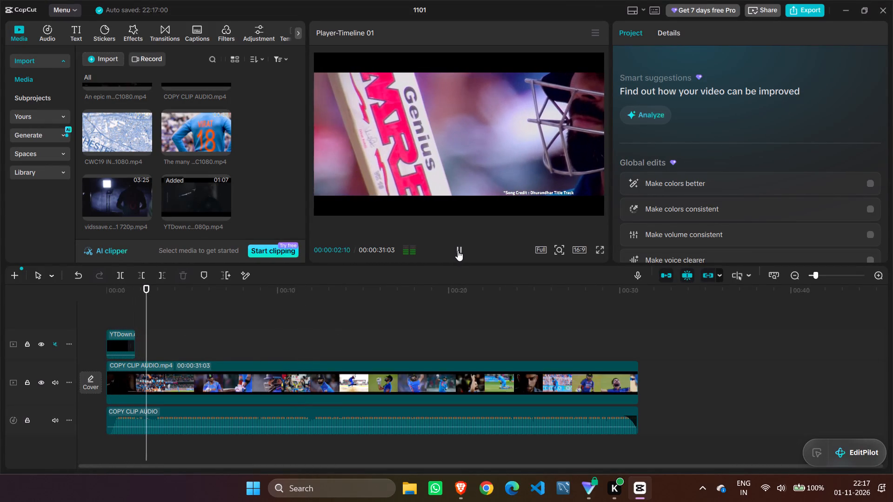
drag(146, 296, 65, 310)
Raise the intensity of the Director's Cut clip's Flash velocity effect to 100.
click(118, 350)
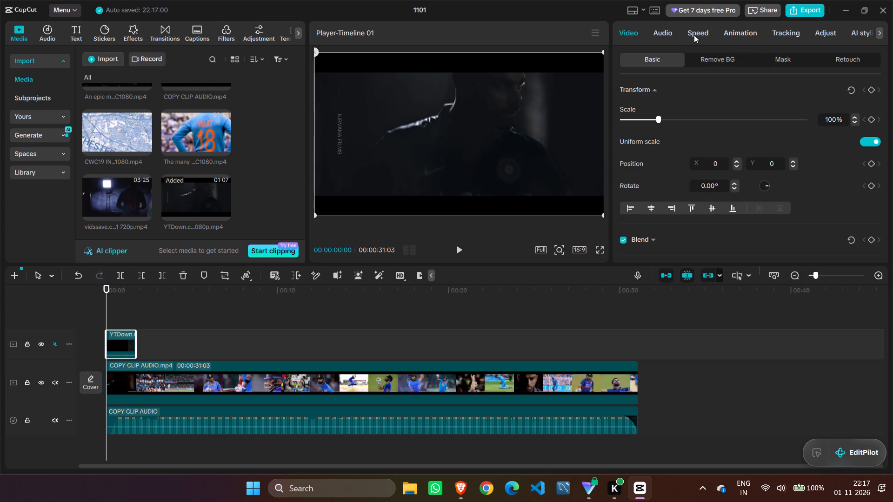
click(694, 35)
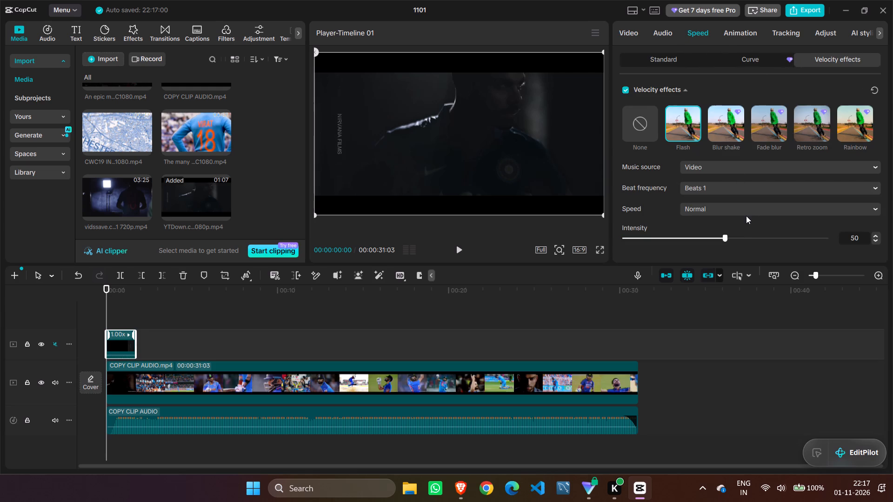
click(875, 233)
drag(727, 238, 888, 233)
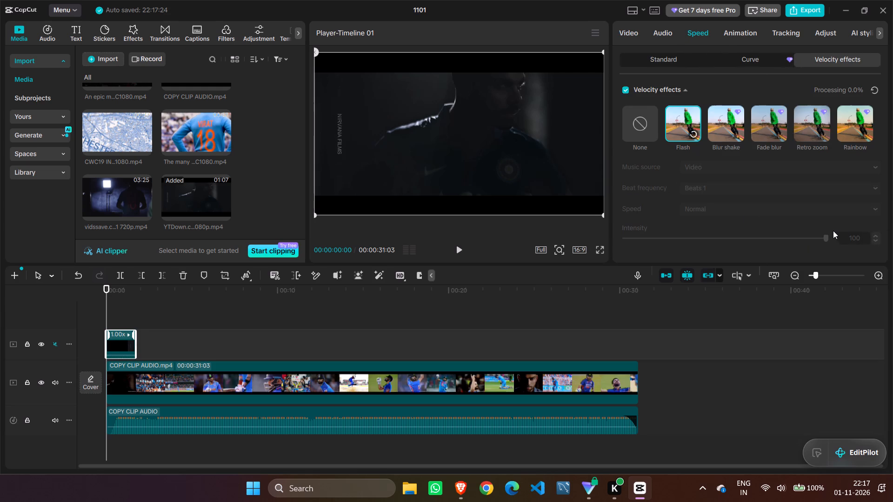
Remove the Flash velocity effect from the Director's Cut clip.
click(634, 132)
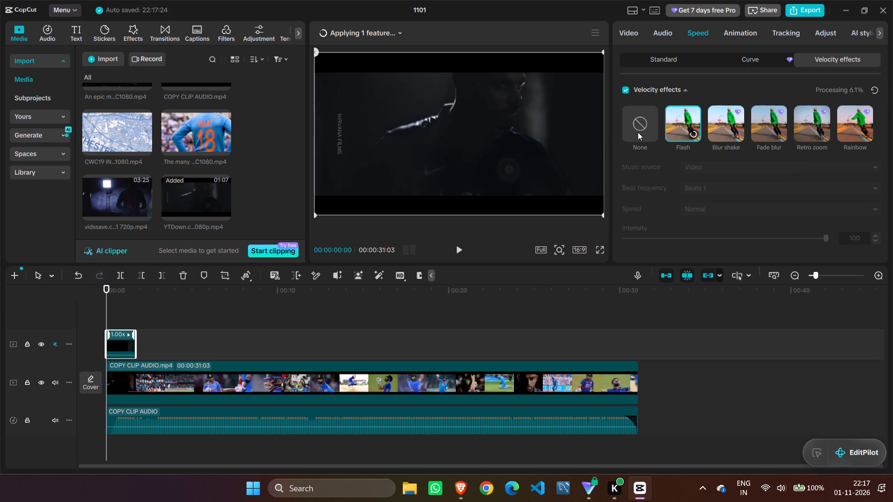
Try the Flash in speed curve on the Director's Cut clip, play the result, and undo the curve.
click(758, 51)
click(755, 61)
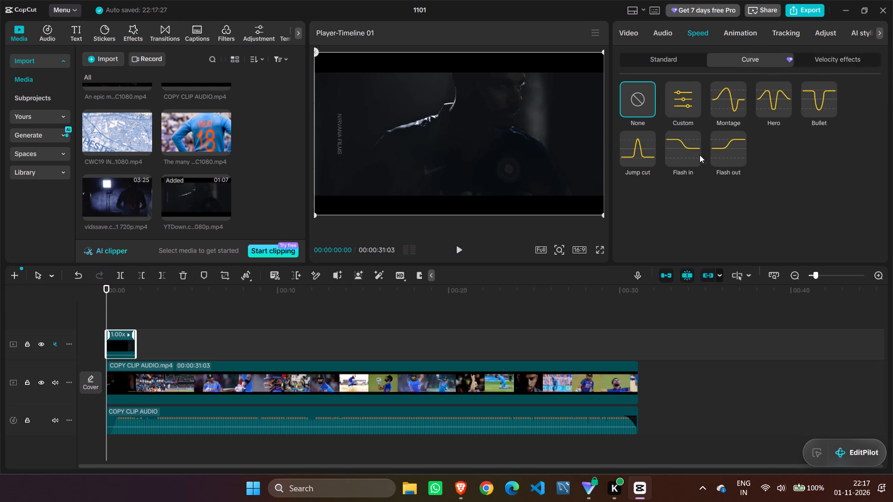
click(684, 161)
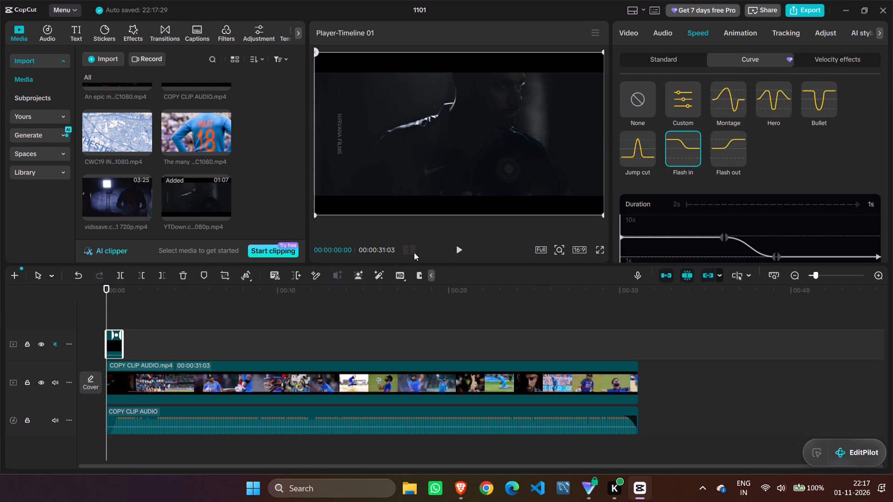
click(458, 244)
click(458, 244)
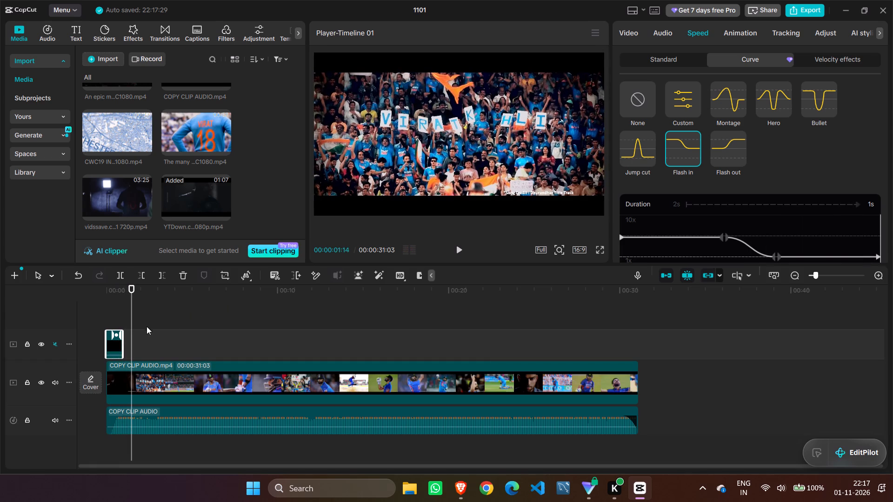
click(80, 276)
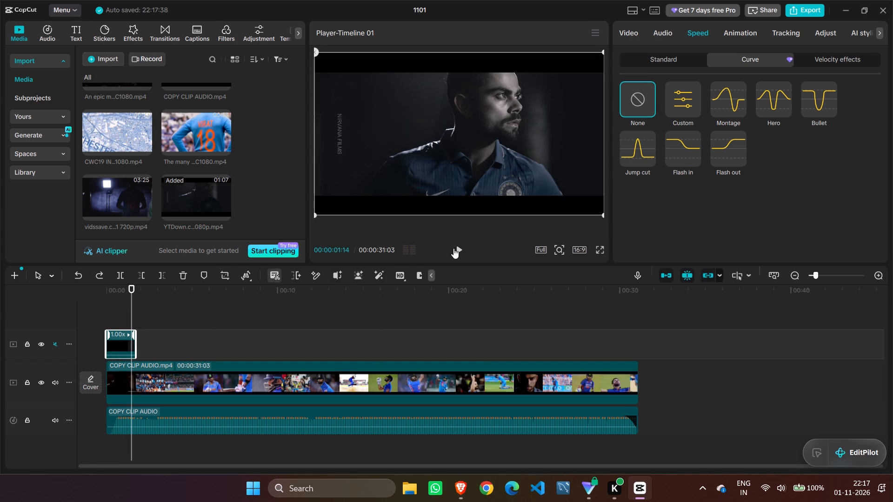
Shift the Director's Cut clip slightly later and extend its beginning back to the start of the timeline.
drag(119, 344, 125, 344)
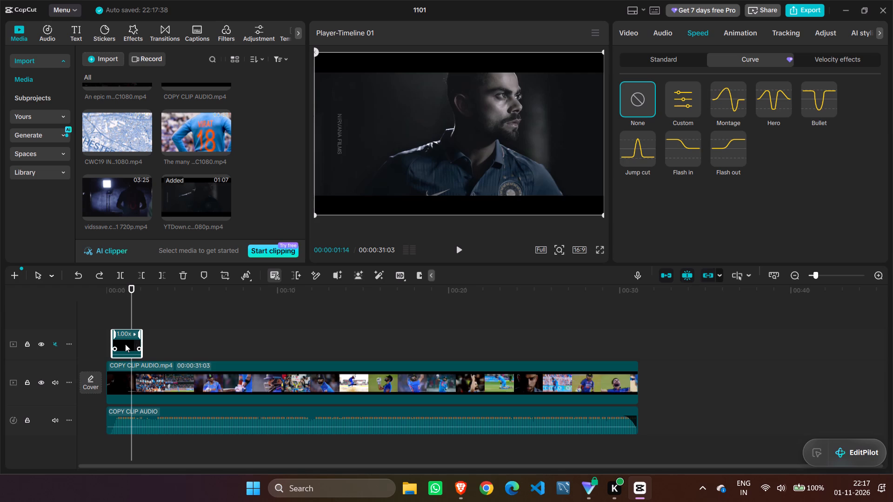
drag(125, 344, 126, 344)
click(629, 107)
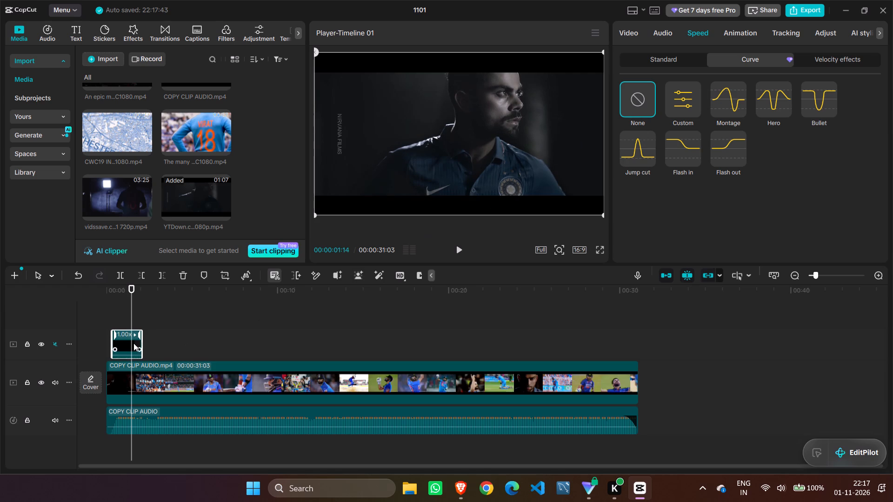
drag(113, 345, 84, 344)
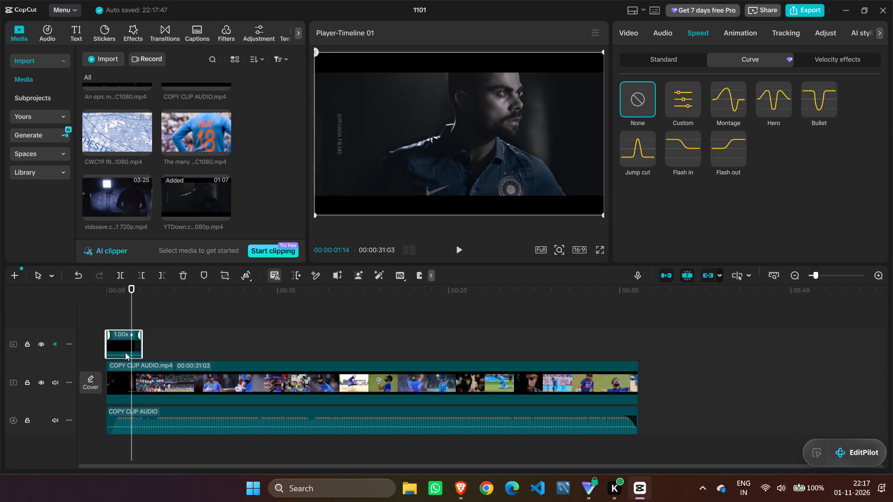
Play the opening from 00:00:00:00 to examine the footage at the extended beginning of the Director's Cut clip.
drag(131, 291, 70, 298)
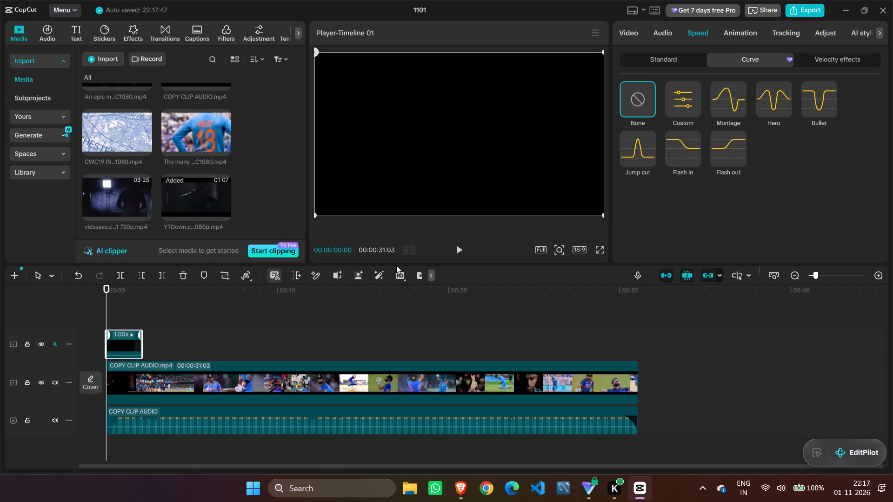
click(461, 249)
click(461, 249)
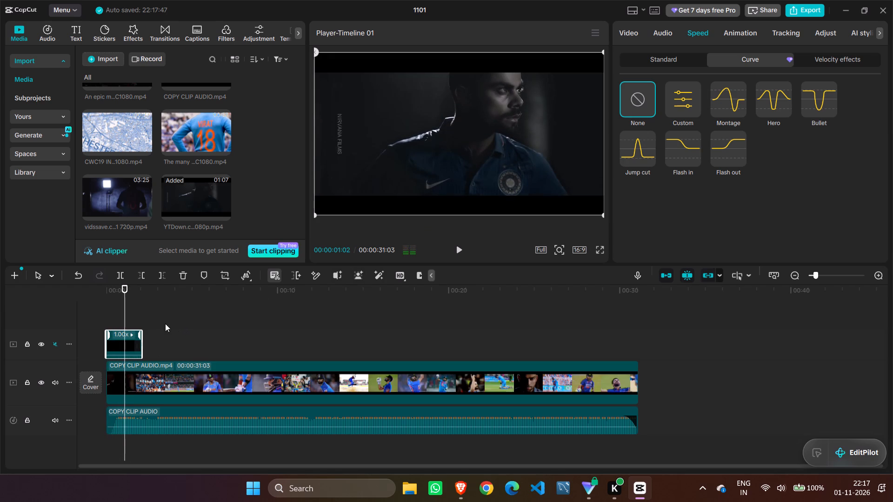
drag(123, 286, 80, 295)
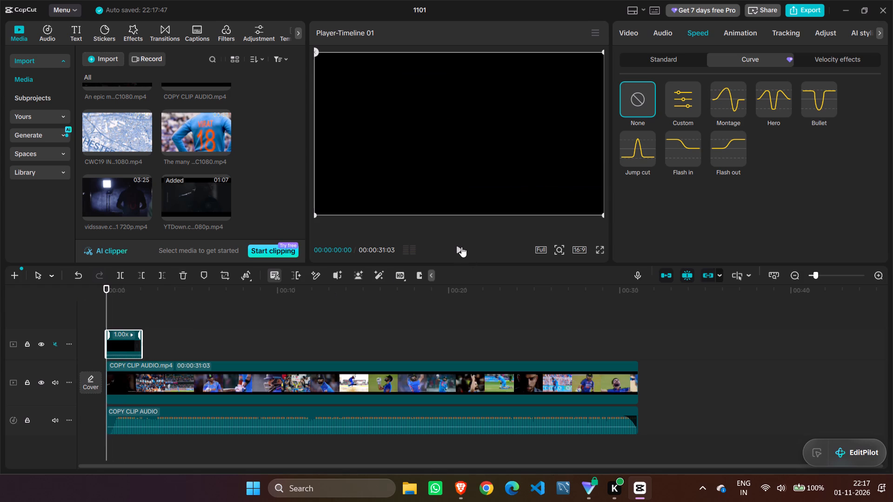
double_click(461, 247)
double_click(461, 247)
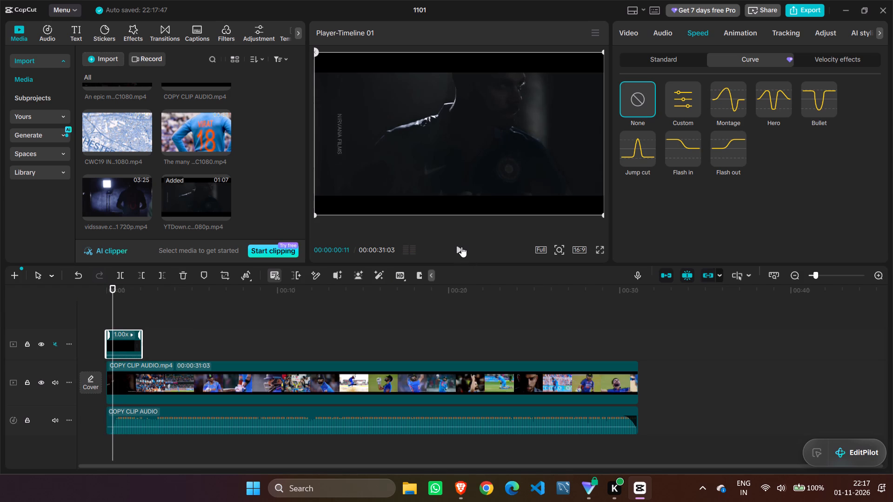
key(Left)
key(Left)
key(Left)
key(Up)
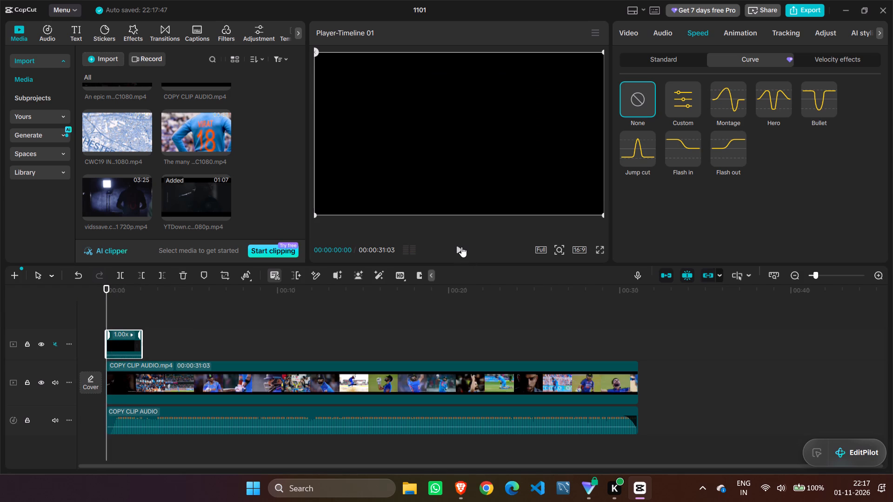
Trim off the part of the Director's Cut clip before 00:00:00:09 and move the clip back to the timeline start.
key(Right)
key(Right)
key(Right)
key(Right)
key(Right)
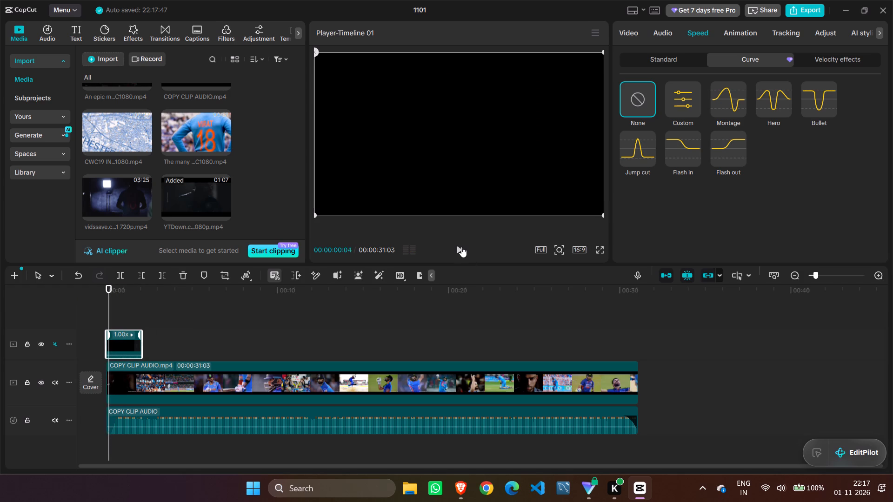
key(Right)
key(Right)
key(Right)
key(Right)
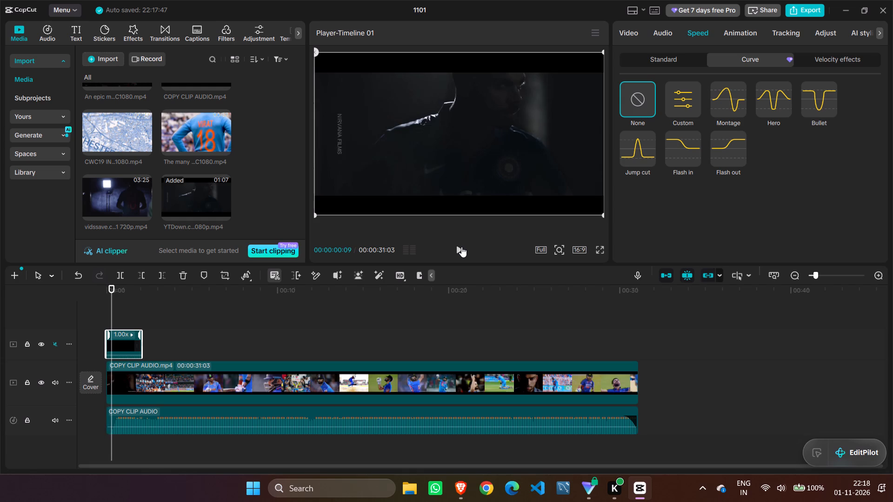
key(Left)
key(Right)
click(138, 275)
drag(125, 348, 121, 349)
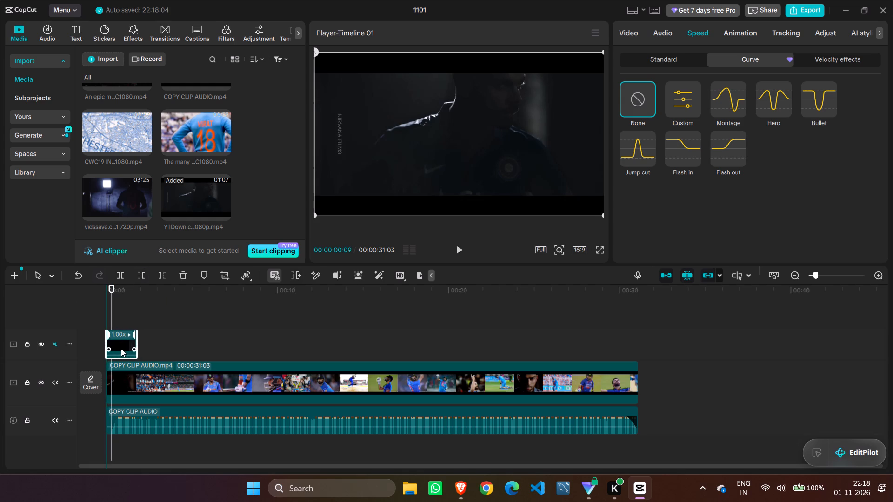
drag(121, 349, 120, 349)
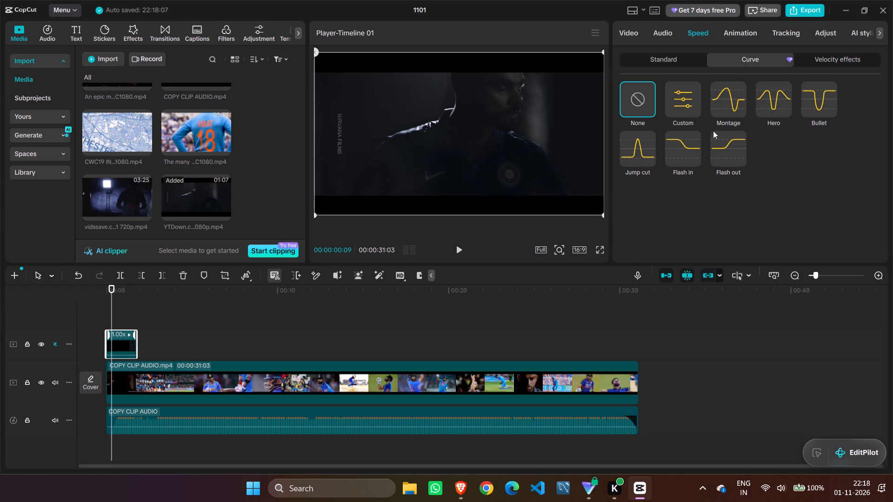
Apply the Flash in speed curve to the retrimmed Director's Cut clip.
click(682, 156)
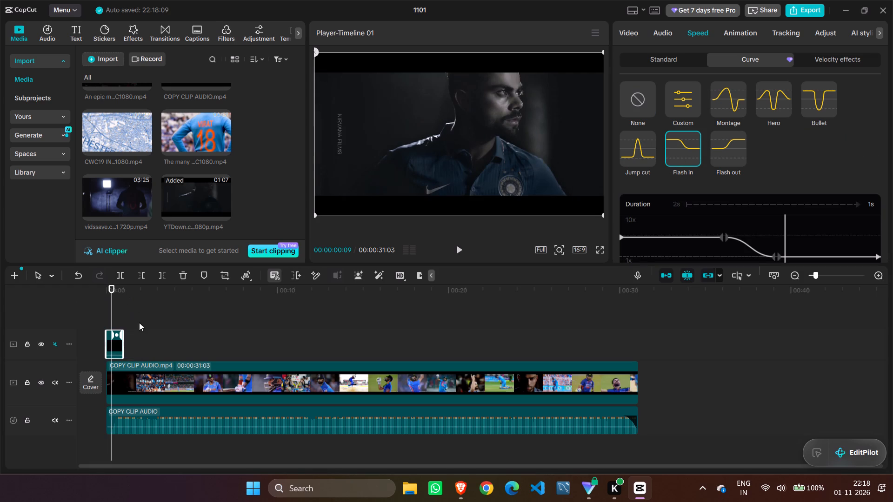
Play the opening repeatedly from 00:00:00:00 to examine how the Director's Cut clip moves with the Flash in curve.
drag(112, 288, 67, 288)
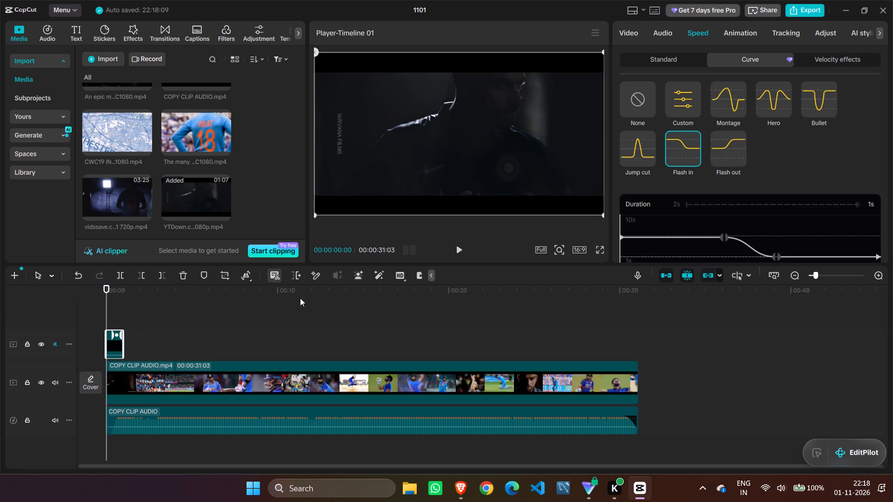
click(173, 322)
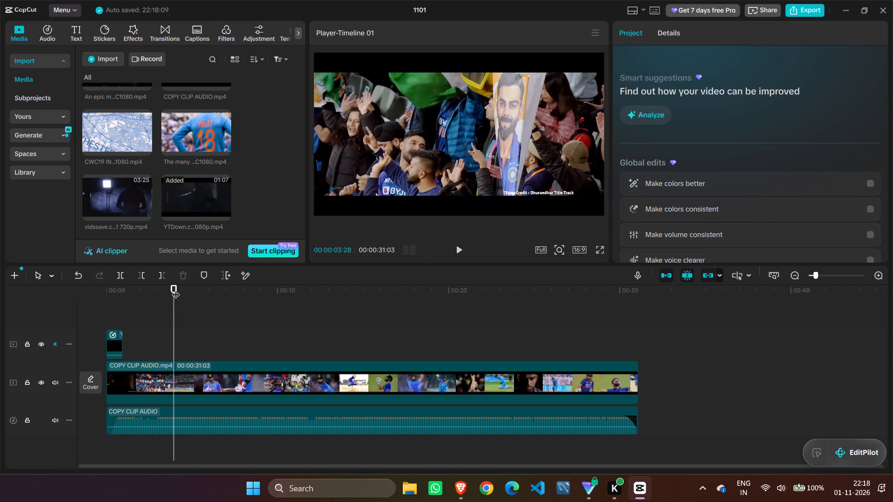
drag(176, 289, 67, 298)
click(459, 251)
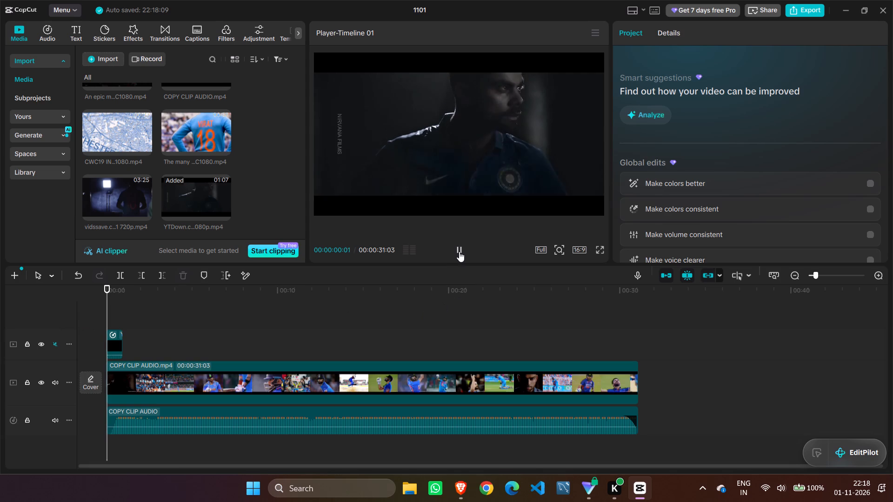
click(459, 251)
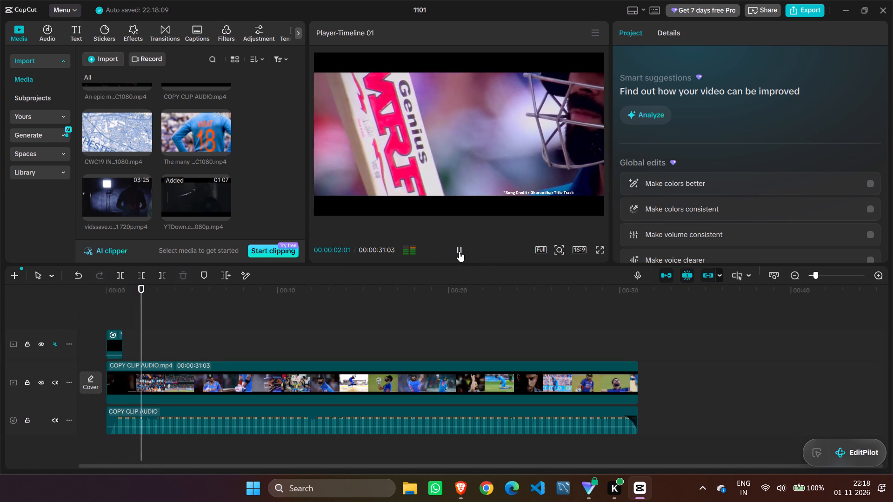
drag(145, 290, 53, 291)
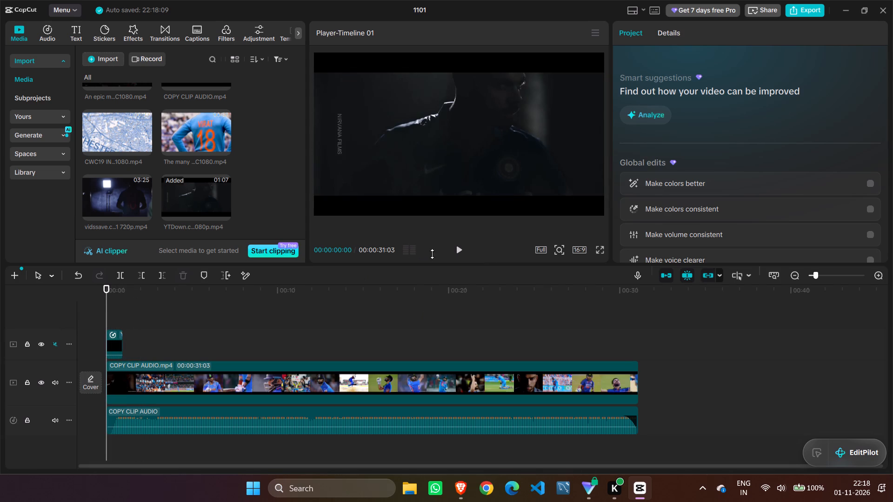
click(458, 250)
click(458, 250)
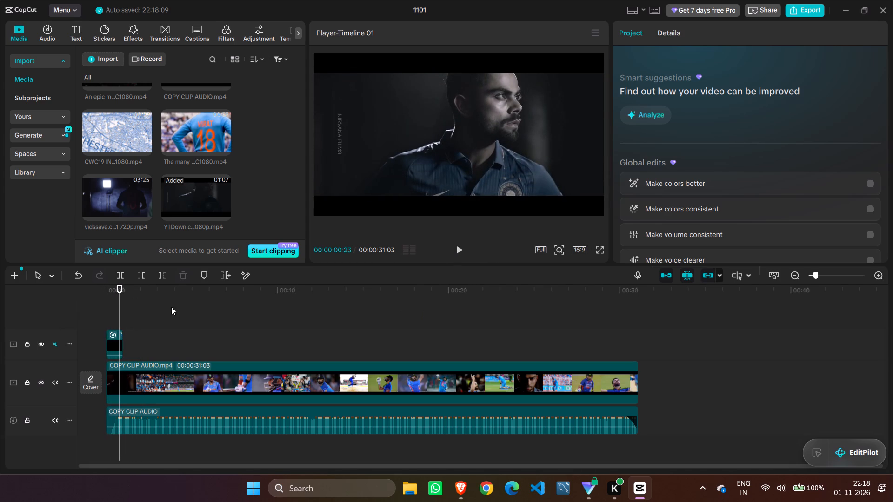
click(113, 337)
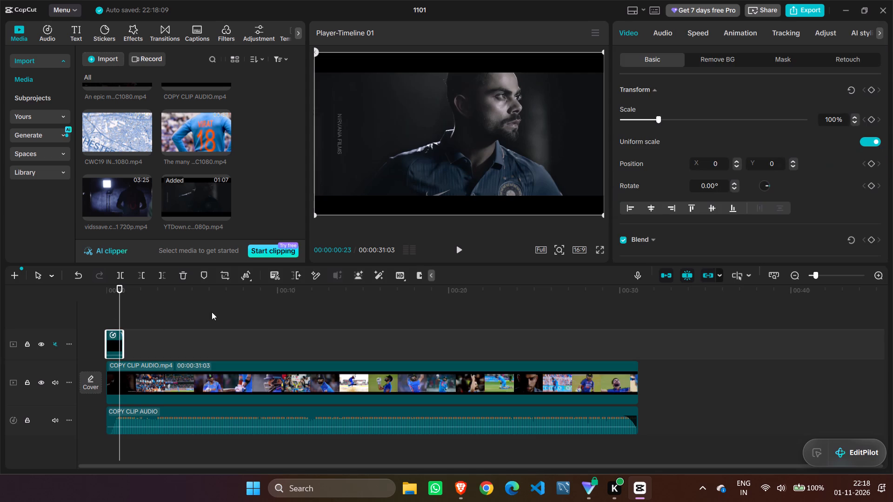
click(153, 318)
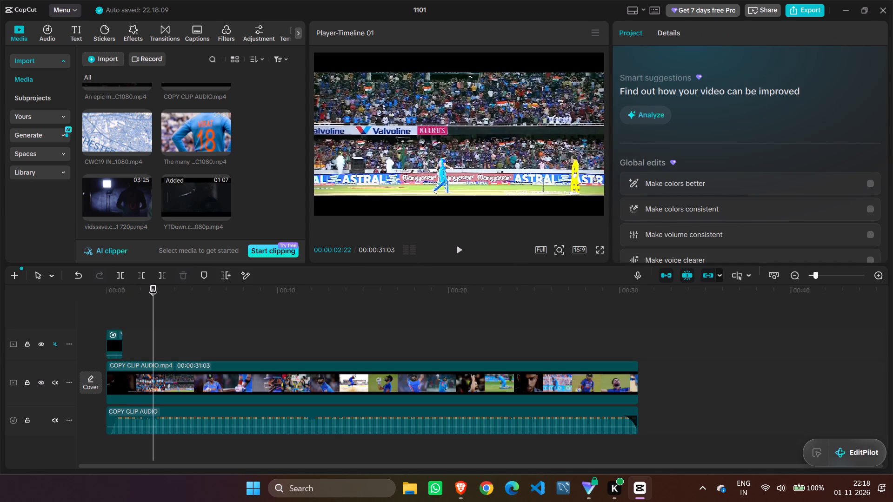
drag(153, 286, 20, 315)
click(457, 249)
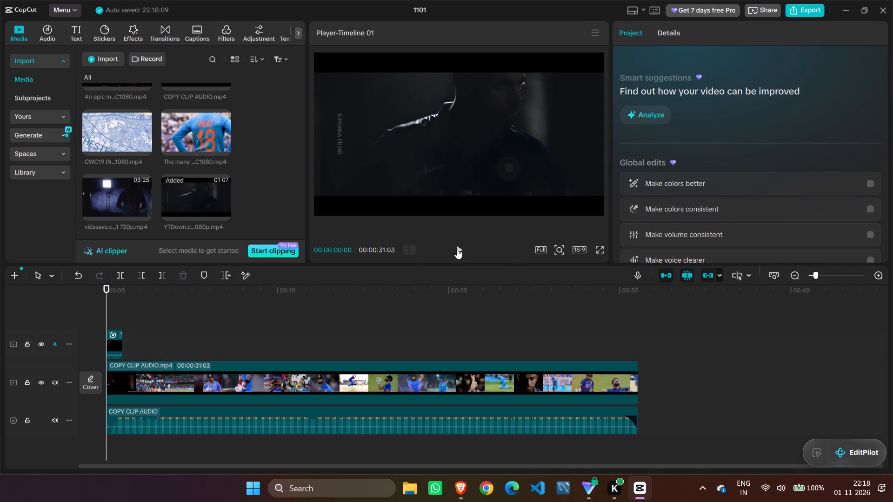
click(457, 249)
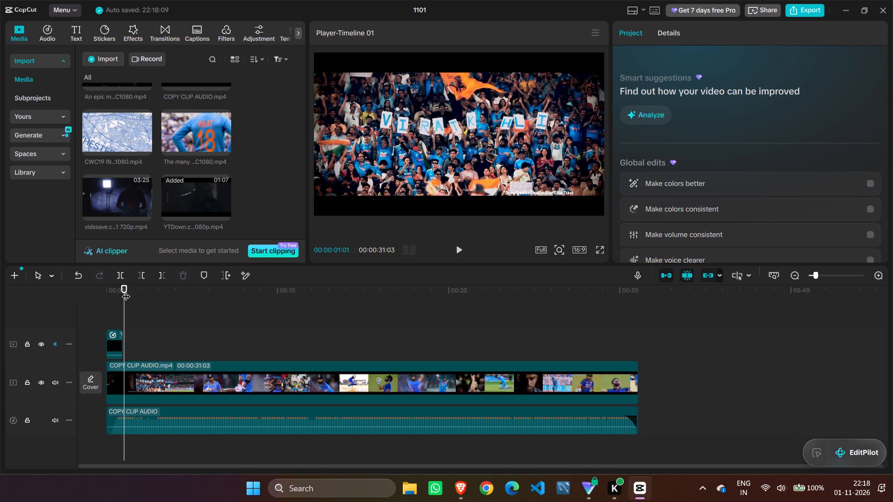
Undo the Flash in speed curve on the Director's Cut clip and replay the opening from the timeline start.
click(77, 276)
drag(126, 288, 57, 291)
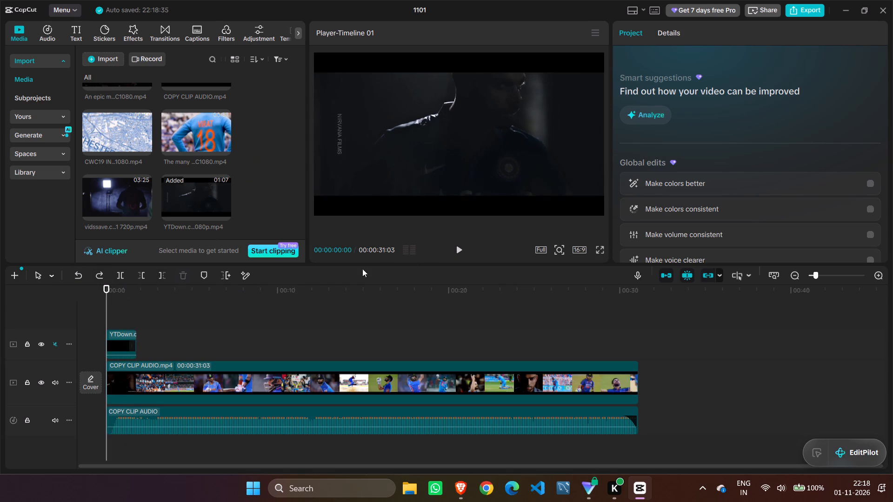
click(455, 250)
click(455, 250)
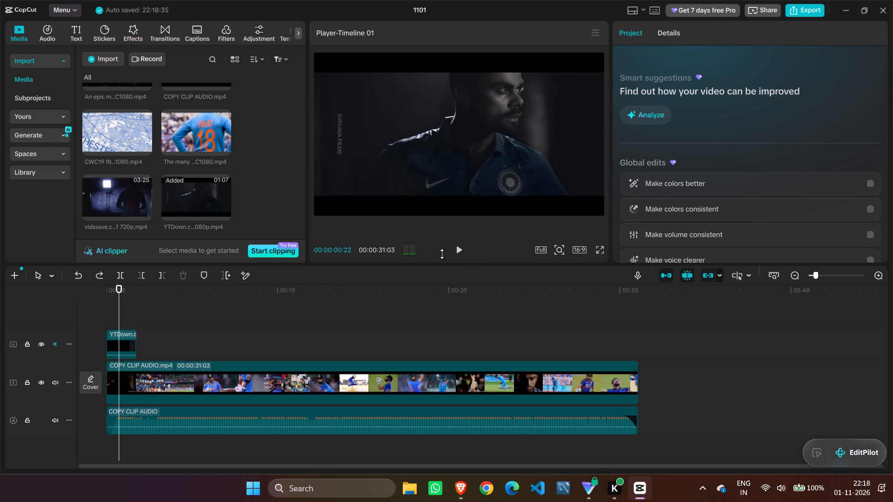
click(463, 248)
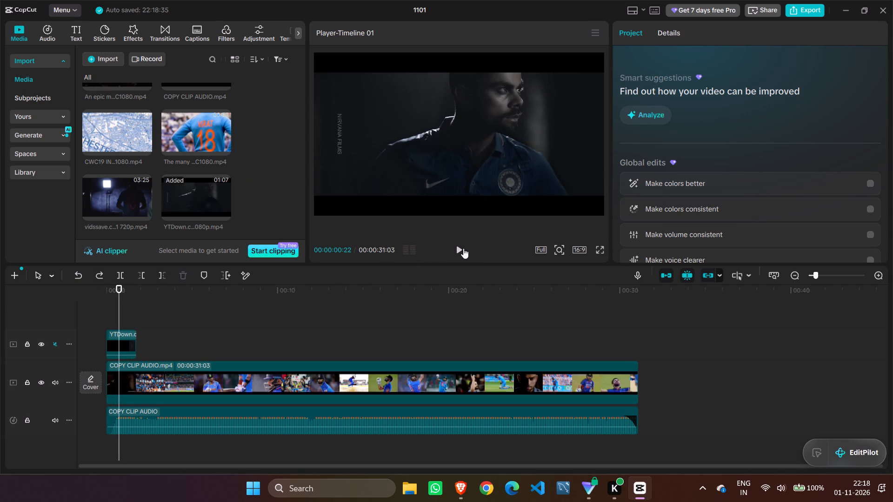
click(463, 248)
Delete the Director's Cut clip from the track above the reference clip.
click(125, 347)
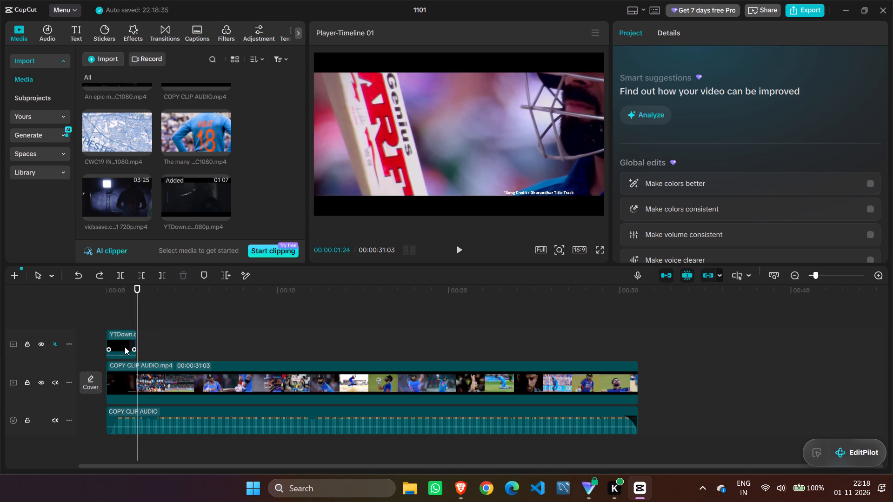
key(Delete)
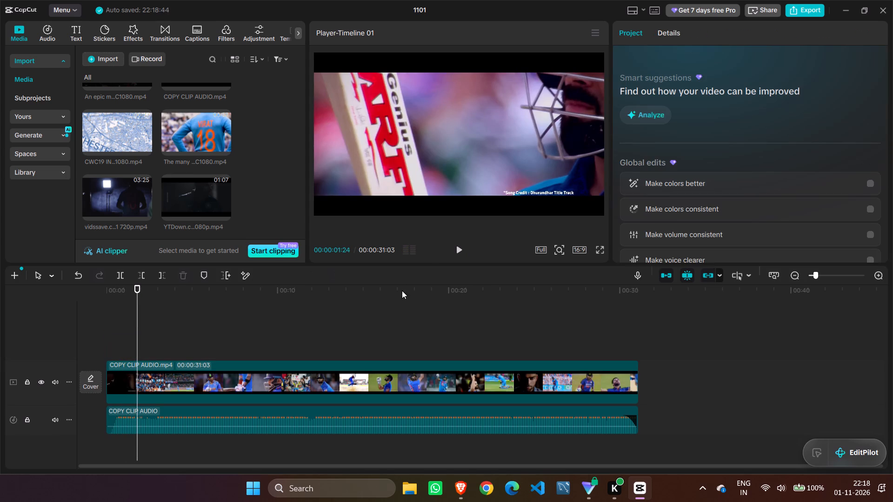
Play the reference clip's opening from 00:00:00:00 repeatedly to examine when its first shot cuts to the crowd.
drag(139, 289, 51, 286)
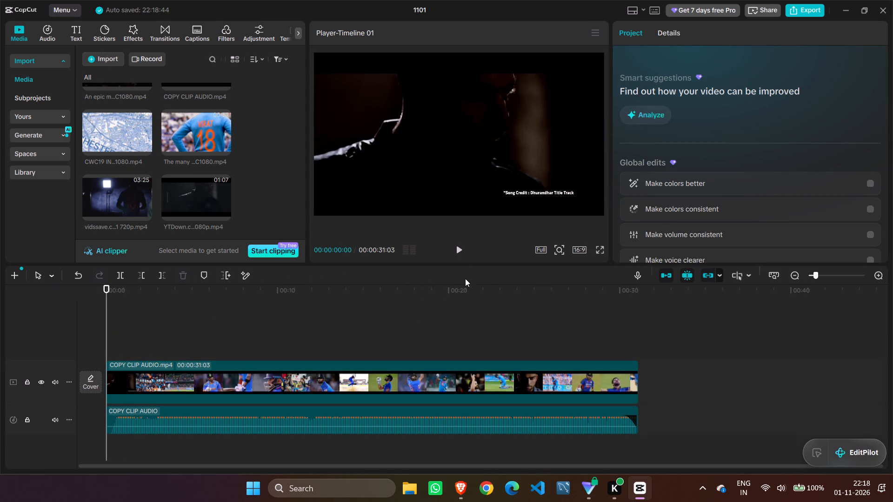
click(460, 255)
click(460, 247)
click(460, 247)
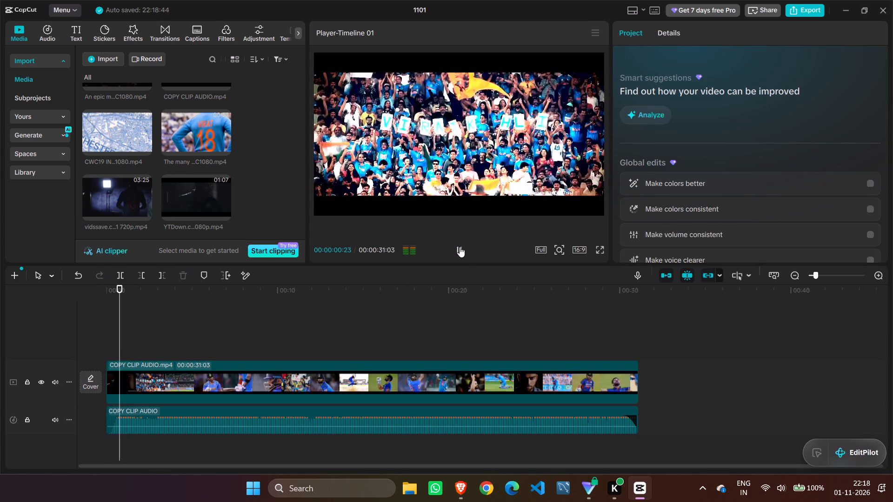
click(460, 247)
drag(131, 287, 15, 291)
click(458, 248)
click(458, 248)
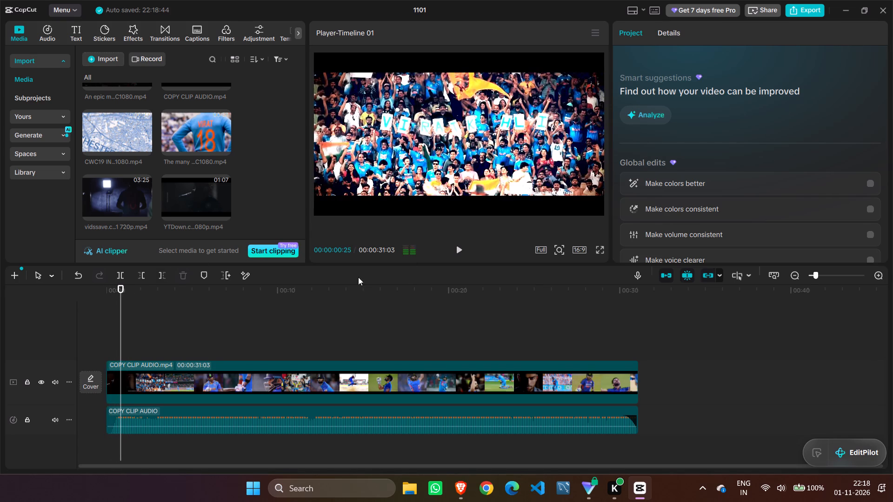
drag(121, 290, 34, 296)
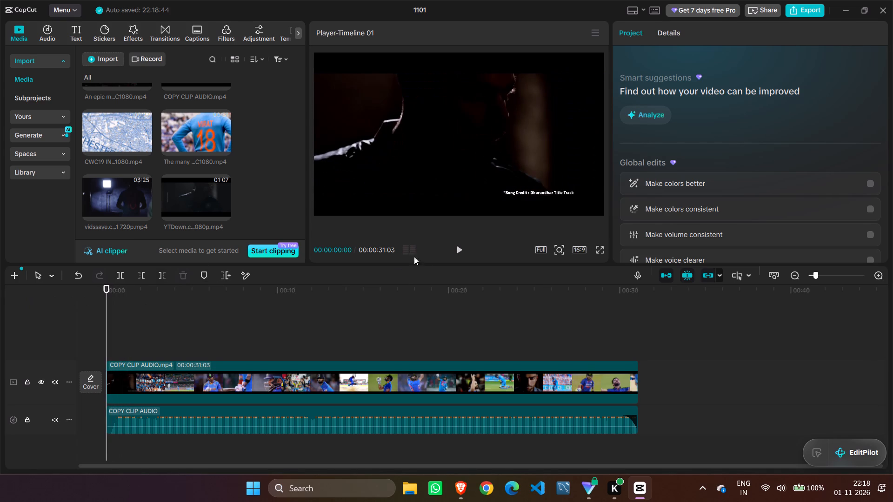
click(458, 251)
click(458, 251)
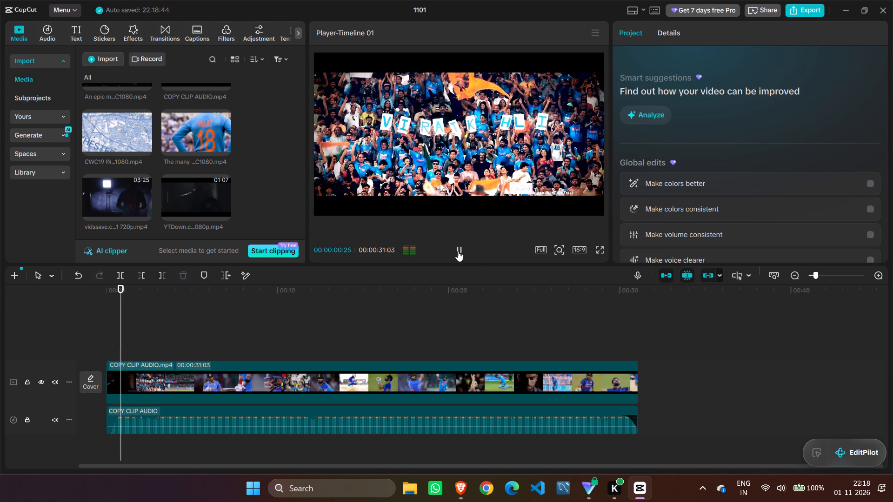
drag(121, 290, 69, 294)
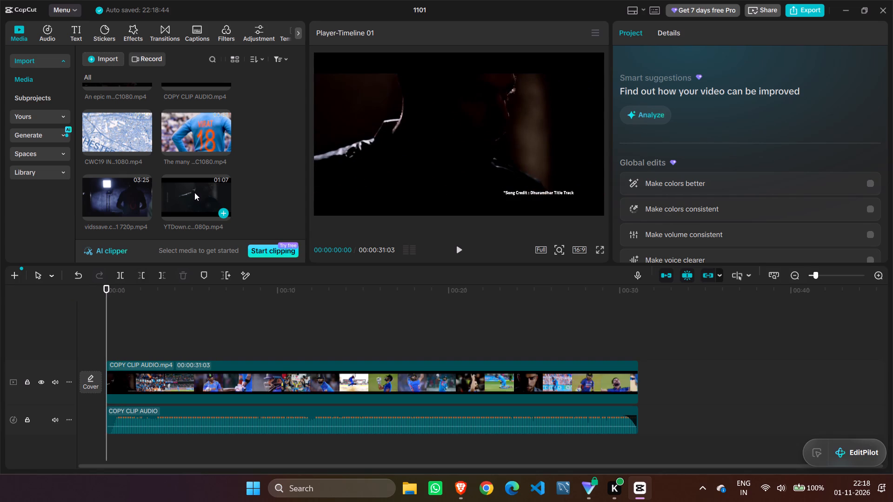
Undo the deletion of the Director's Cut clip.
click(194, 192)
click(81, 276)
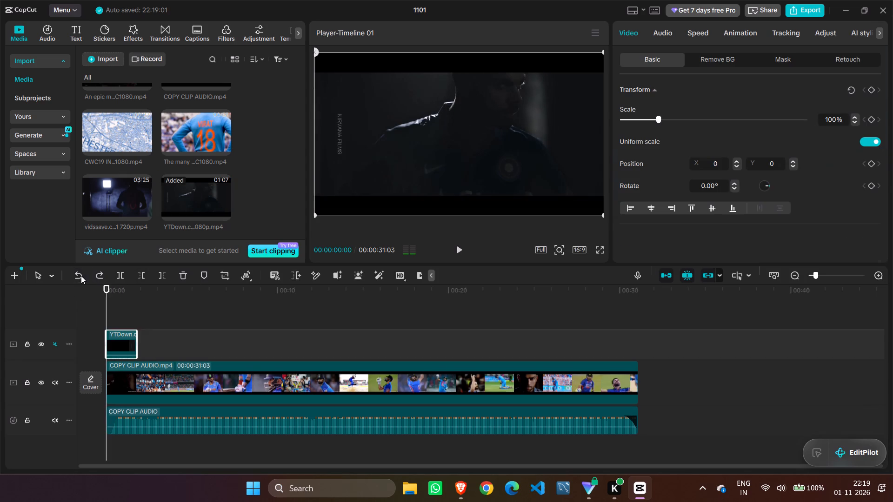
Trim off the part of the Director's Cut clip after 00:00:00:26.
click(462, 248)
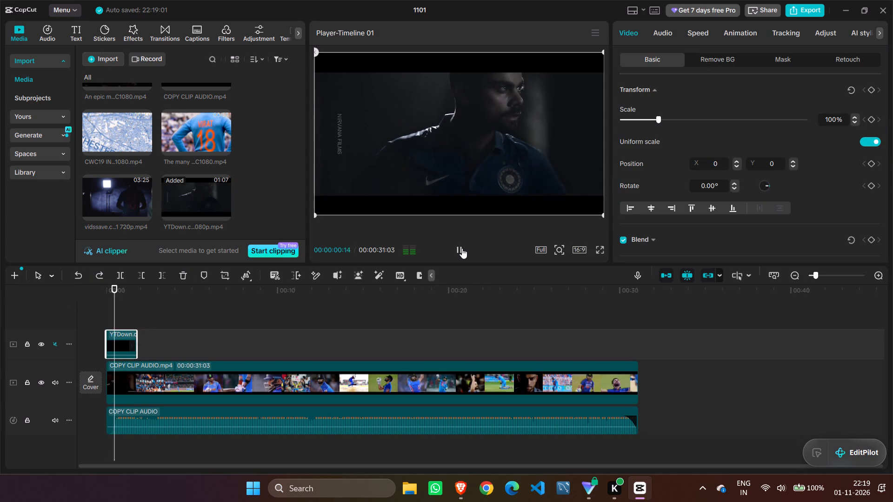
click(462, 248)
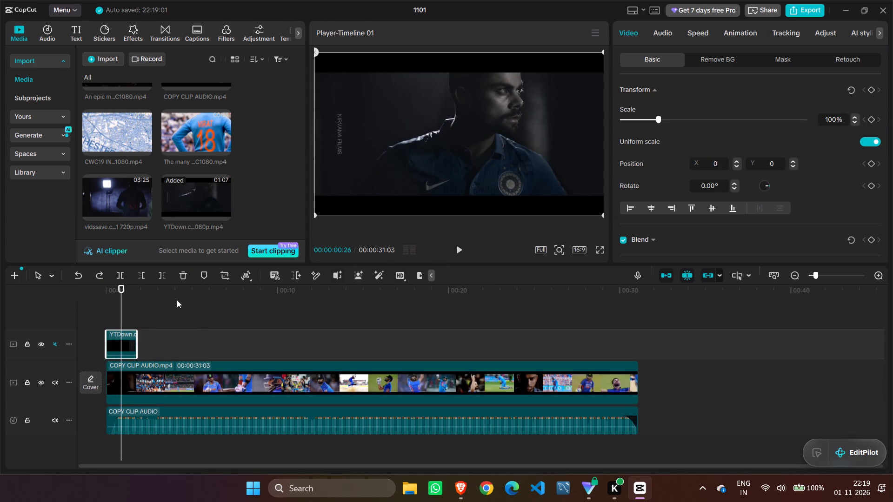
click(162, 272)
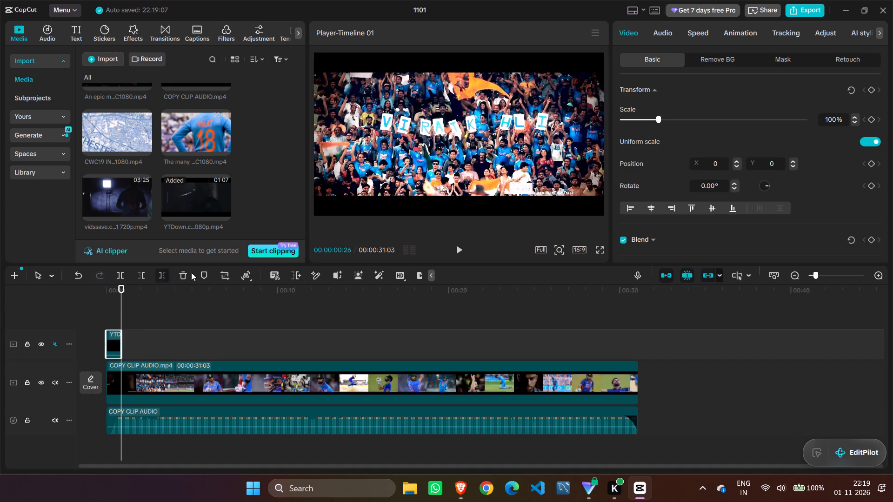
Play the opening from 00:00:00:00 repeatedly to examine the shortened Director's Cut clip's timing against the reference crowd shot.
drag(121, 290, 91, 298)
drag(91, 298, 57, 306)
click(458, 247)
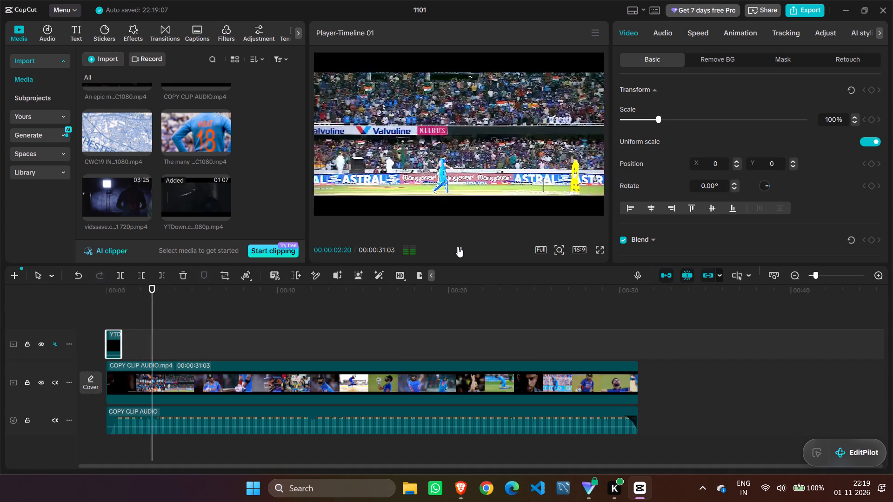
click(458, 247)
drag(168, 285, 153, 291)
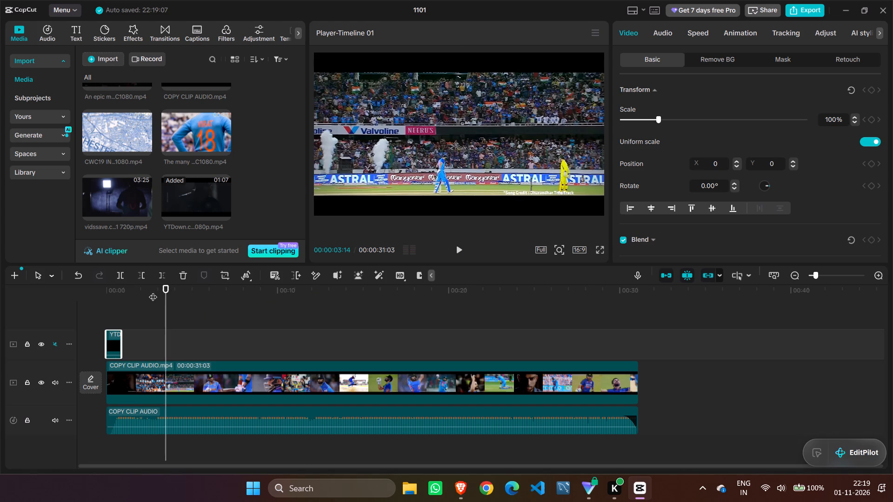
drag(153, 291, 50, 319)
click(459, 249)
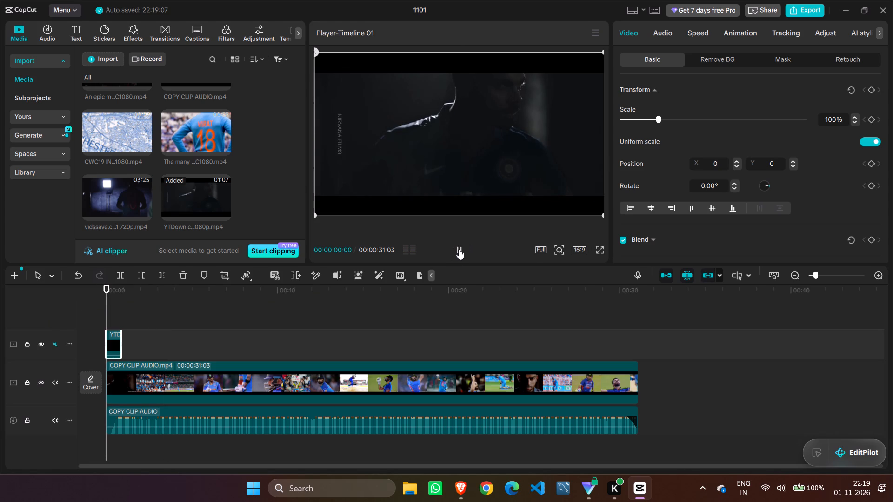
click(459, 249)
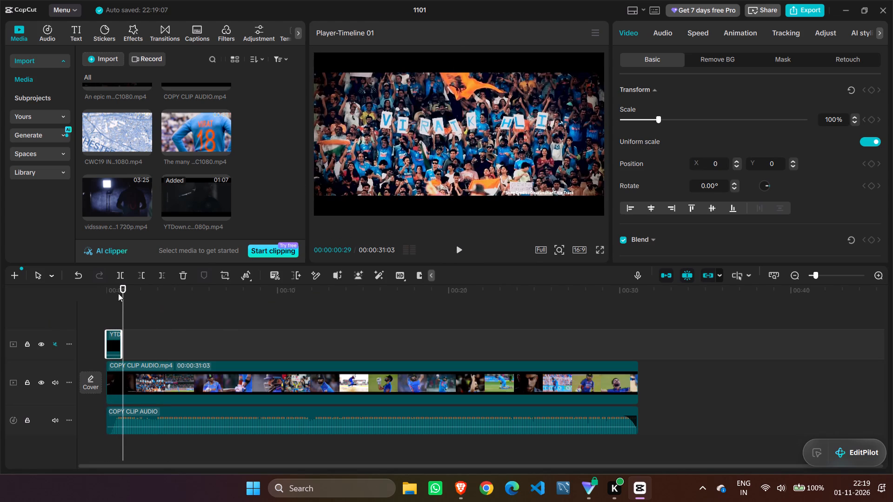
drag(126, 289, 112, 289)
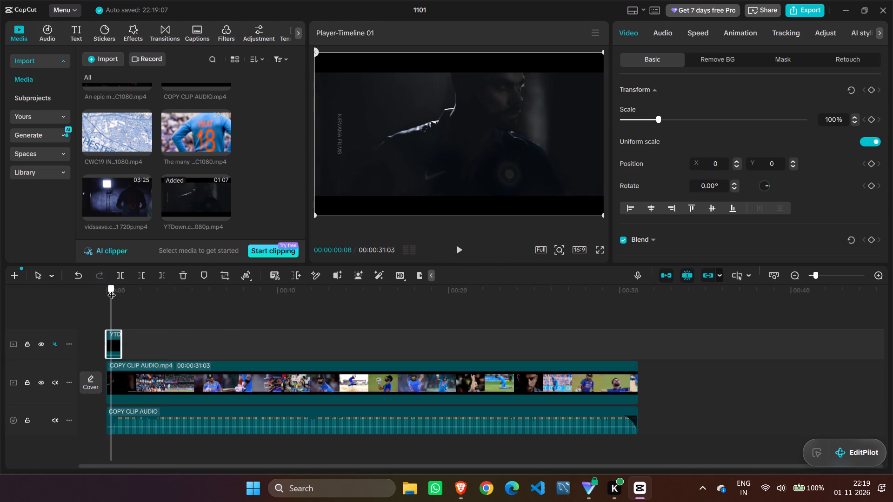
drag(112, 289, 75, 290)
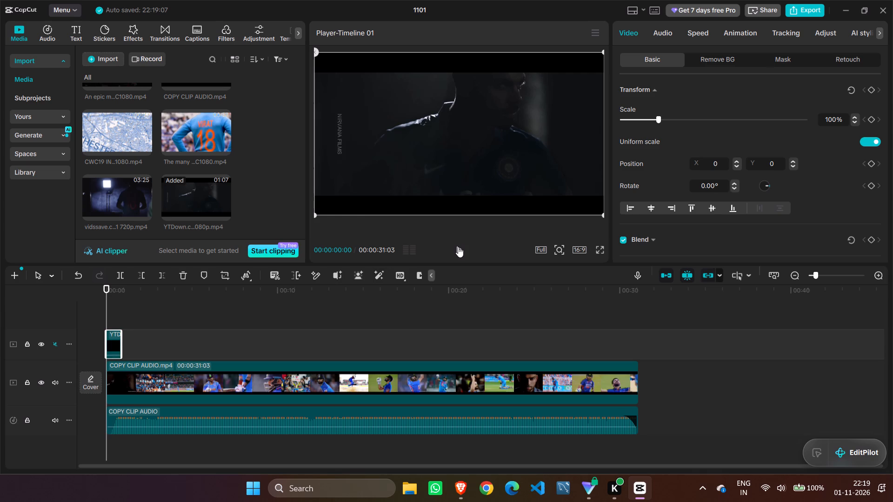
click(458, 248)
click(458, 248)
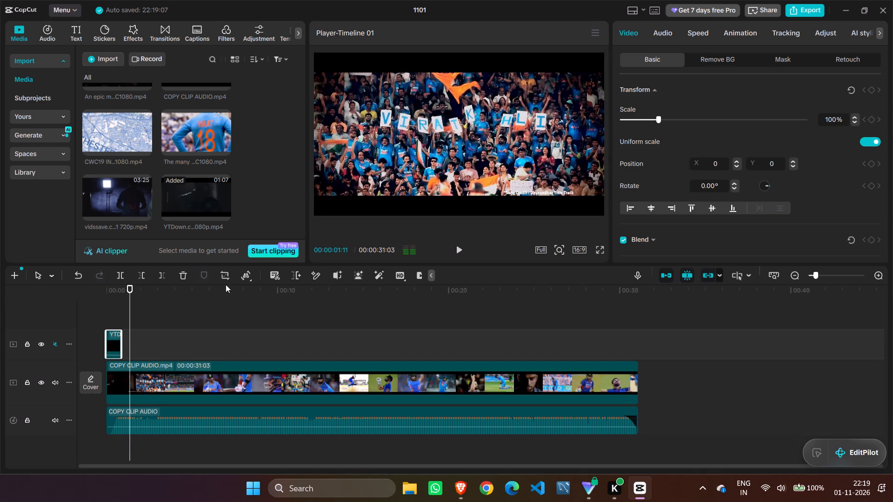
drag(129, 289, 85, 291)
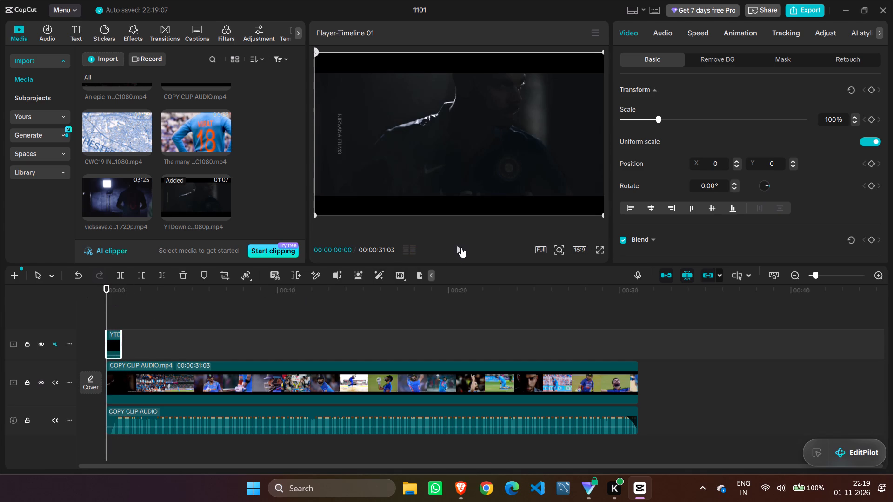
click(461, 247)
click(461, 247)
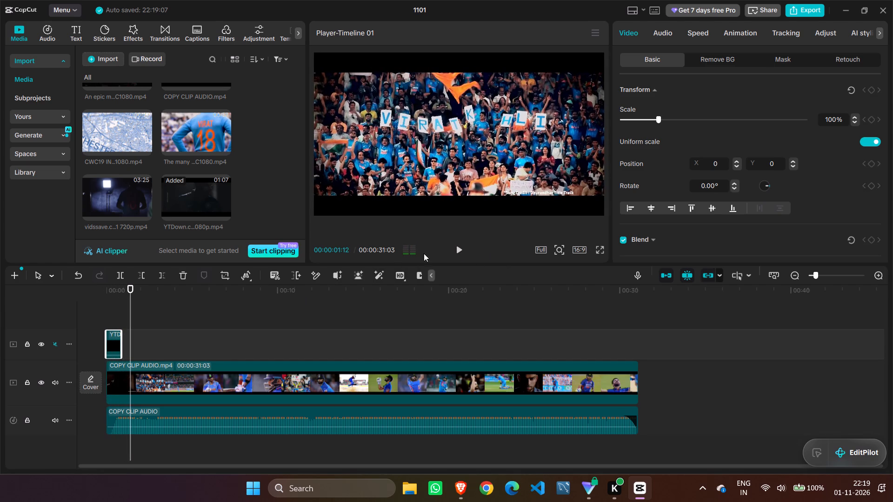
Set the opening Director's Cut clip's scale to 136% so it fills the 16:9 frame without the black bars.
click(110, 345)
drag(130, 288, 114, 289)
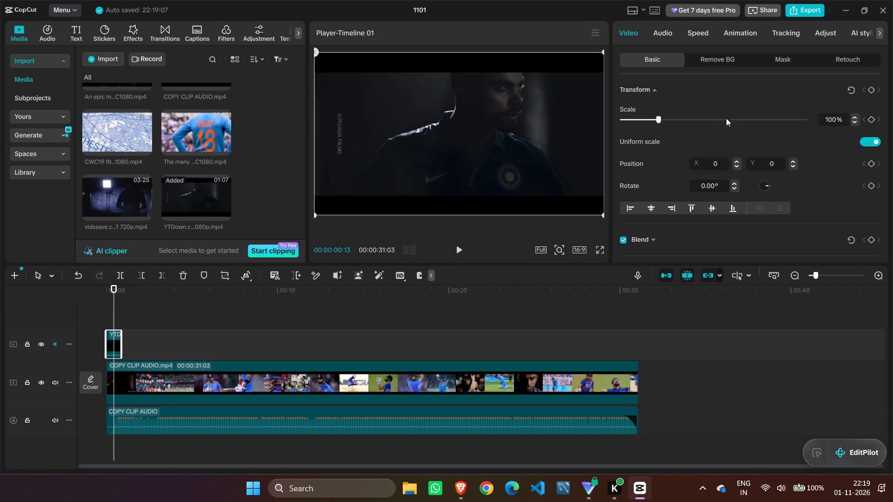
click(834, 115)
key(BackSpace)
key(BackSpace)
text(36)
key(Return)
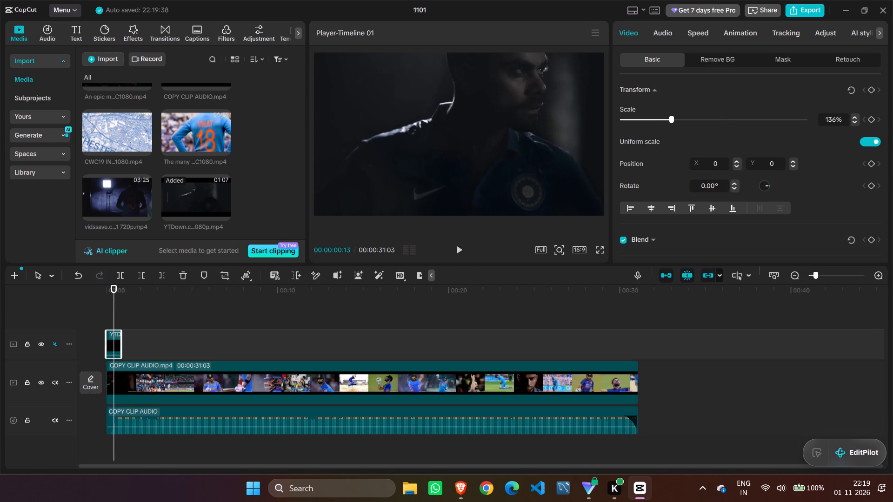
Shift the scaled Director's Cut clip sideways in the frame to about X -262, keeping Y at 0.
drag(114, 287, 113, 286)
drag(113, 286, 60, 284)
click(460, 250)
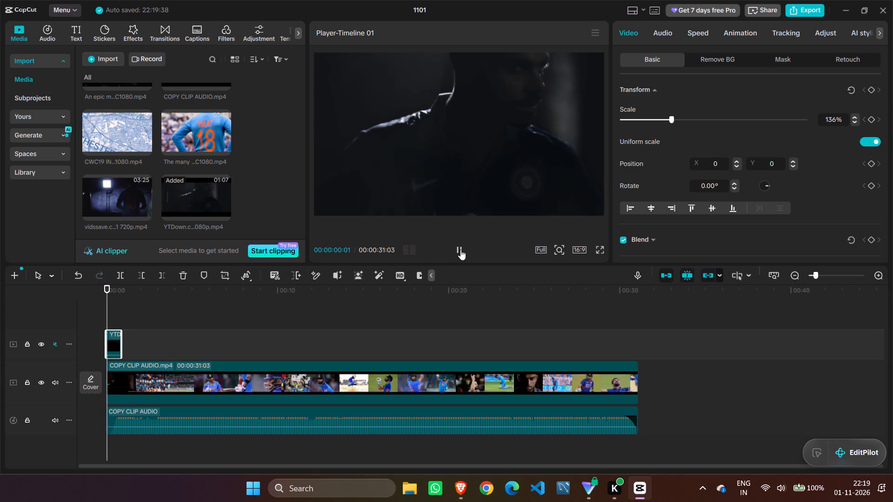
click(460, 250)
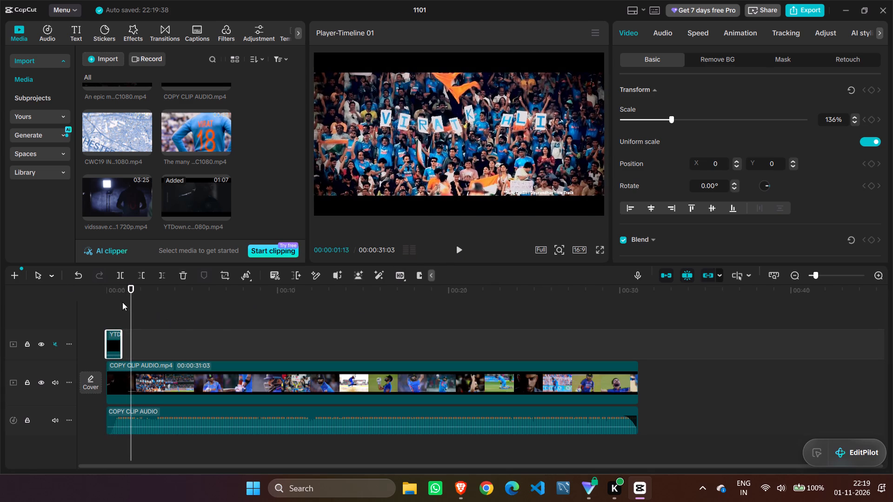
drag(132, 286, 114, 286)
click(497, 153)
drag(500, 151, 480, 148)
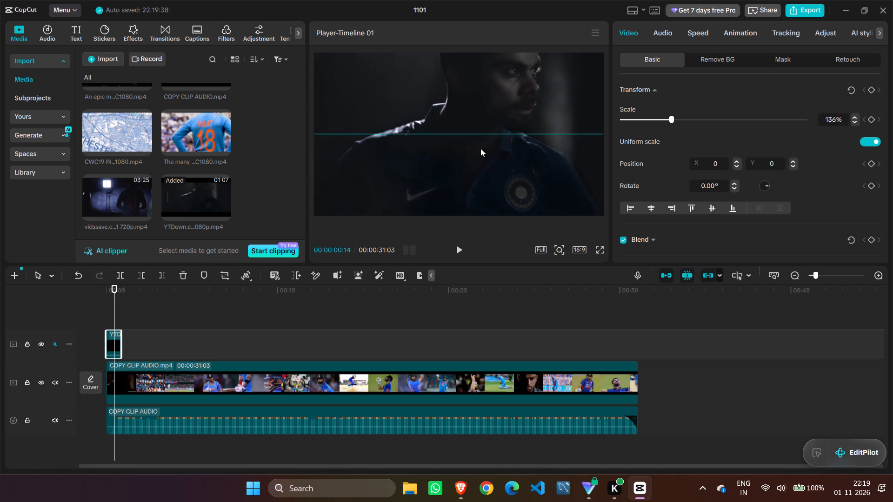
drag(480, 148, 473, 149)
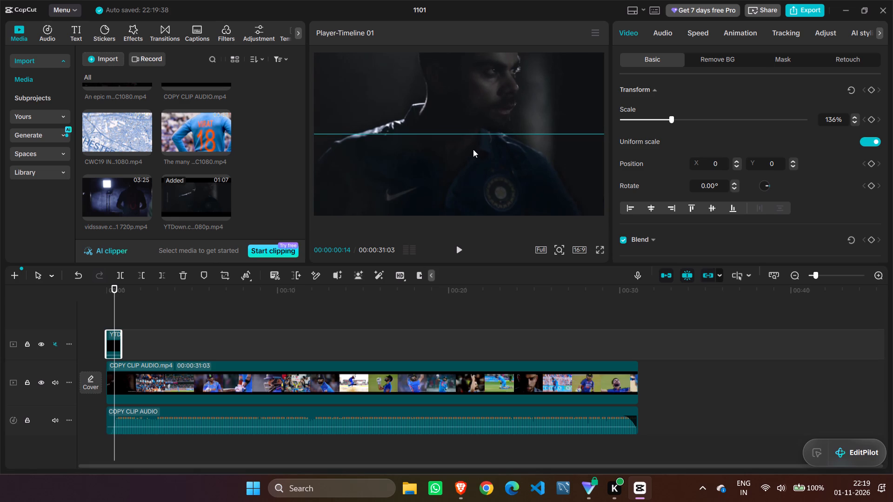
drag(473, 149, 480, 149)
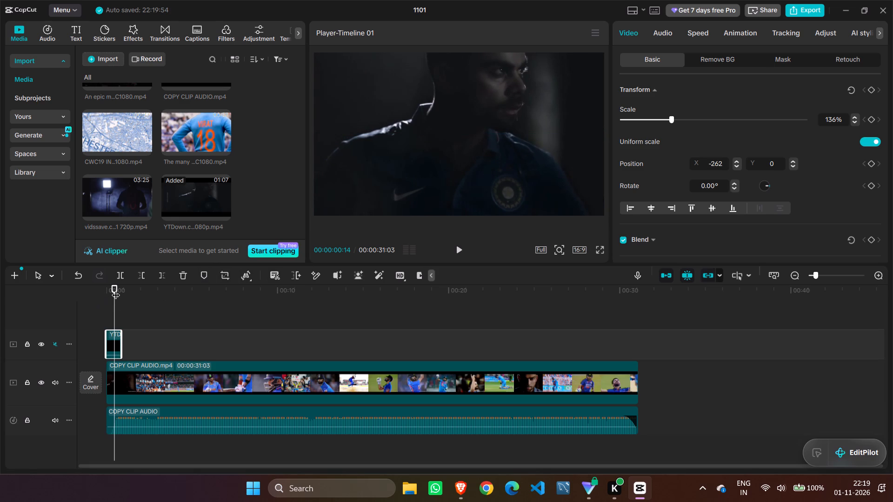
Play the opening from 00:00:00:00 repeatedly to examine the reframed Director's Cut clip and its cut to the reference crowd shot.
drag(116, 289, 47, 289)
click(461, 250)
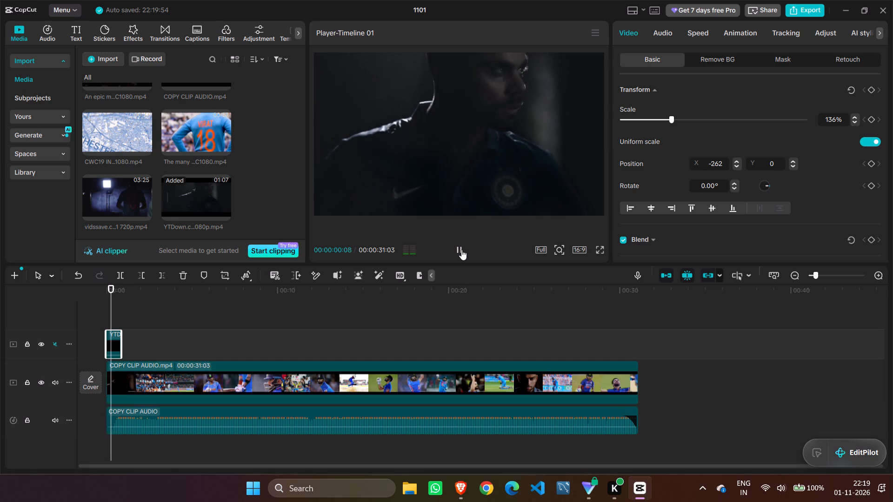
click(461, 250)
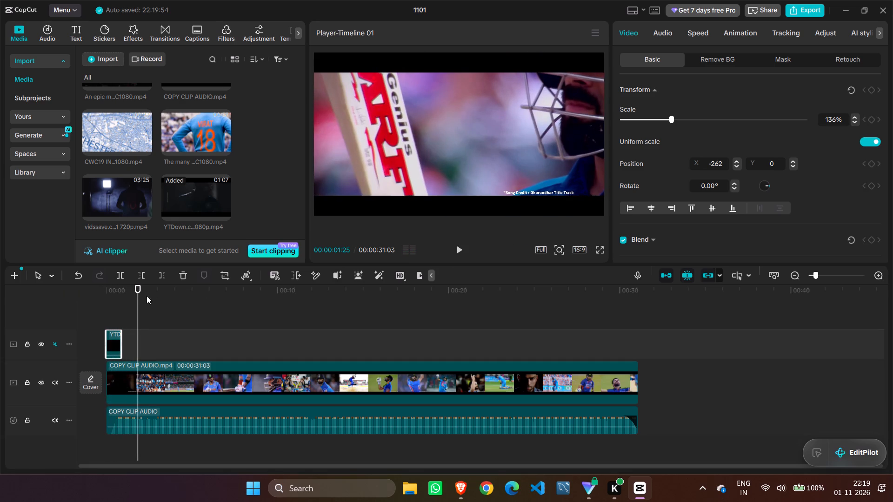
drag(140, 289, 54, 308)
click(459, 251)
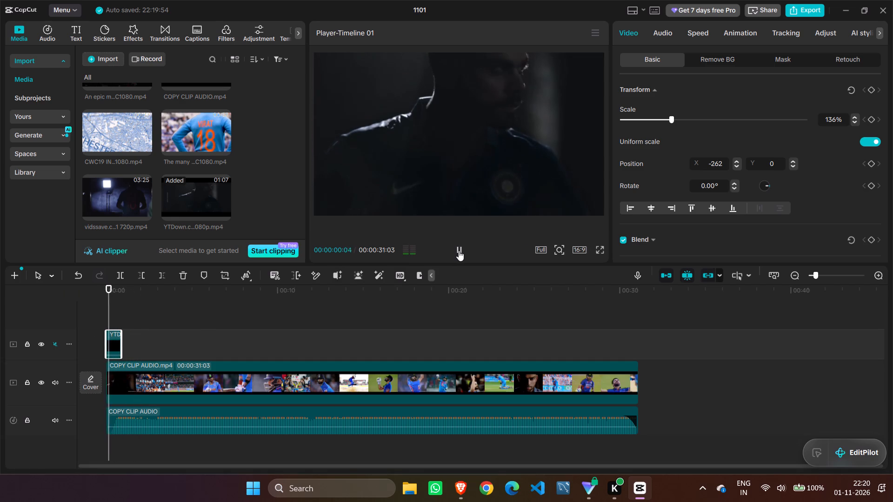
click(459, 251)
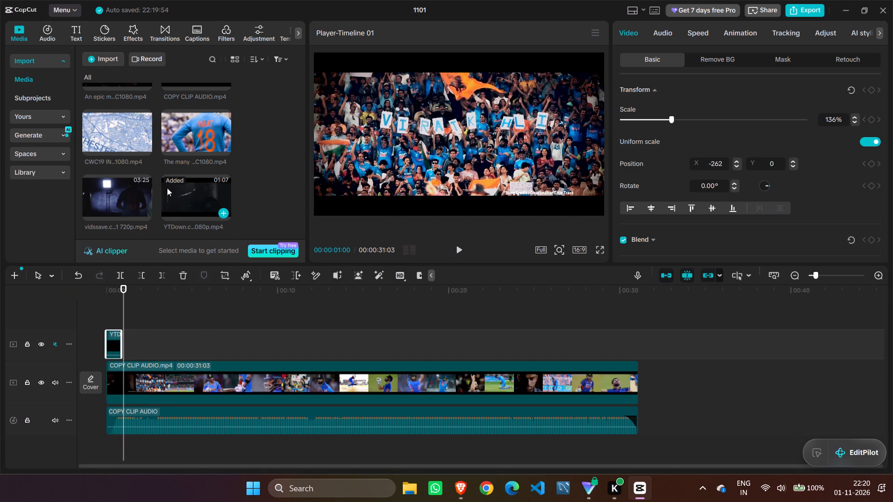
scroll(167, 188, up, 4)
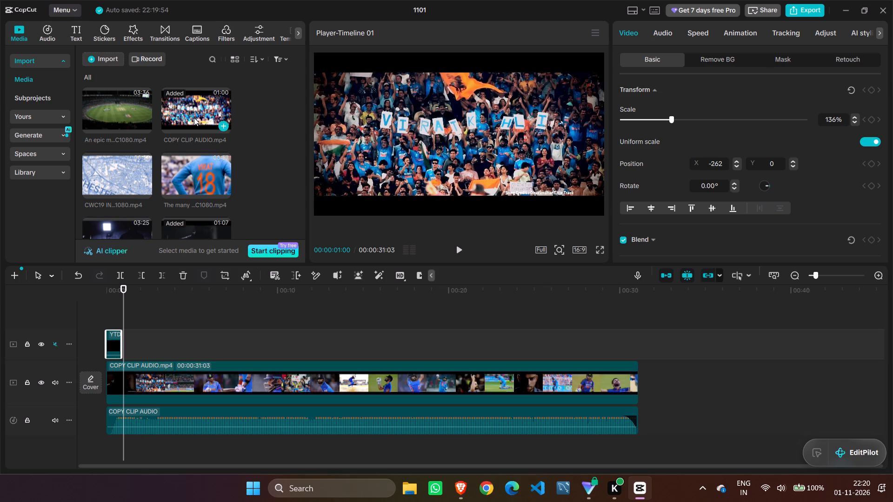
scroll(194, 118, down, 4)
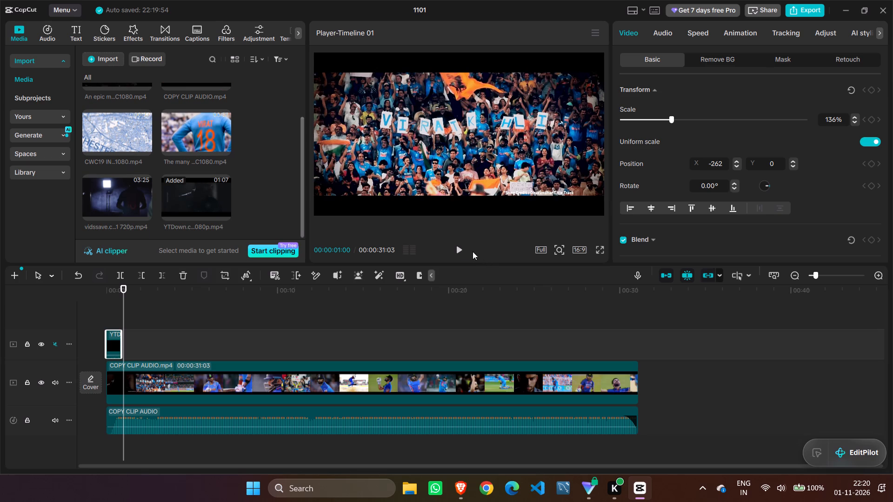
drag(124, 291, 40, 293)
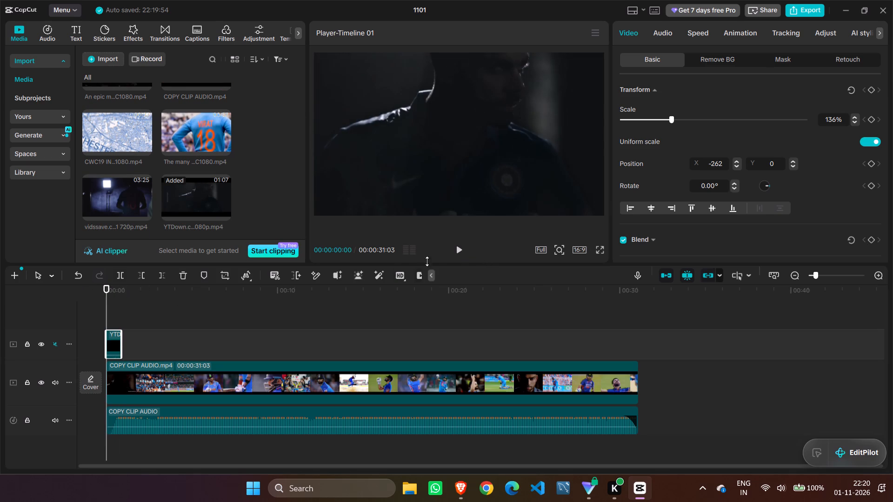
click(456, 251)
click(456, 251)
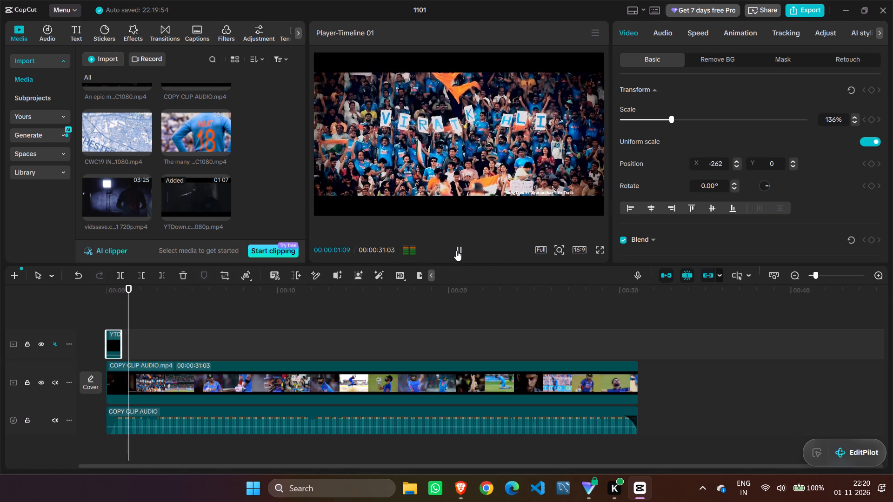
drag(135, 291, 119, 291)
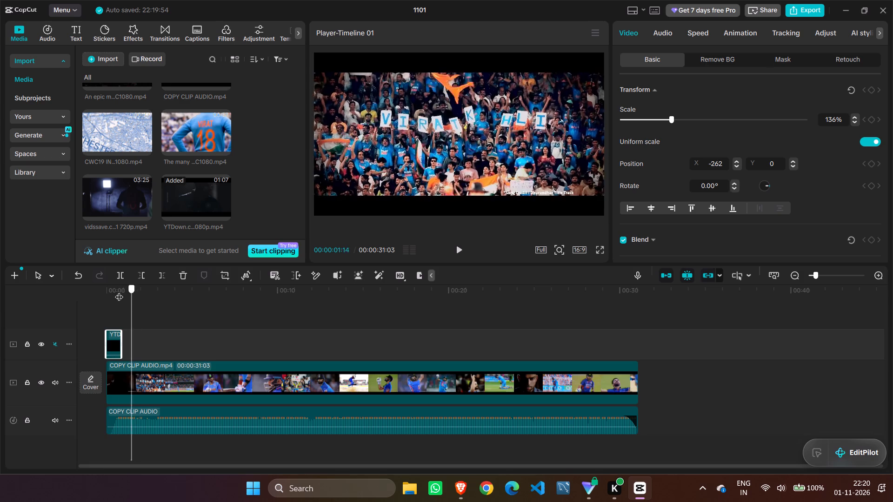
drag(119, 291, 77, 291)
click(461, 249)
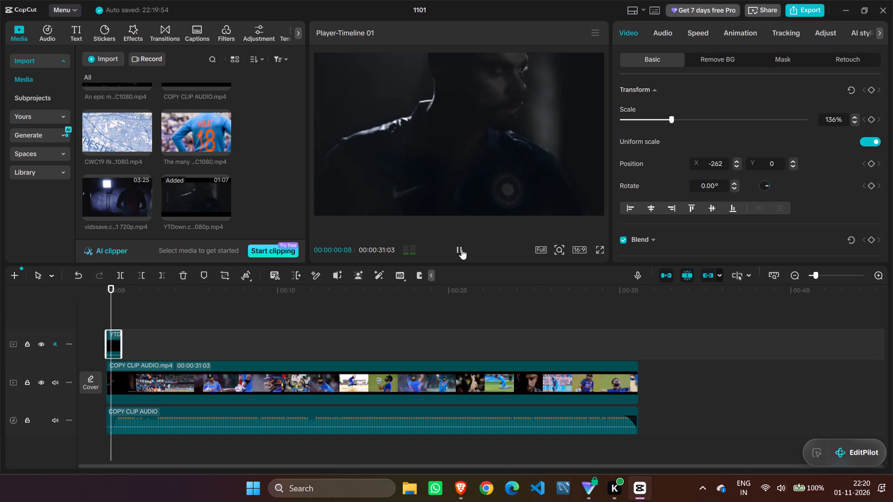
click(461, 249)
drag(122, 288, 80, 294)
click(461, 249)
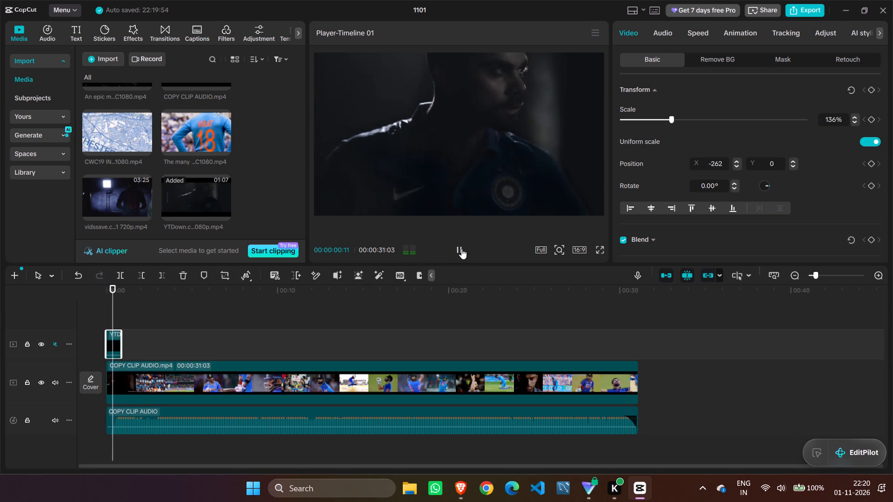
click(461, 249)
drag(132, 291, 74, 303)
click(455, 251)
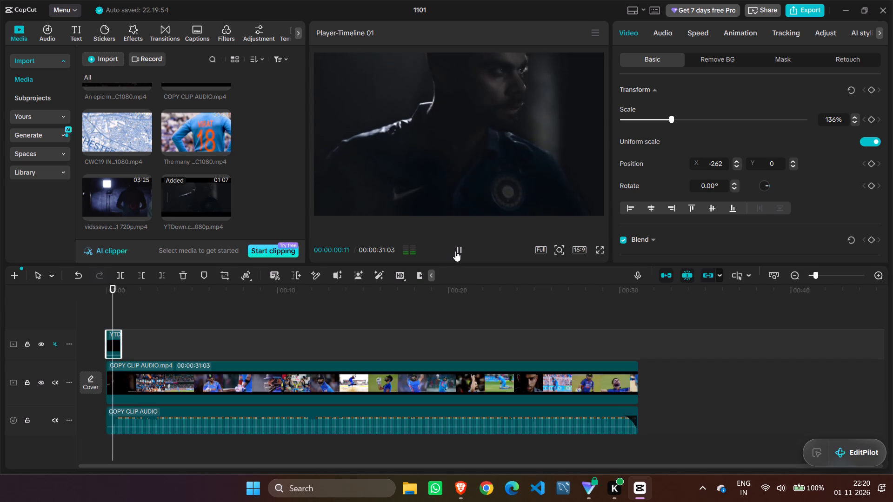
click(455, 251)
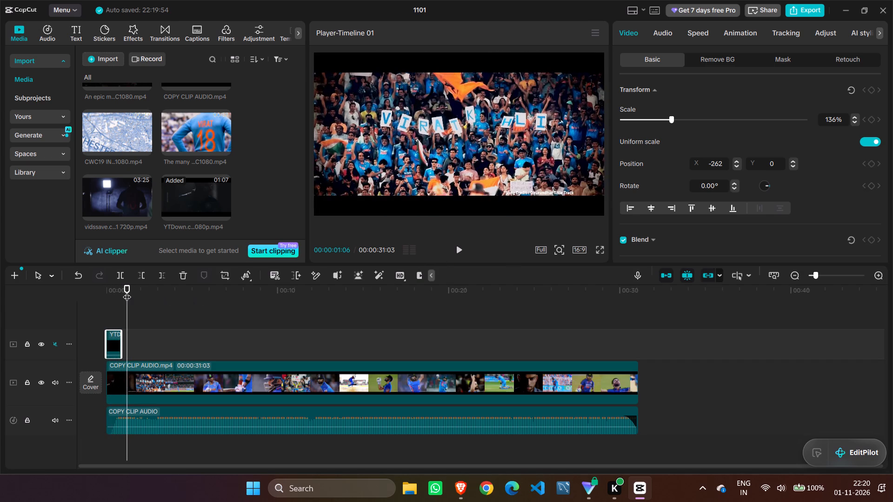
drag(127, 291, 46, 304)
click(461, 246)
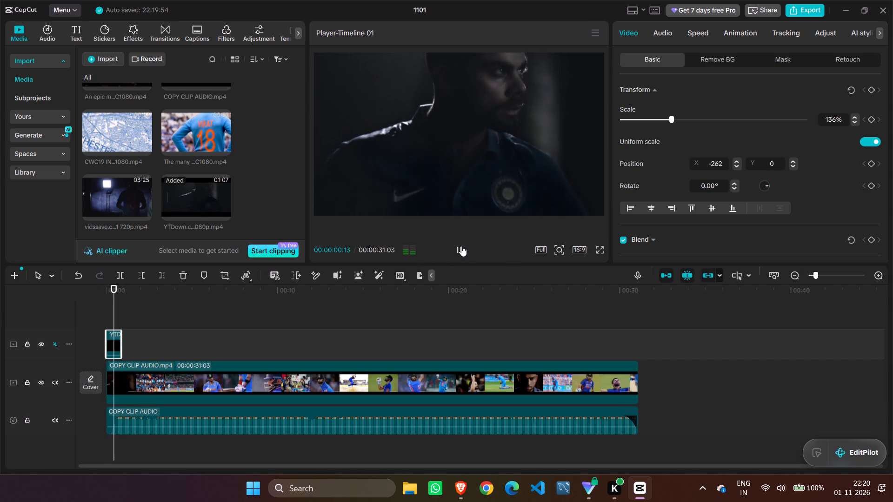
click(461, 246)
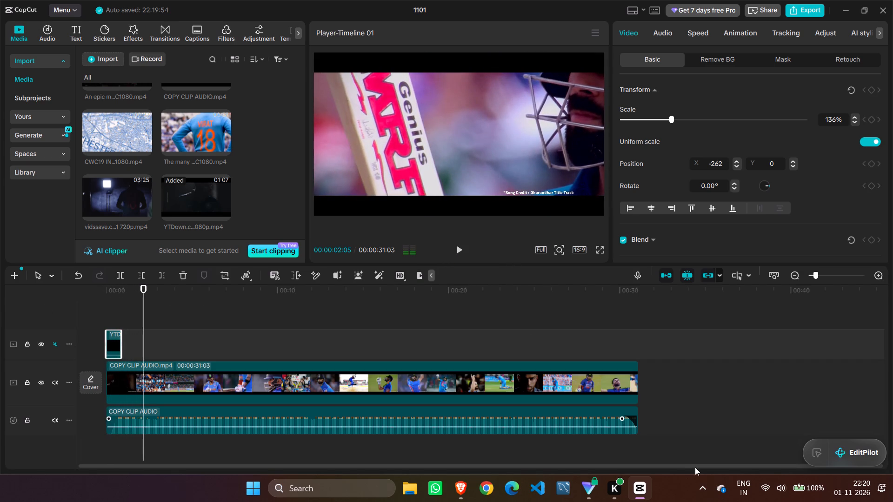
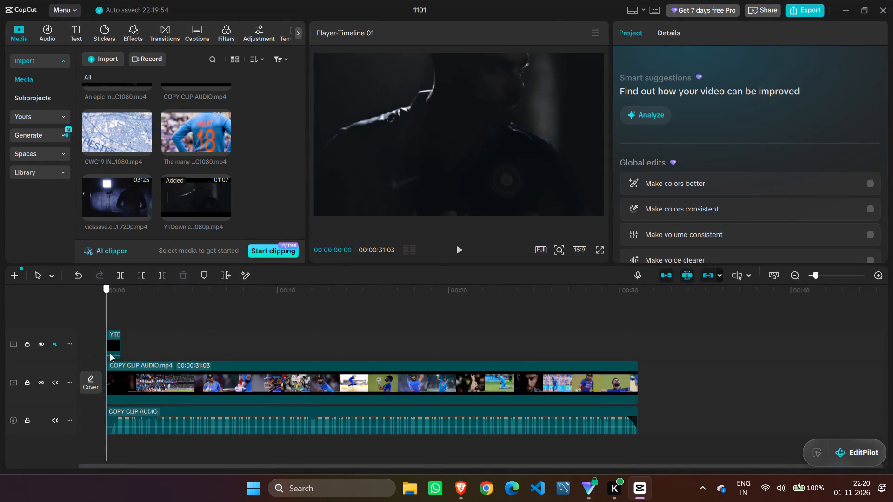
Play the timeline through to about 00:00:28, and replay its opening, to examine the reference edit's shots and the first cut.
click(459, 249)
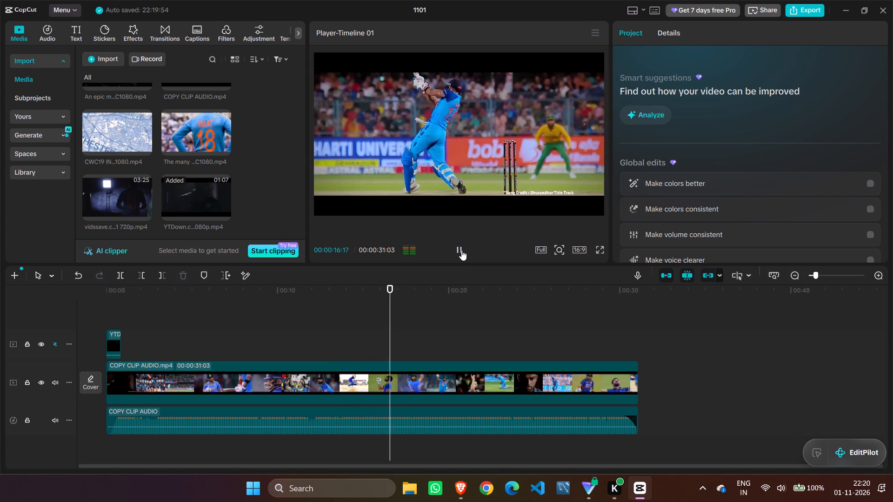
click(461, 250)
click(461, 250)
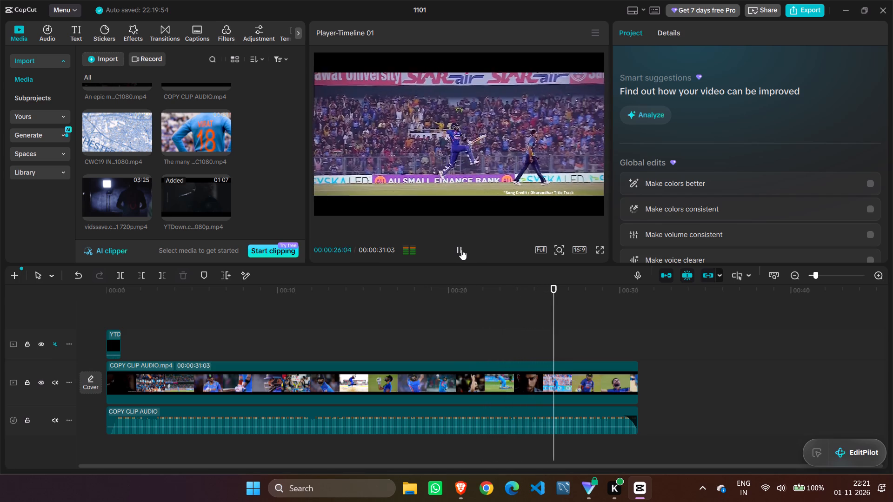
click(461, 250)
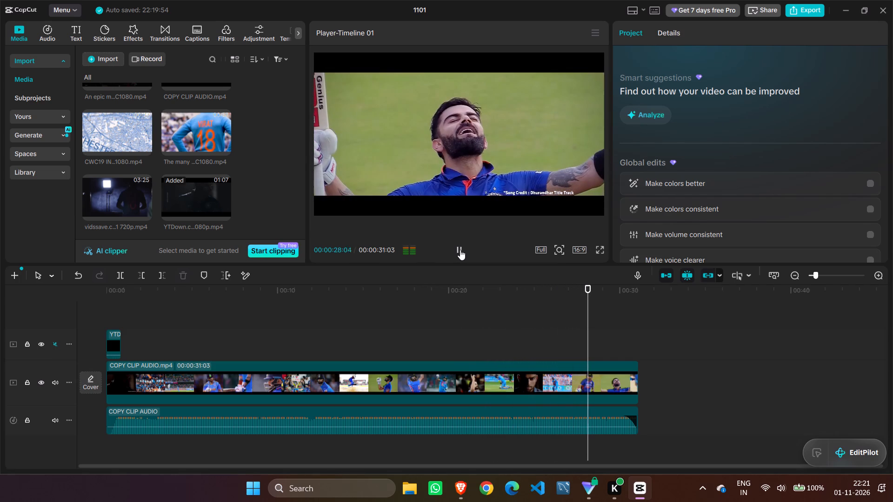
drag(589, 286, 54, 346)
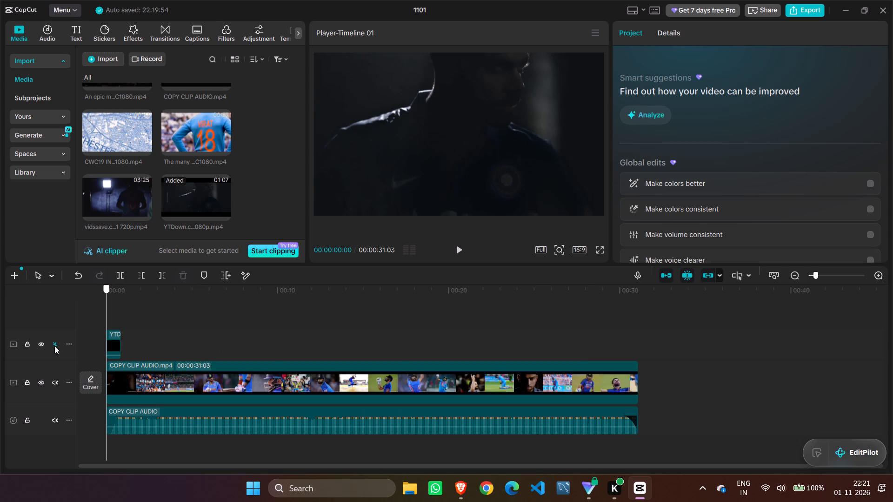
click(460, 247)
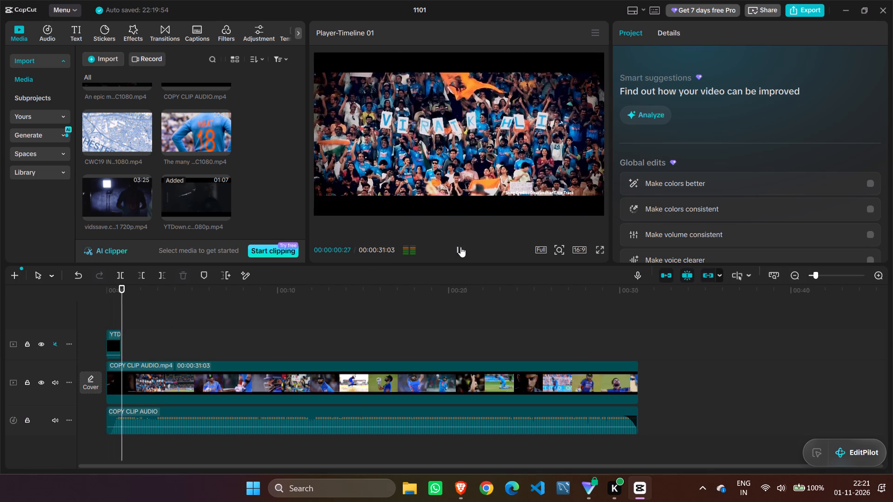
click(460, 247)
drag(132, 290, 80, 290)
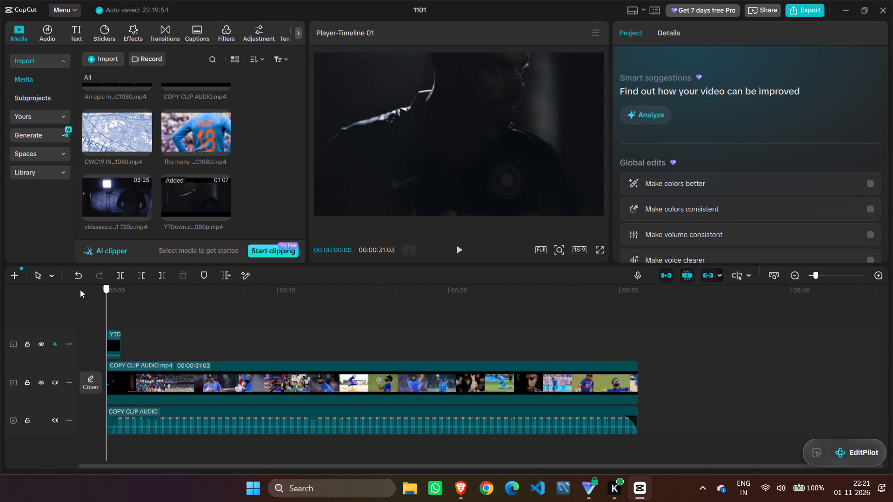
click(459, 246)
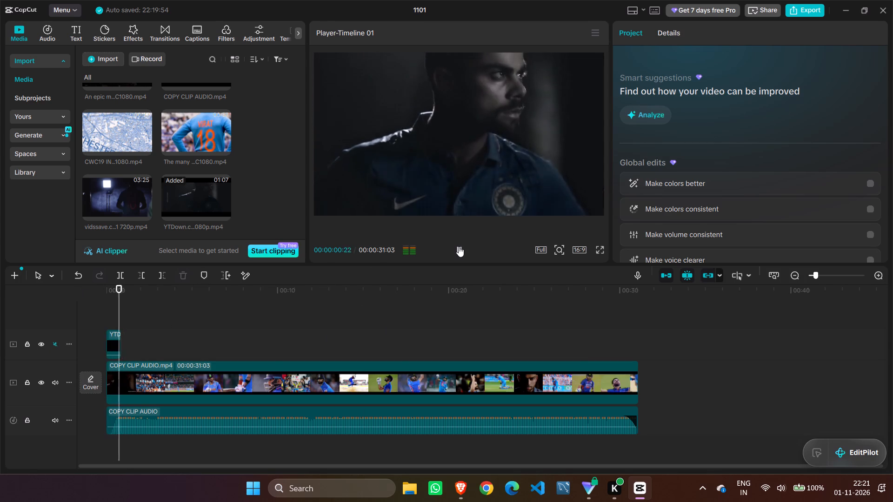
click(459, 246)
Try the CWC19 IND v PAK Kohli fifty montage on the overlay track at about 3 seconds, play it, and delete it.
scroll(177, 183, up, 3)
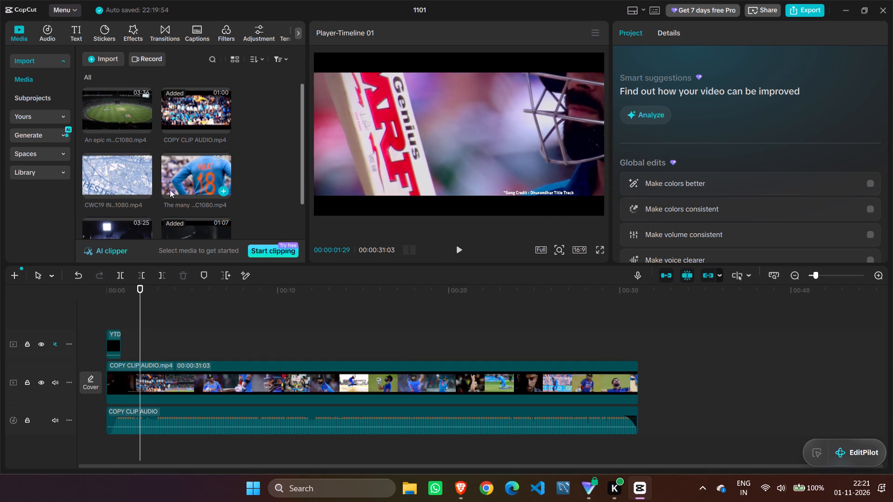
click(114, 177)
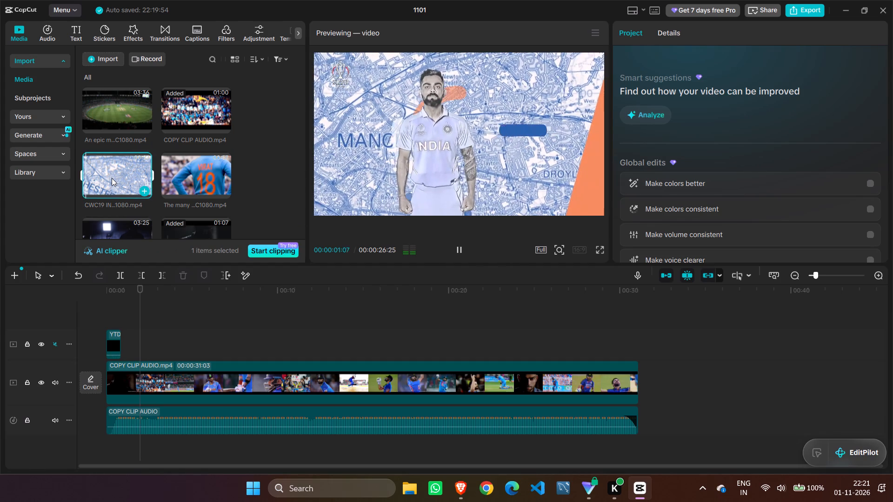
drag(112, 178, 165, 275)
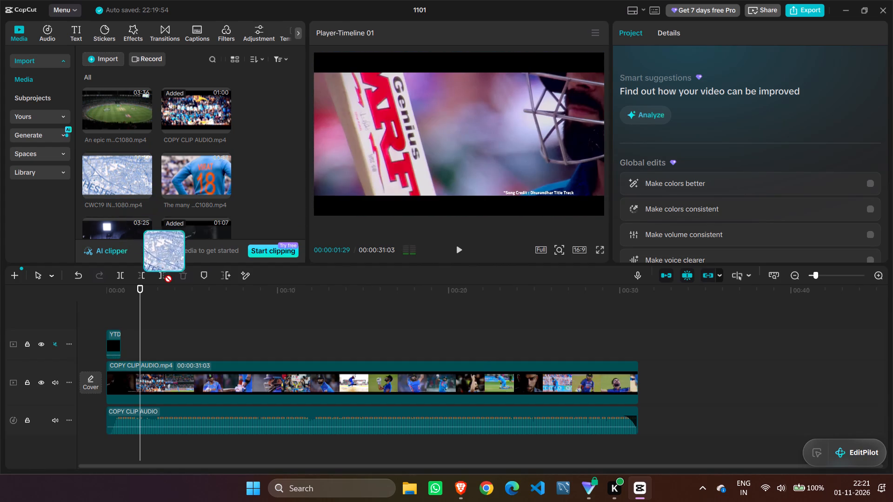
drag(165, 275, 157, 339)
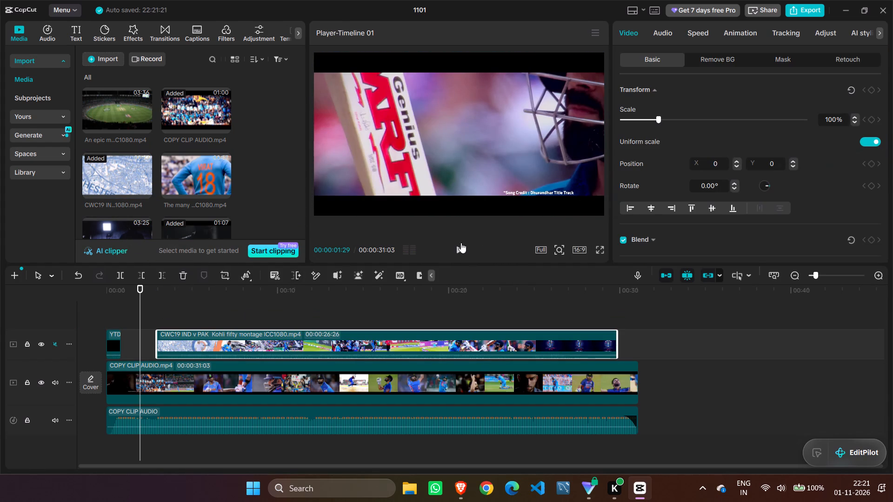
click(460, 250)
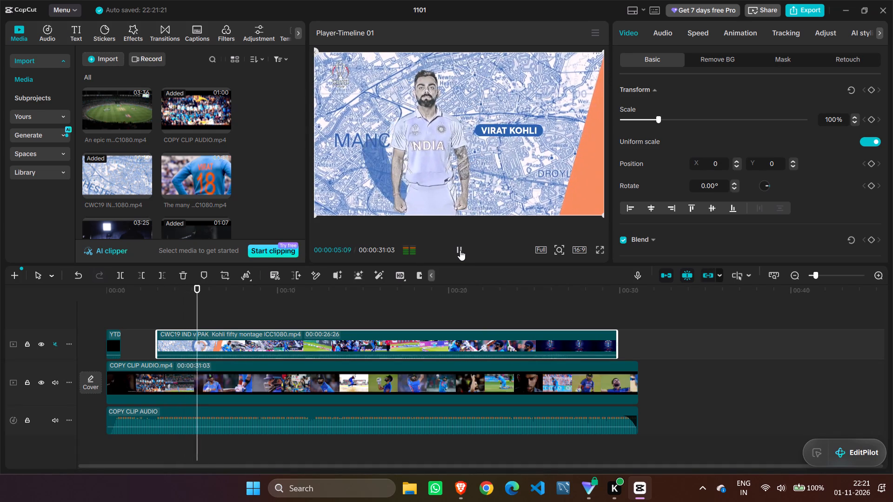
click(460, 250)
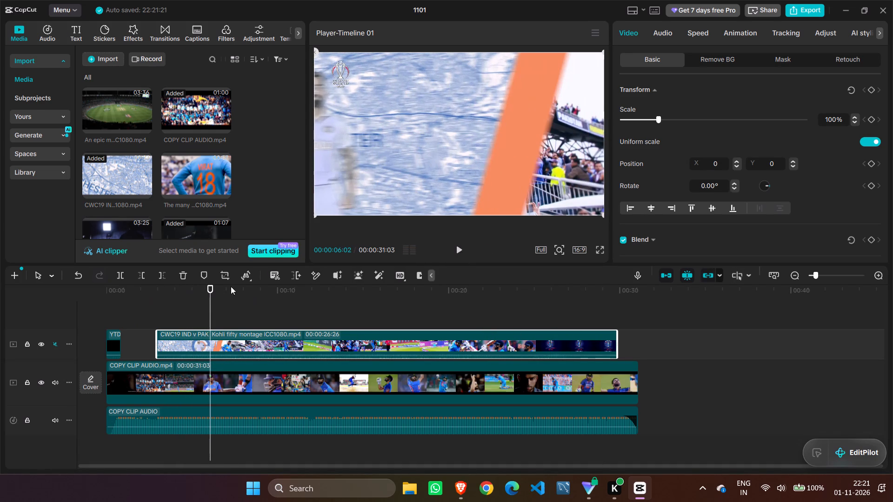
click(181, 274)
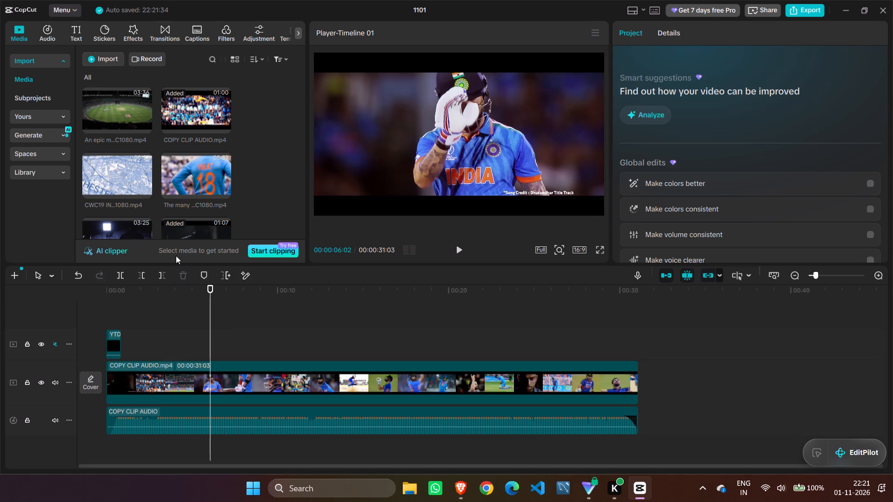
Preview the two dark clips in the media library and replay the timeline's opening to compare footage with the reference's next shot.
scroll(166, 199, down, 3)
click(186, 186)
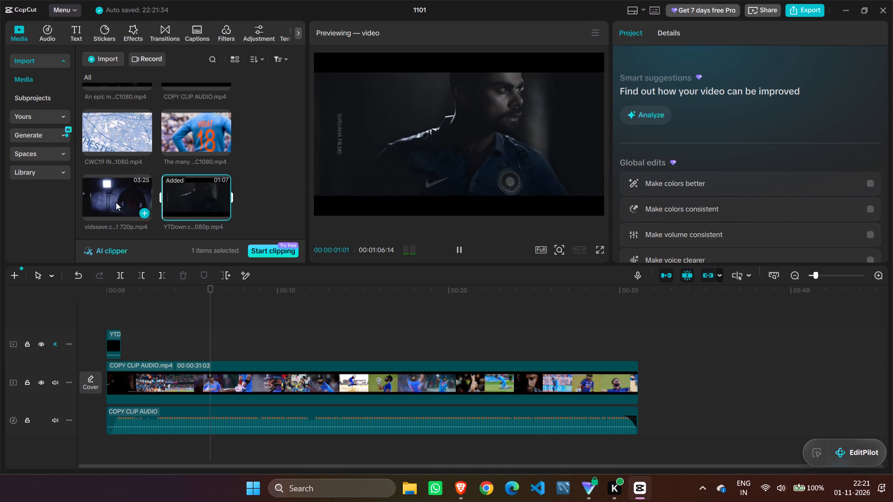
click(116, 202)
scroll(193, 204, up, 2)
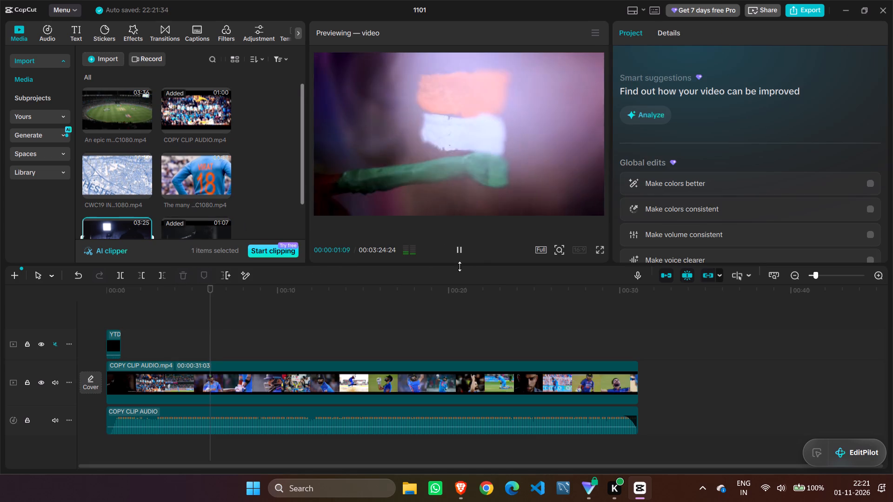
click(458, 249)
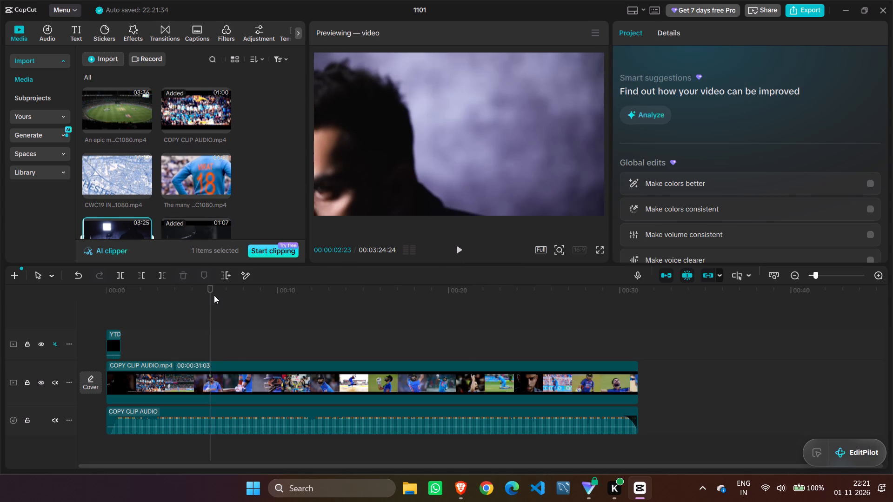
click(210, 290)
click(216, 316)
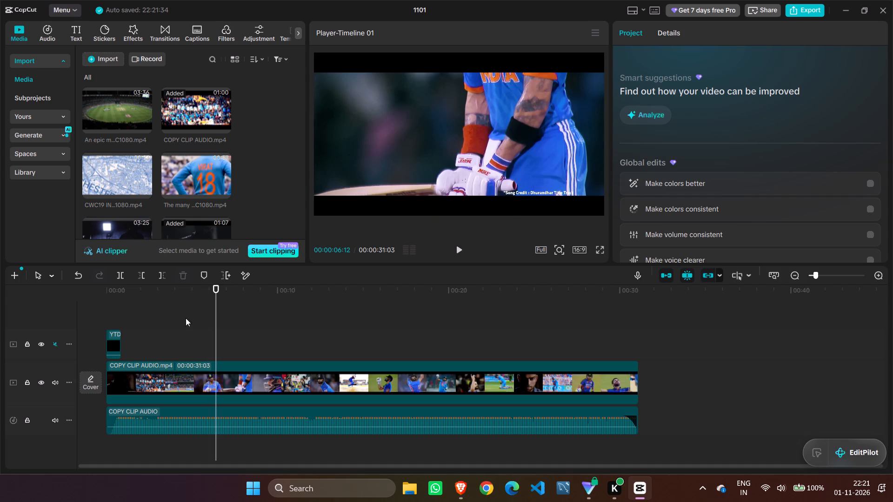
drag(215, 286, 58, 330)
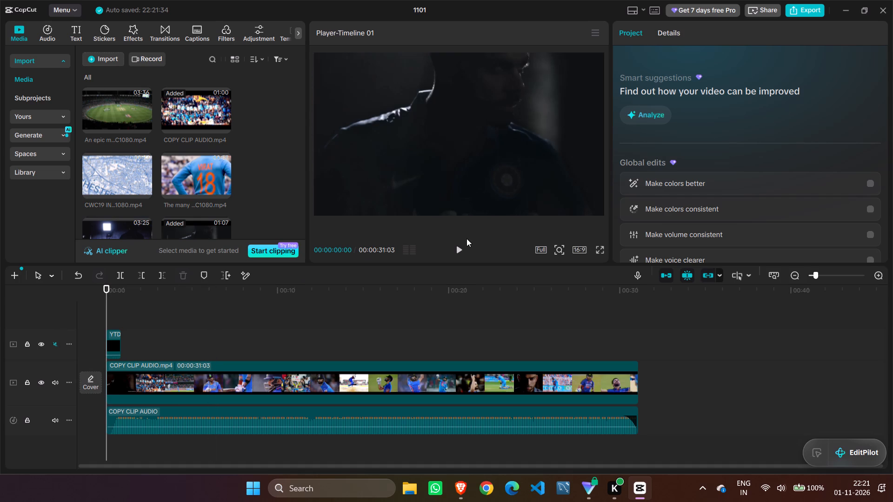
click(459, 249)
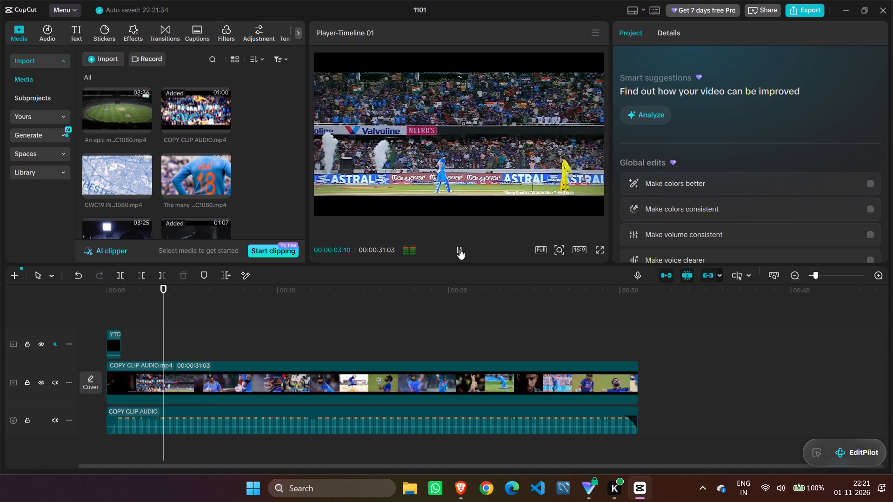
click(460, 249)
drag(172, 288, 61, 313)
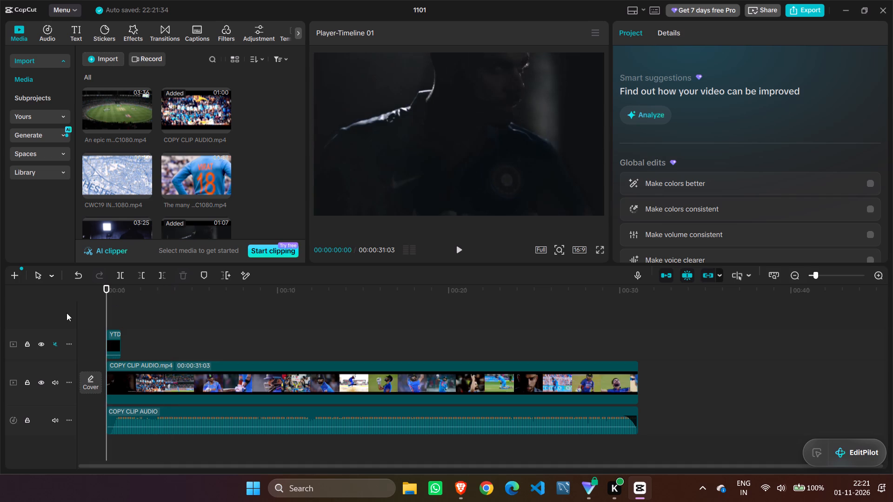
click(458, 247)
click(458, 247)
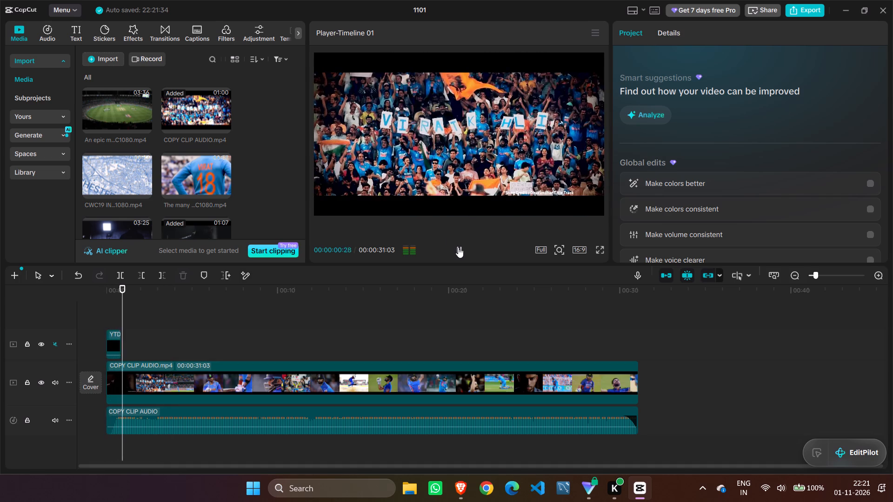
Preview the stadium, reference, number 18 jersey and CWC19 clips in the media library to look for footage for the next shot.
click(118, 121)
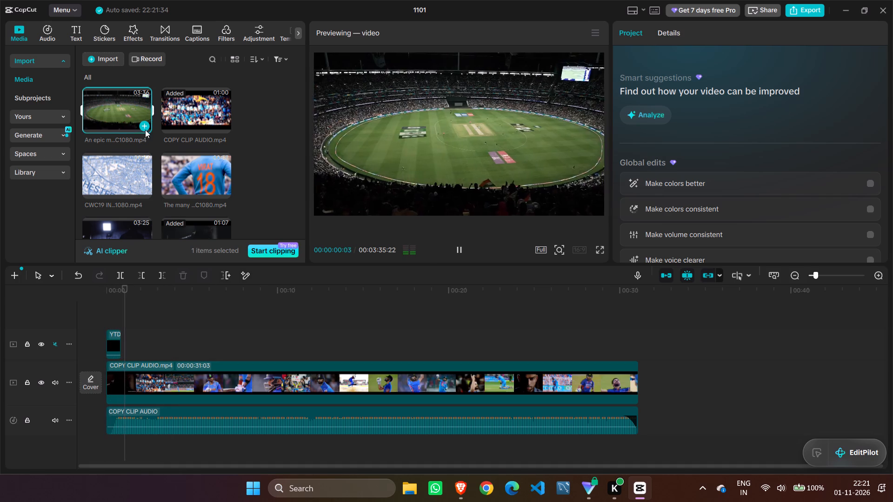
click(190, 111)
scroll(191, 115, down, 1)
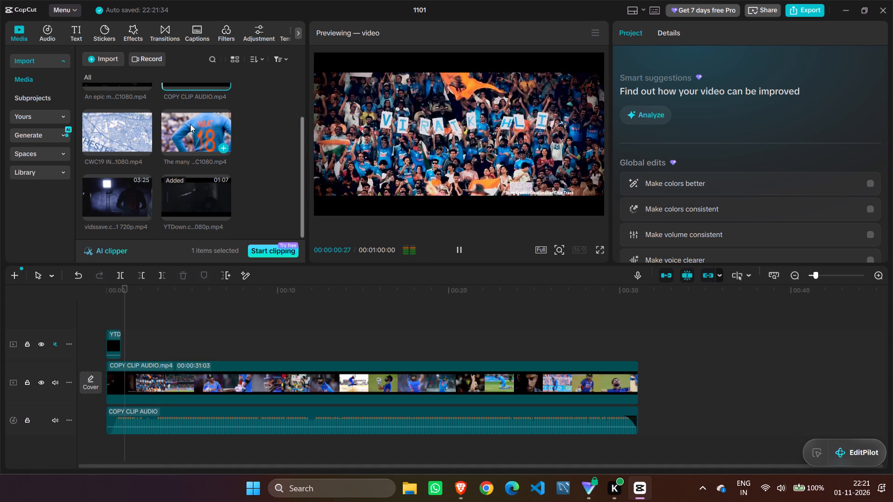
click(193, 139)
click(105, 147)
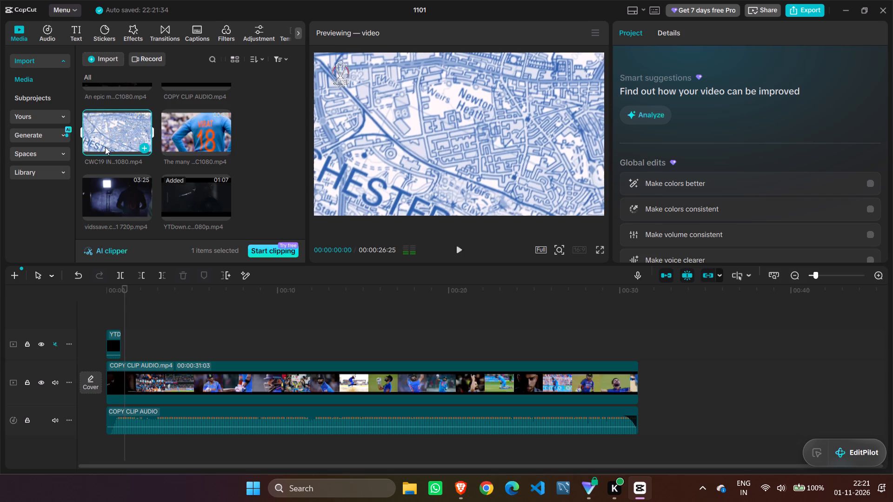
scroll(105, 147, up, 1)
click(171, 167)
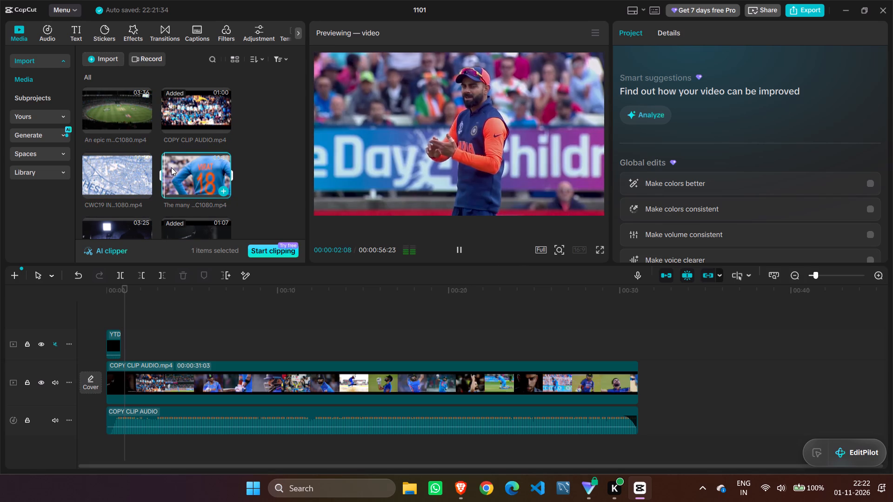
scroll(171, 167, down, 1)
click(118, 148)
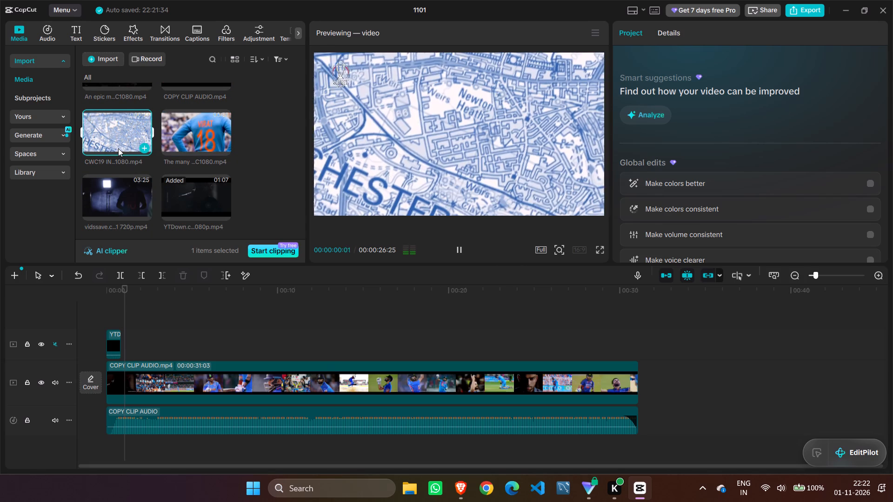
scroll(118, 148, down, 1)
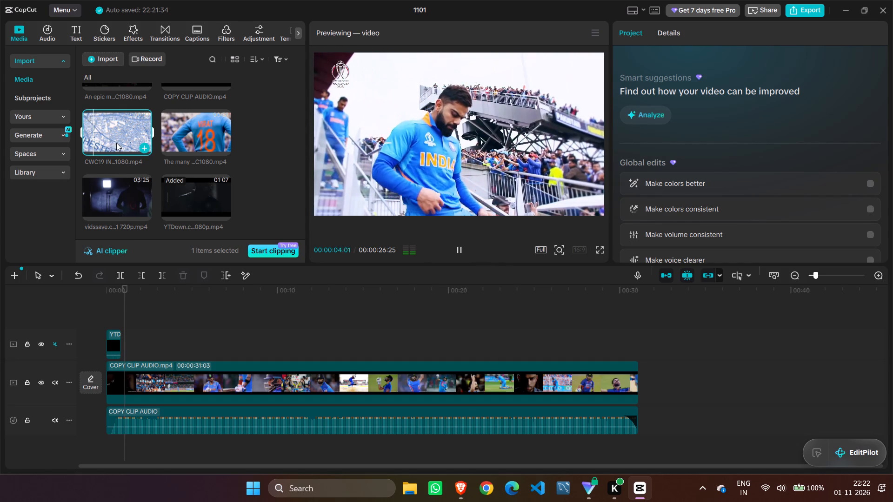
Place the CWC19 IND v PAK Kohli fifty montage on the overlay track, starting at about 5 seconds, after the opening clip.
drag(114, 137, 189, 342)
Play from 00:00:00:00 into the CWC19 montage and replay from about 00:00:08:11 to examine its stairs walk-out and batting shots.
drag(127, 289, 83, 296)
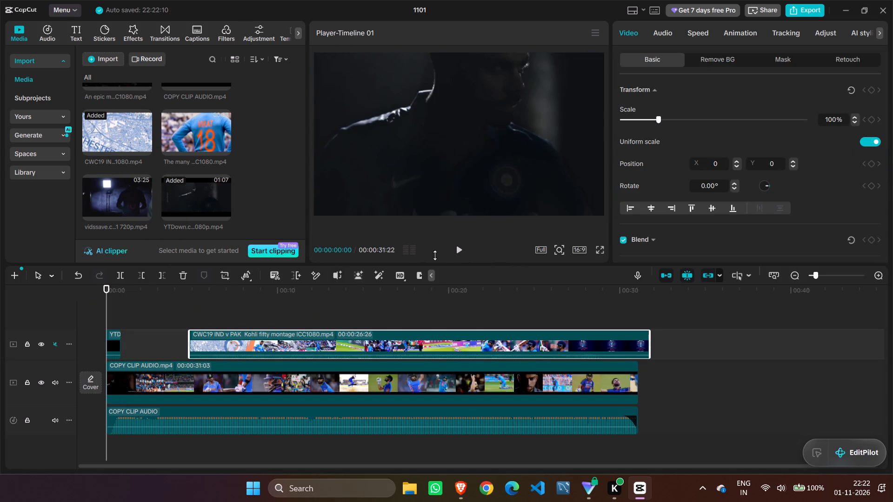
click(457, 249)
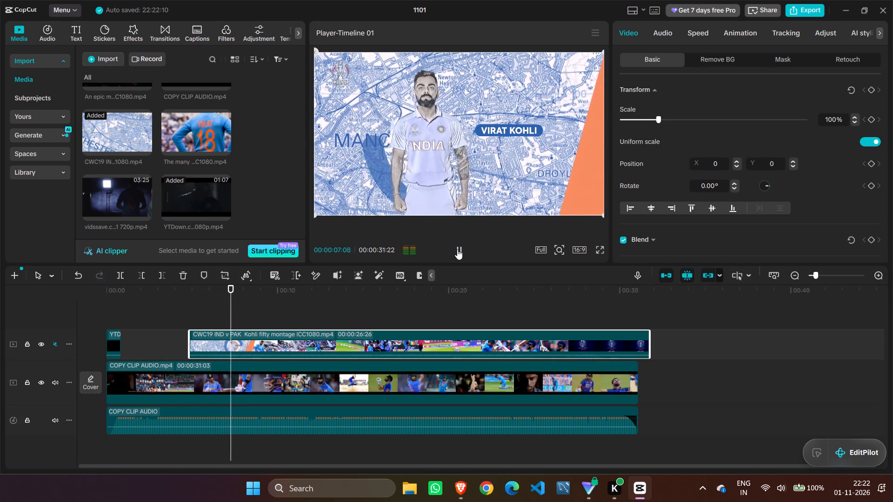
click(457, 249)
click(457, 249)
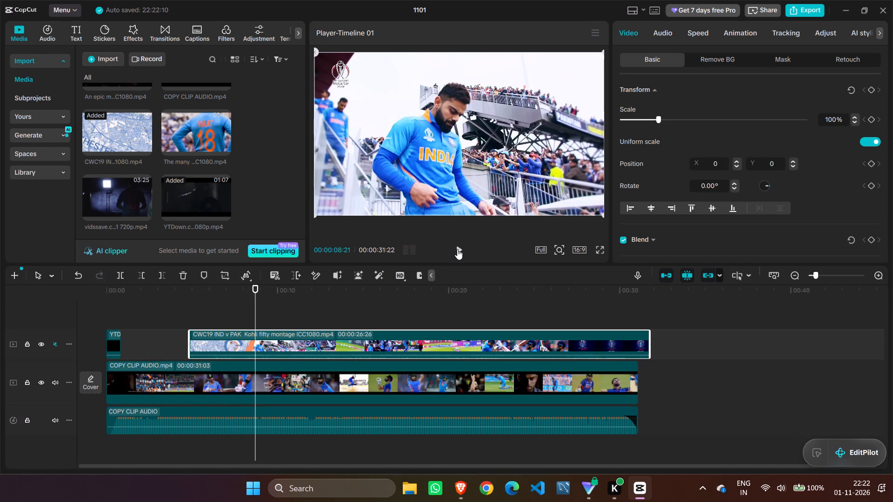
click(457, 249)
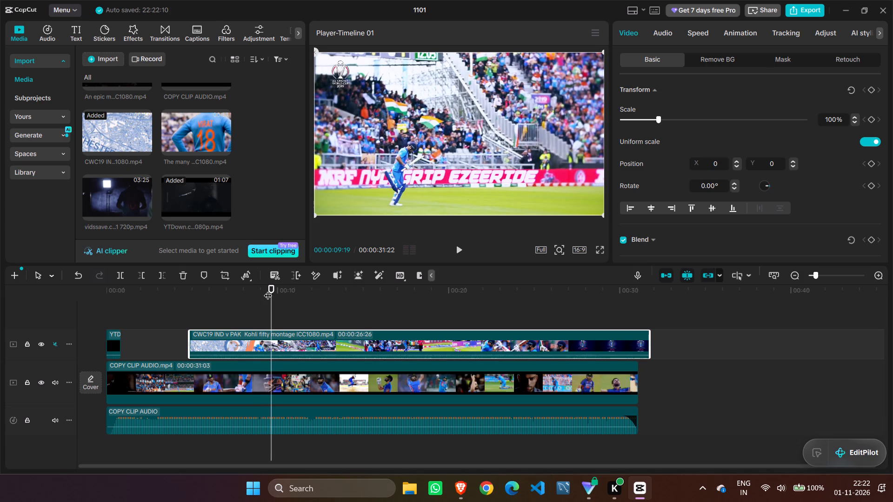
drag(273, 285, 248, 283)
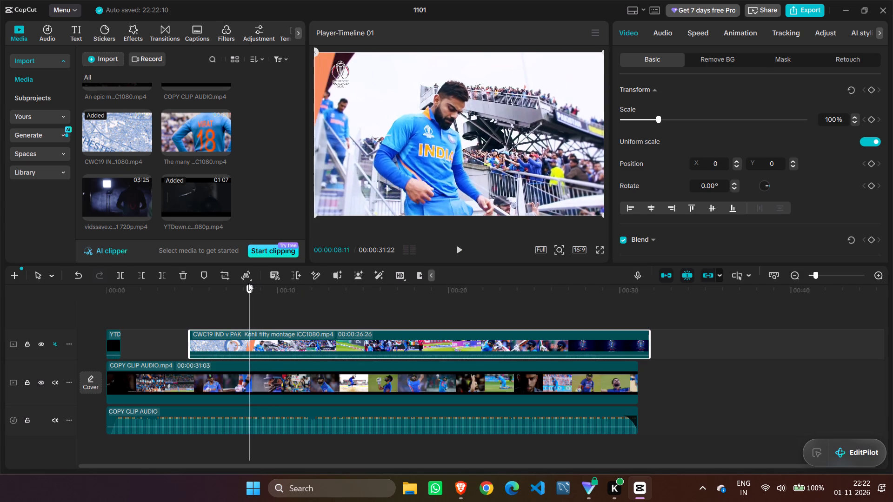
drag(248, 283, 251, 285)
click(454, 251)
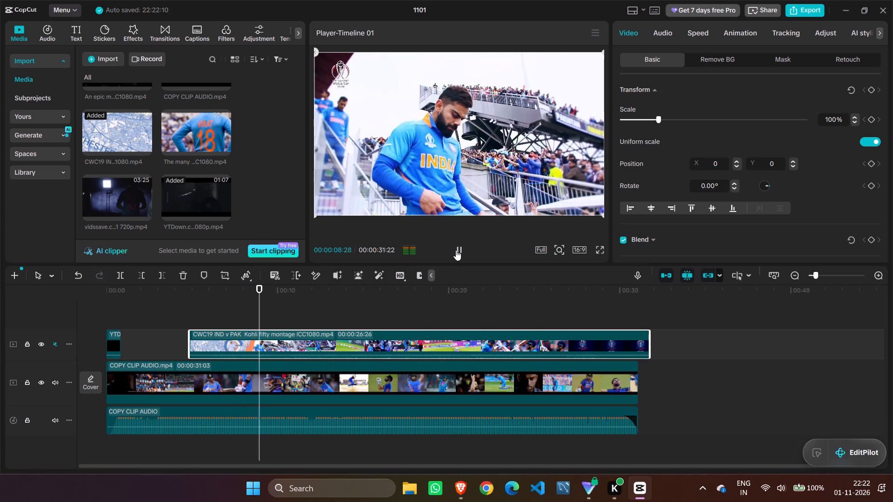
click(456, 250)
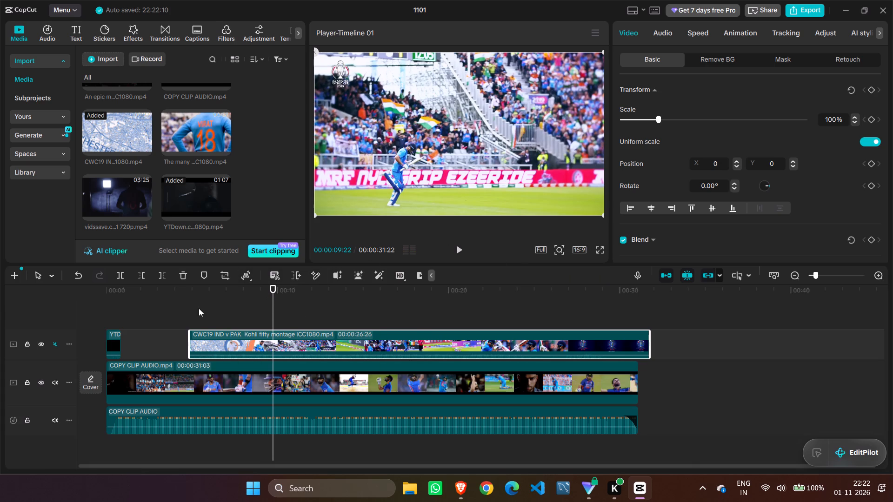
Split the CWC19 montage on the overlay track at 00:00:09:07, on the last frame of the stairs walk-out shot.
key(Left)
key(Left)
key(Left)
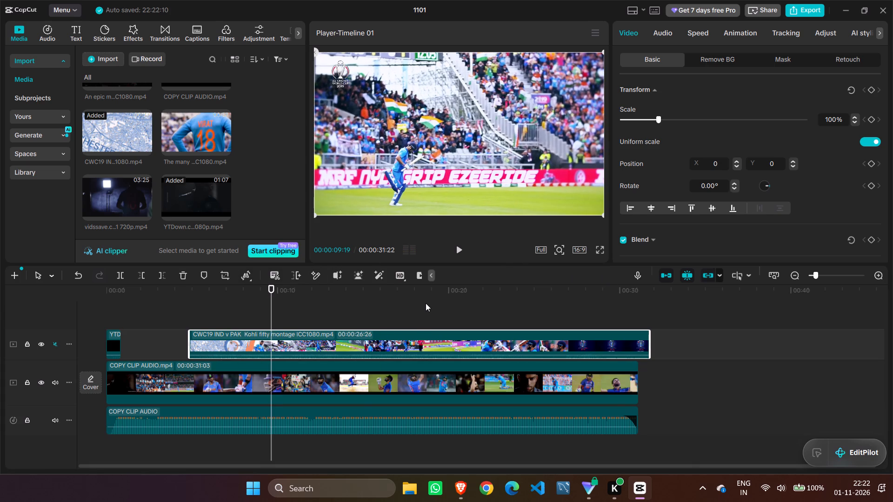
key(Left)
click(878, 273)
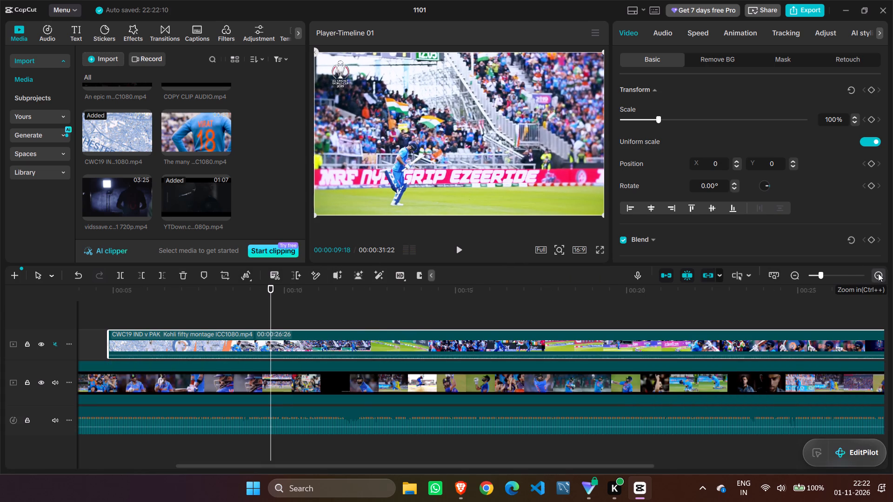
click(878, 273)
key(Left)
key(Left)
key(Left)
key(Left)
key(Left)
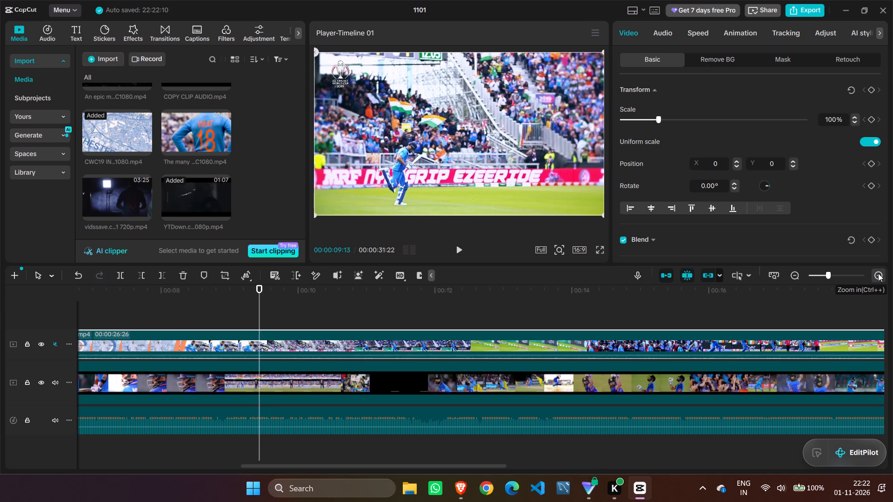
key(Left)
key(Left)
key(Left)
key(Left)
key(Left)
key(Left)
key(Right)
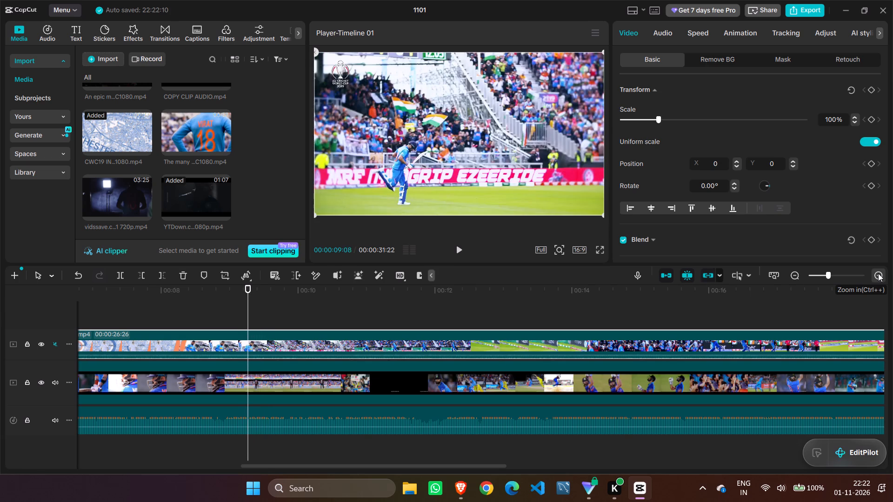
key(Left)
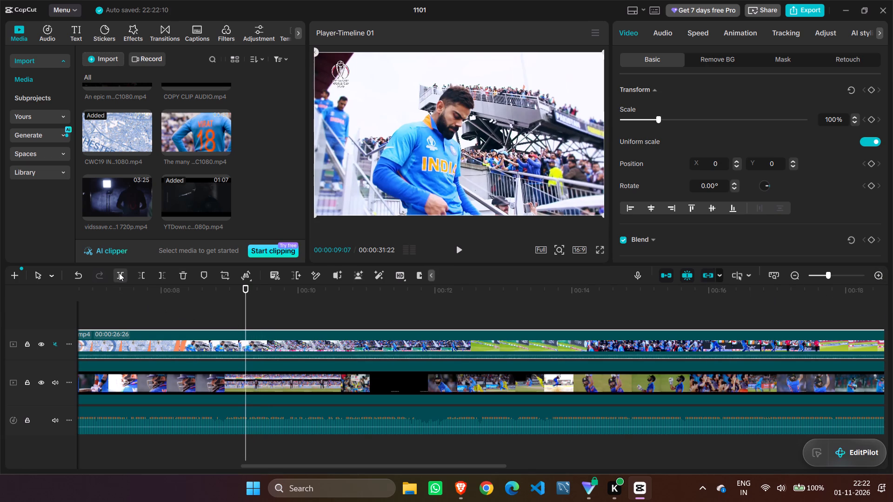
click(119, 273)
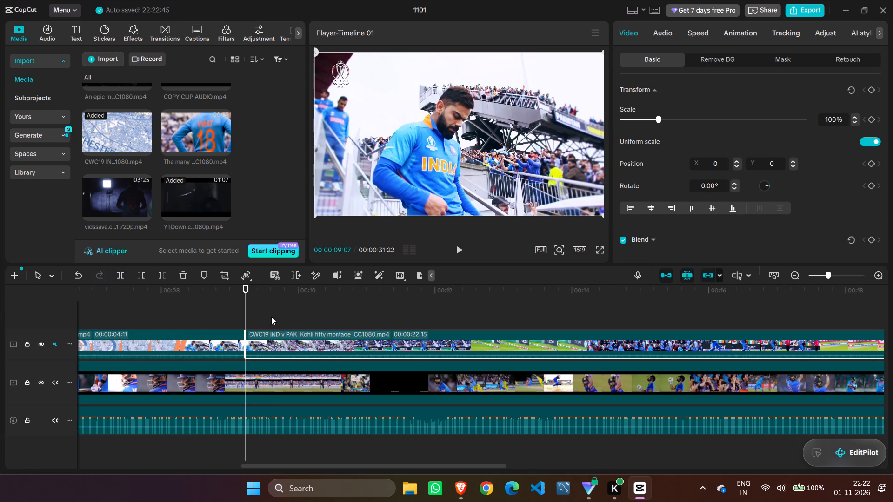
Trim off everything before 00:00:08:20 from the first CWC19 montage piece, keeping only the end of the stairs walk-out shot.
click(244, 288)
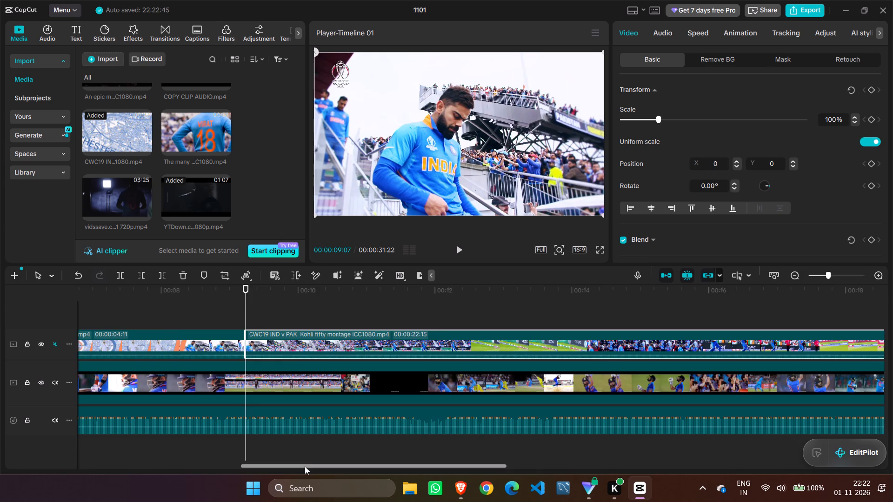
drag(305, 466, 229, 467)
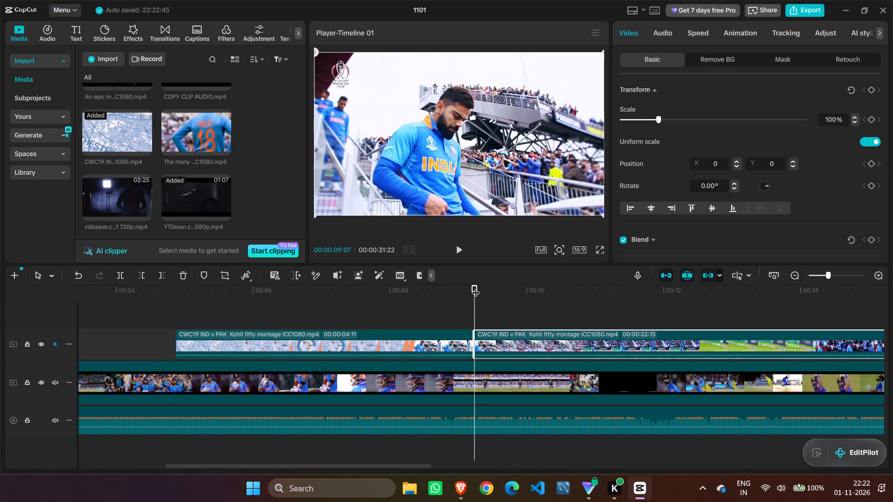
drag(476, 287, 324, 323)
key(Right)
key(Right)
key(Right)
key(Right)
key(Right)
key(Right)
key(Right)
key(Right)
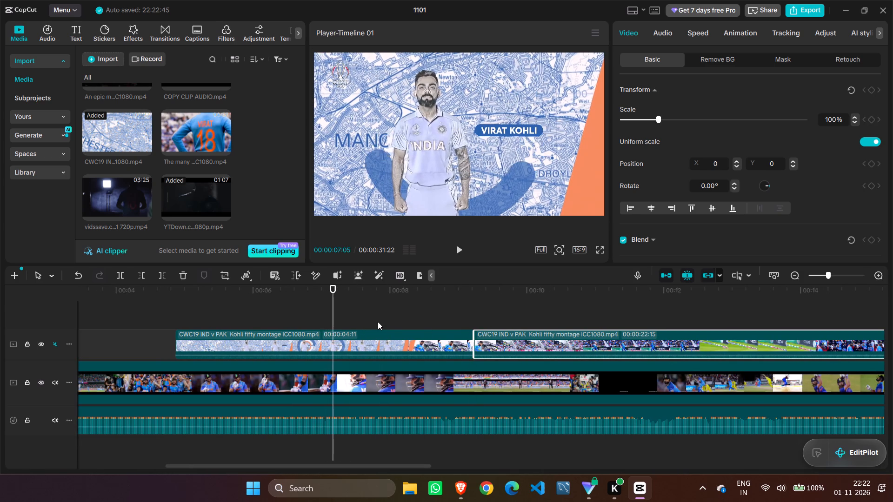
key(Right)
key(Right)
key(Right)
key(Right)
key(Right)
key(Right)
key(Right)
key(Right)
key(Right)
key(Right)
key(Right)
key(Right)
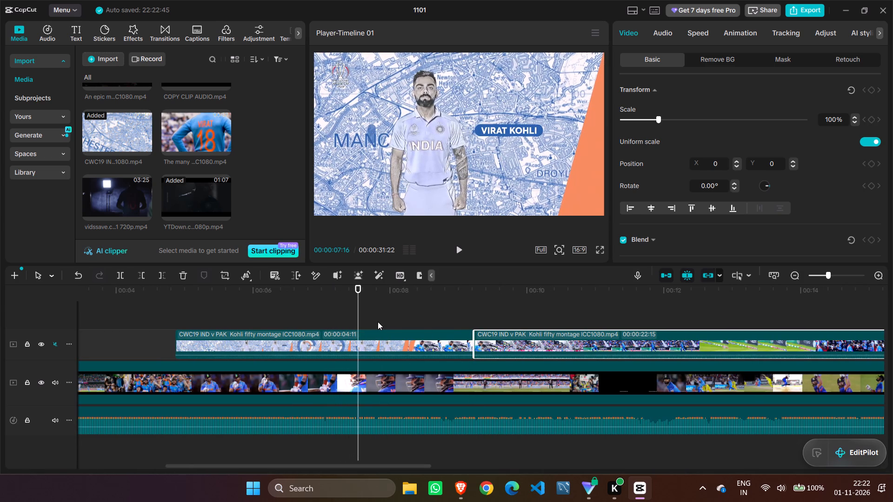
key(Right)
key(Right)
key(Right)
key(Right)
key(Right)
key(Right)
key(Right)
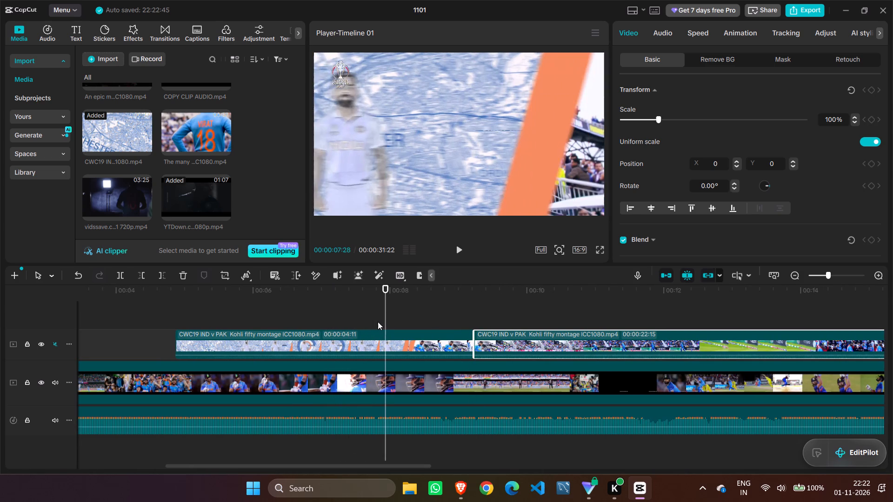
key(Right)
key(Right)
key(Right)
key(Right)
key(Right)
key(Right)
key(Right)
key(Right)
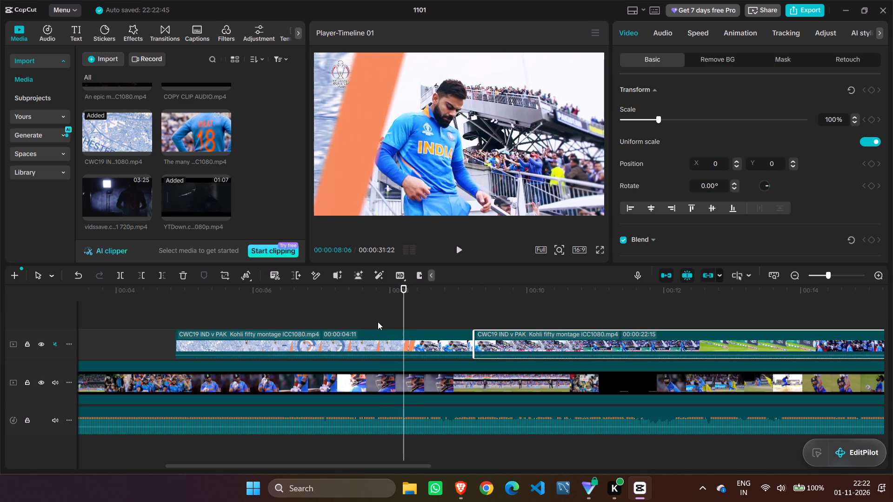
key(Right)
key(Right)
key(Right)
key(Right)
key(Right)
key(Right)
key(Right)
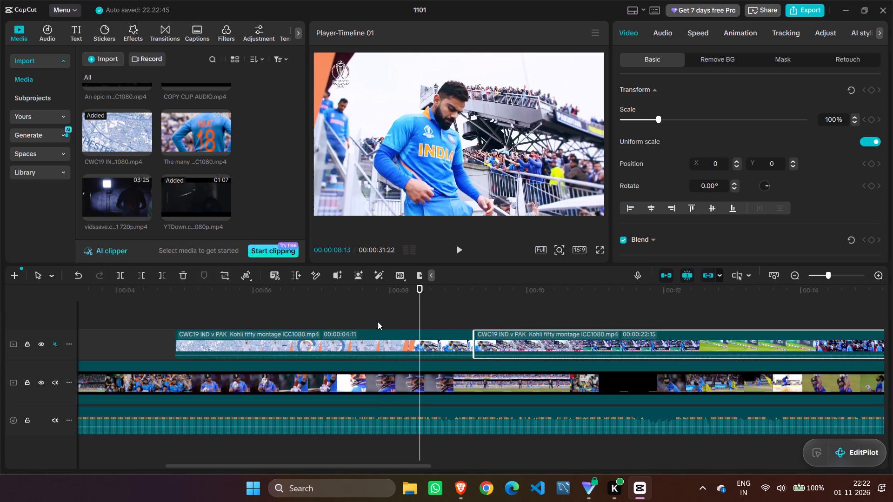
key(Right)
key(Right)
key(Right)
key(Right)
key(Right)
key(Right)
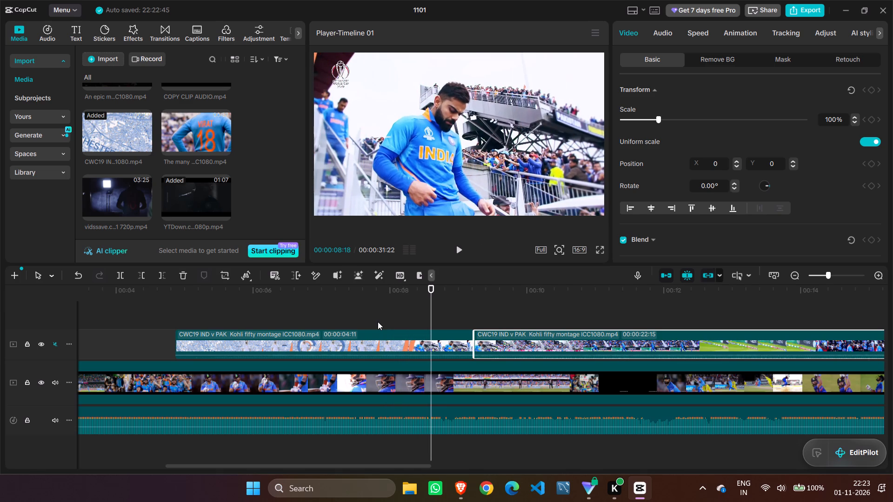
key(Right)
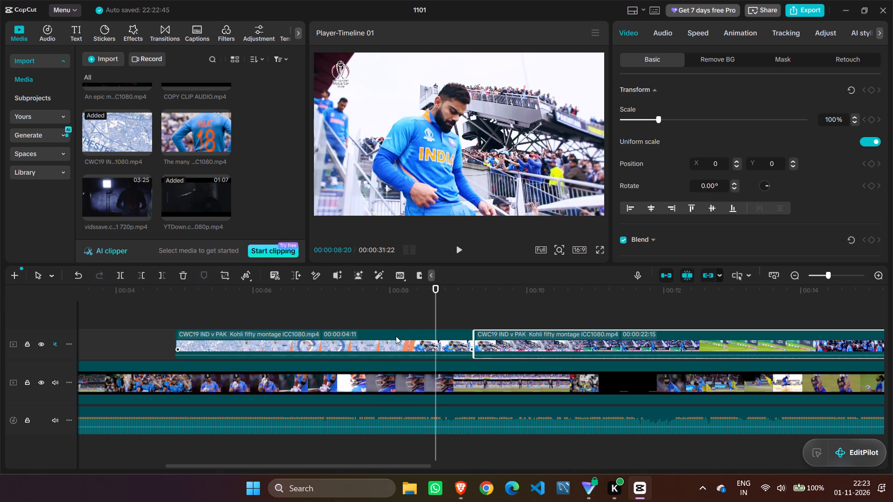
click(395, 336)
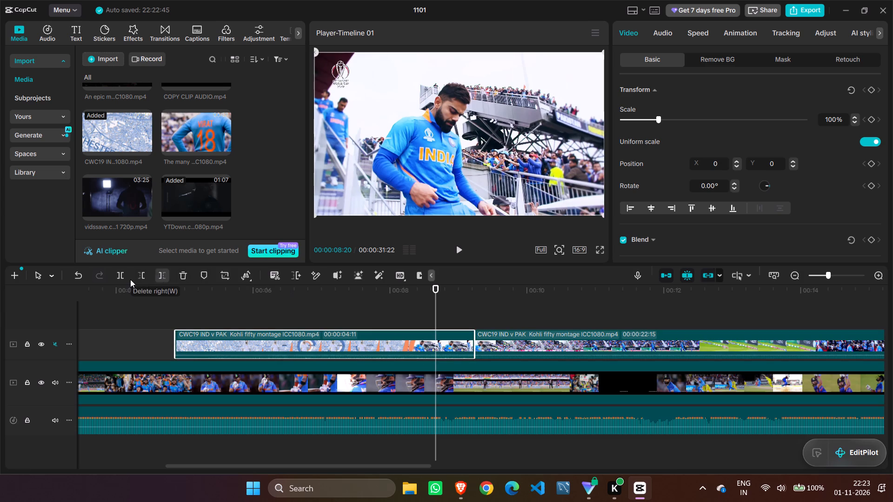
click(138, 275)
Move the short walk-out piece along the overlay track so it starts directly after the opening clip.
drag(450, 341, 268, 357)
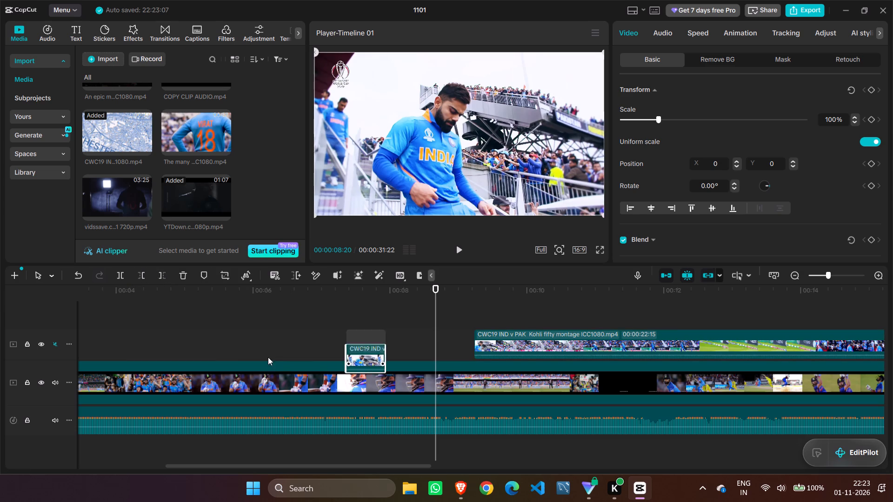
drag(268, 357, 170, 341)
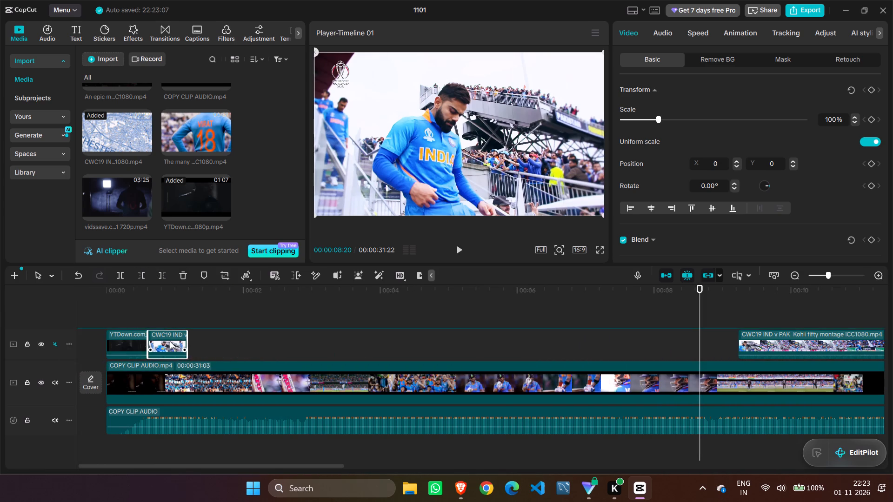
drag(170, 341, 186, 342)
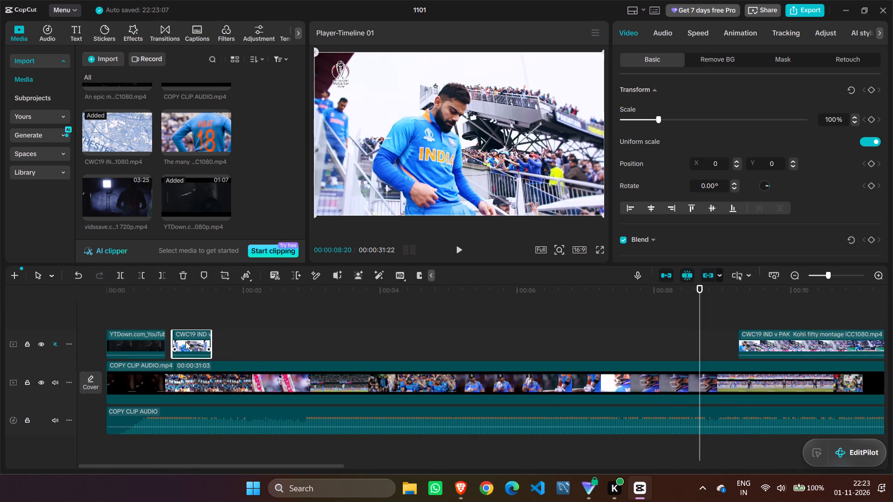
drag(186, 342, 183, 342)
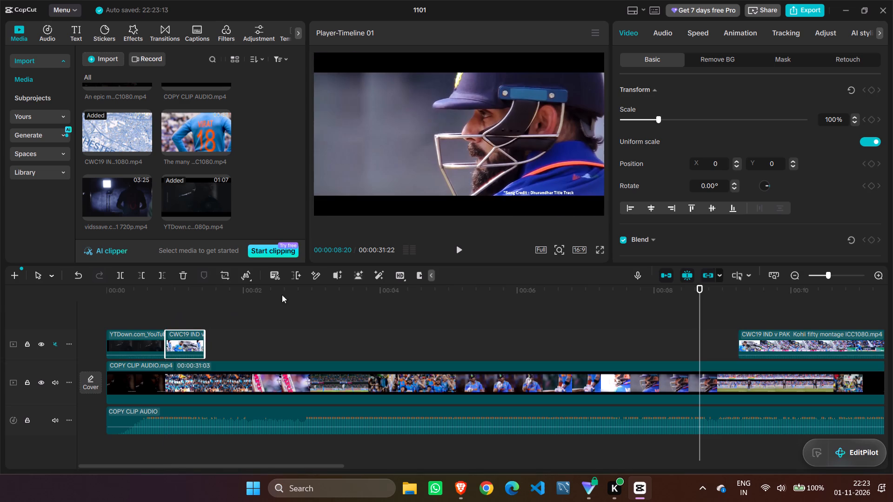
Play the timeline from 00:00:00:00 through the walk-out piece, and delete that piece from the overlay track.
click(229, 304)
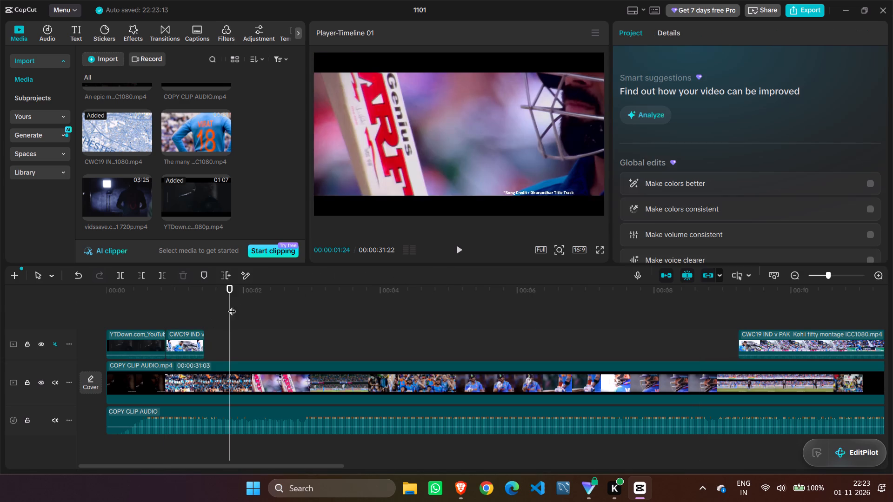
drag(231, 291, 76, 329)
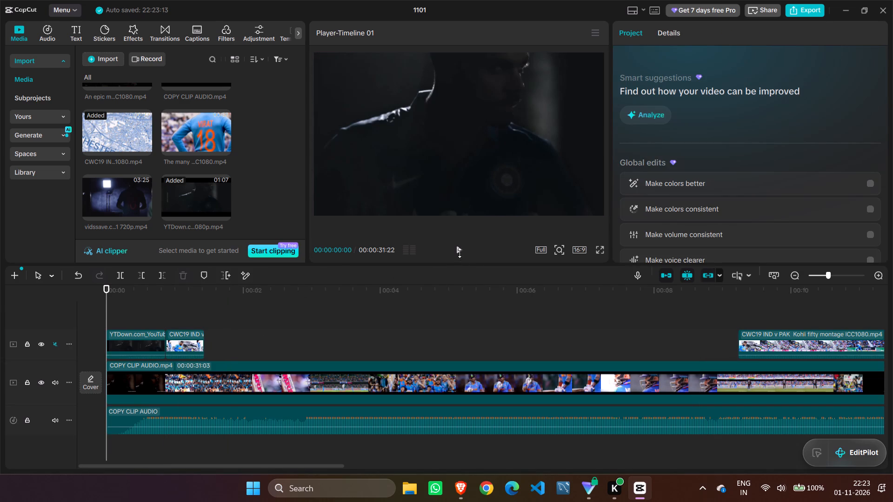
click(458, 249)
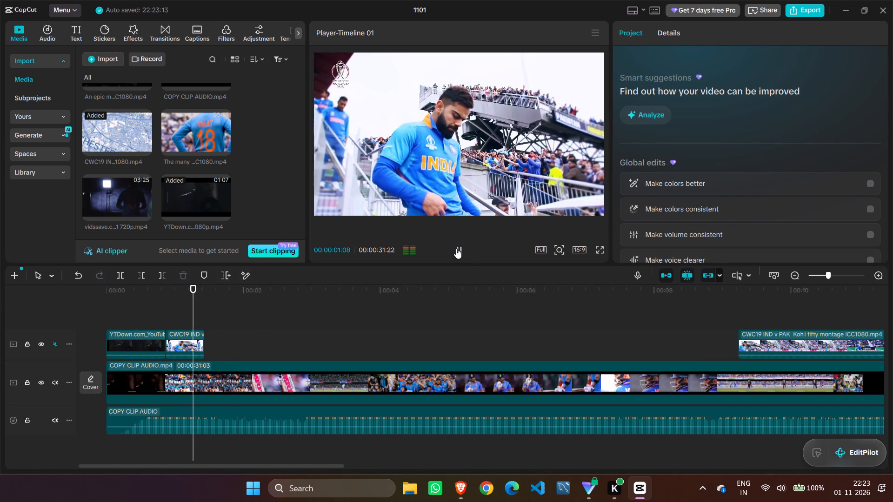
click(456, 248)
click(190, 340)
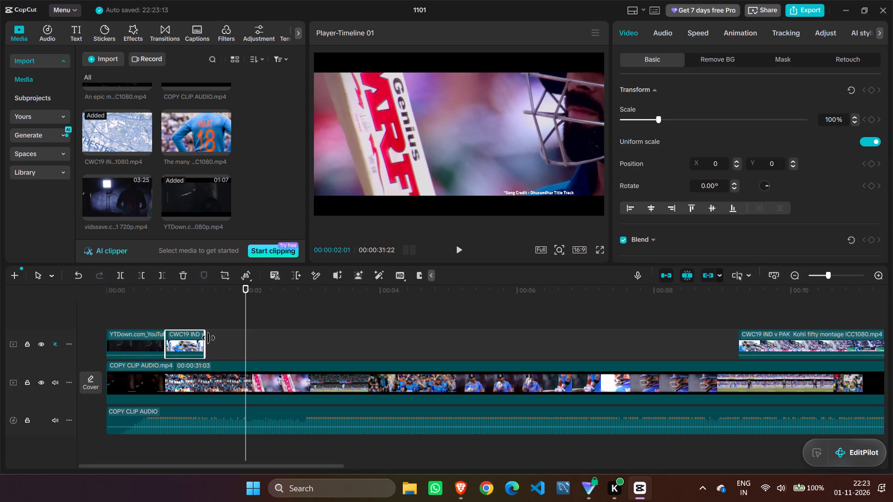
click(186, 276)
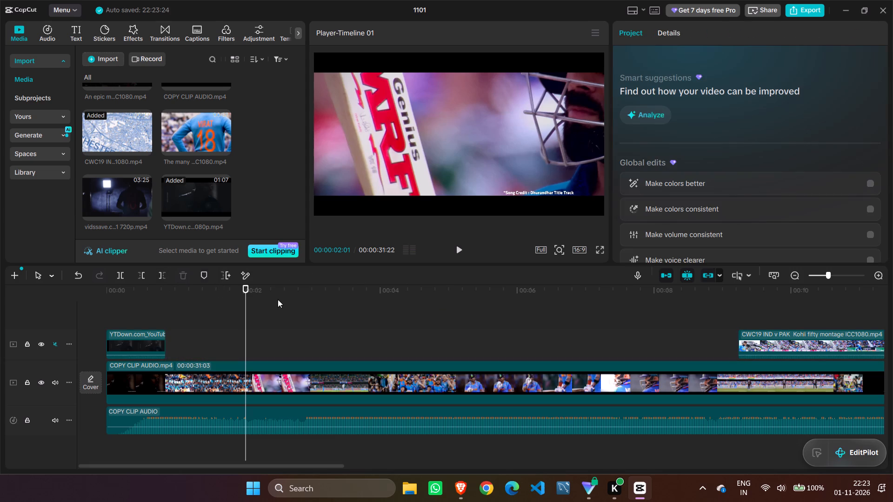
Play the remaining CWC19 montage from 00:00:10:18 to review its shots, and delete it from the overlay track.
drag(245, 289, 173, 299)
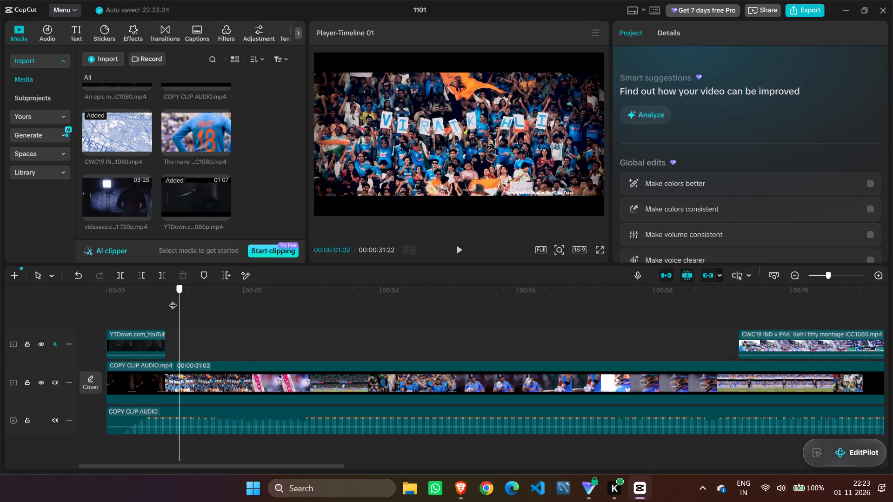
drag(173, 299, 859, 319)
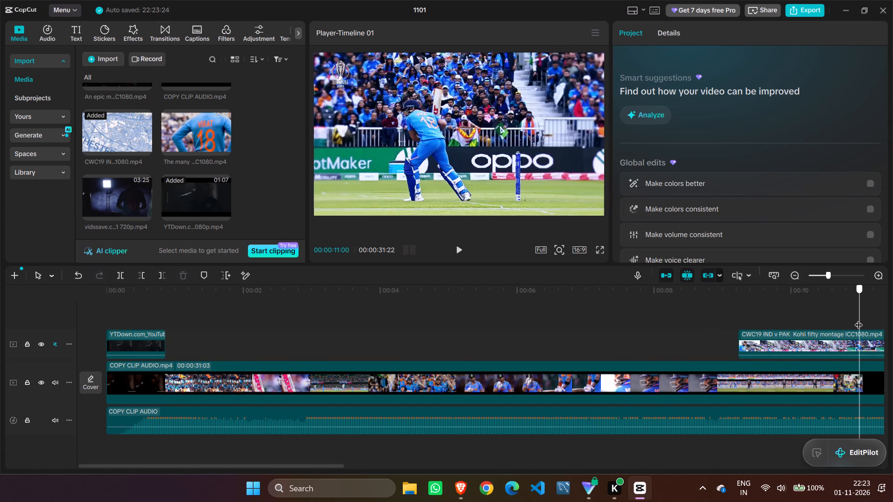
drag(859, 319, 832, 320)
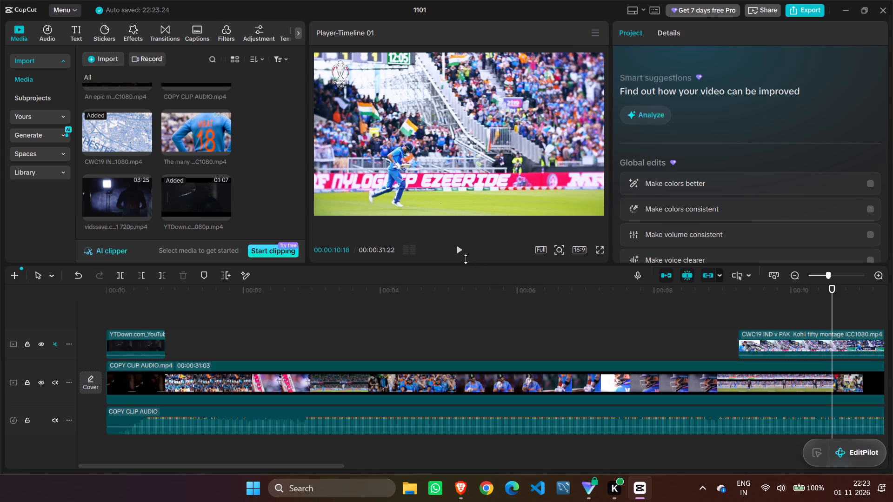
click(462, 253)
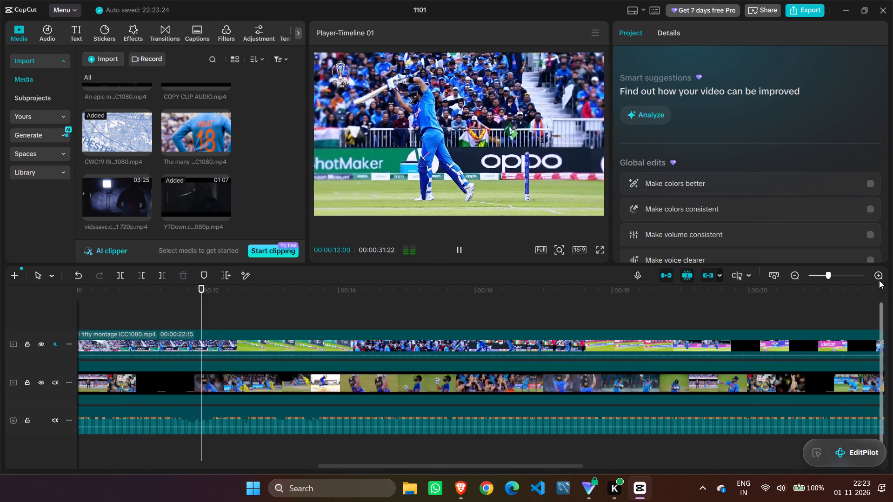
double_click(798, 274)
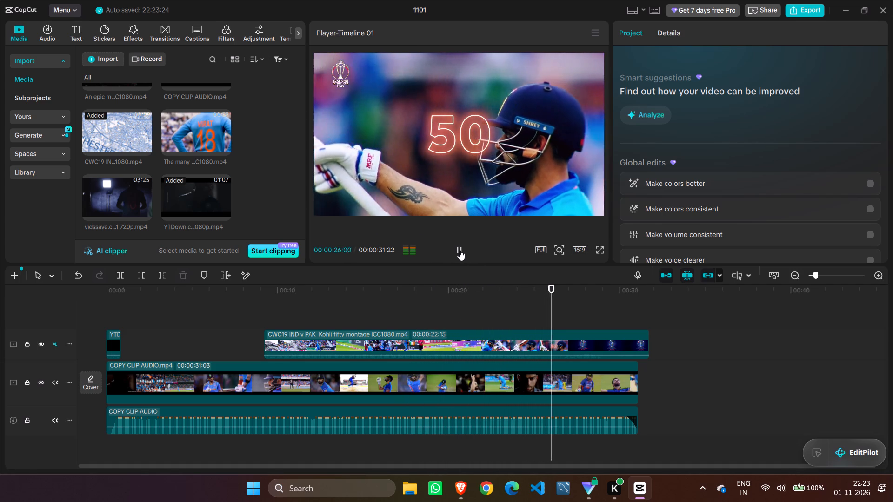
click(460, 250)
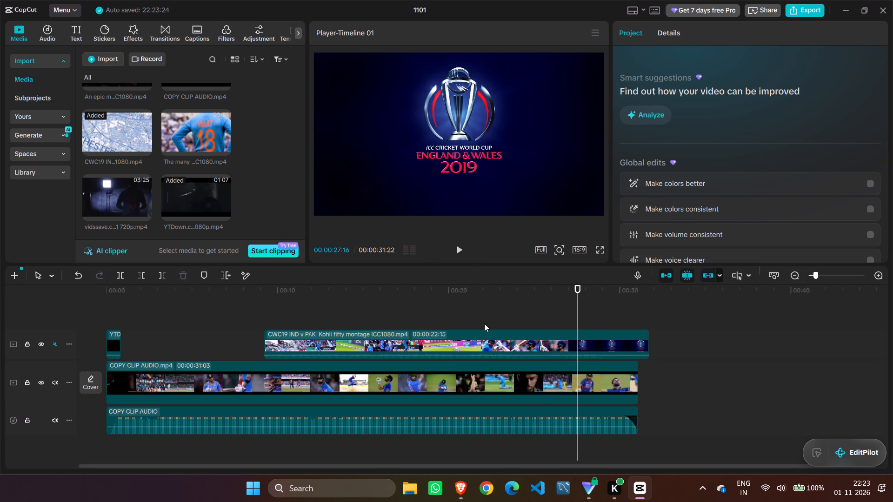
click(488, 330)
click(487, 344)
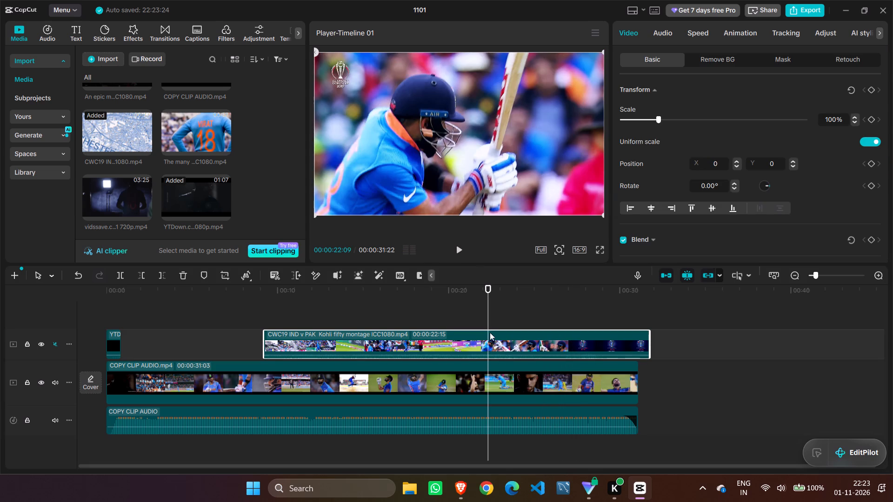
click(182, 280)
Preview the COPY CLIP AUDIO reference and the "The many..." Kohli video in the media bin to compare their shots.
scroll(178, 196, up, 4)
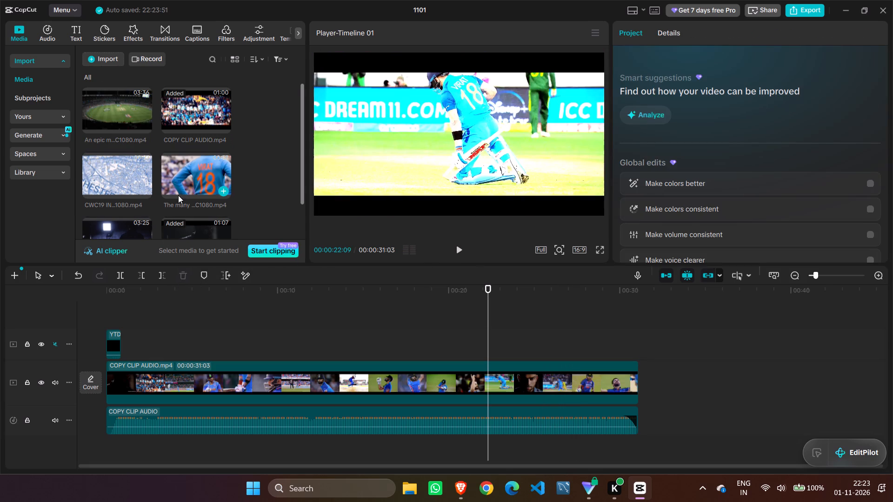
click(174, 103)
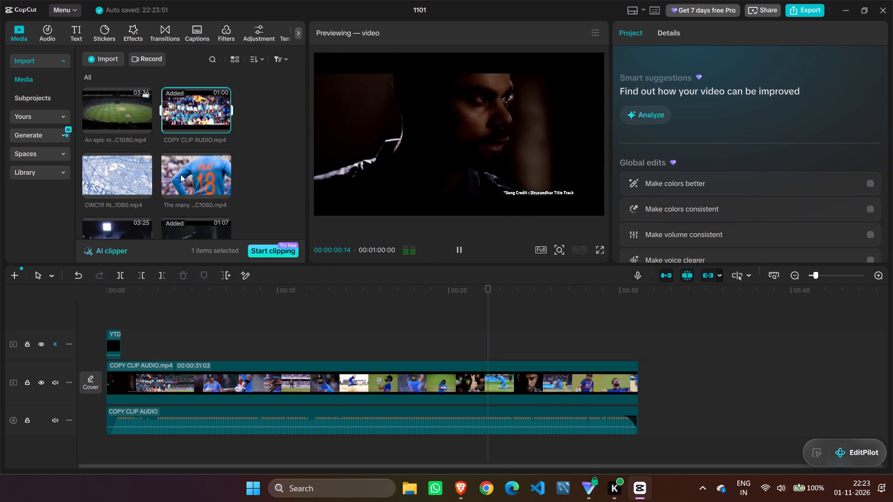
click(180, 175)
scroll(184, 191, down, 1)
scroll(184, 191, up, 2)
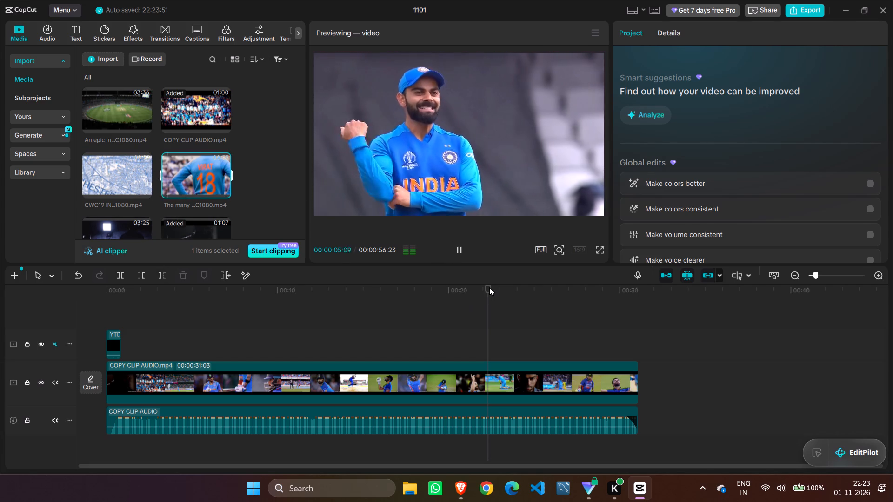
Play the timeline from 00:00:00:00 to about 00:00:13:14 to study the reference clip's shot sequence after the opening clip.
drag(489, 287, 314, 304)
click(369, 303)
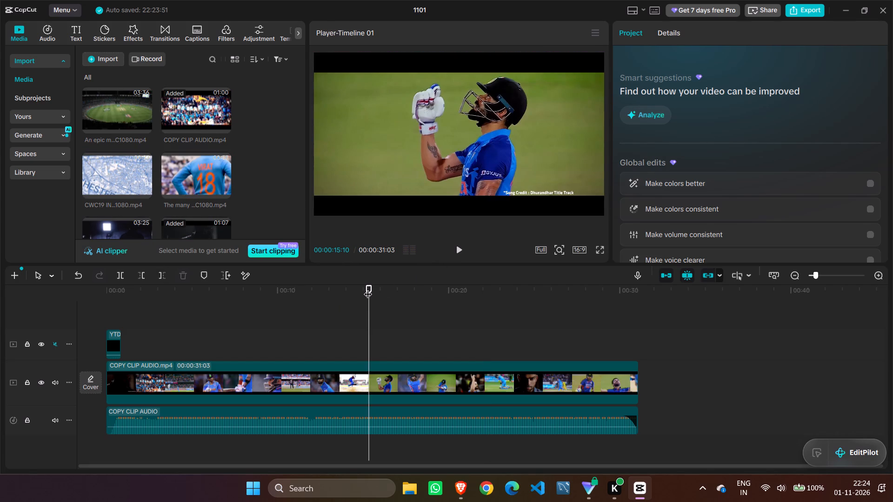
drag(368, 289, 64, 327)
click(457, 250)
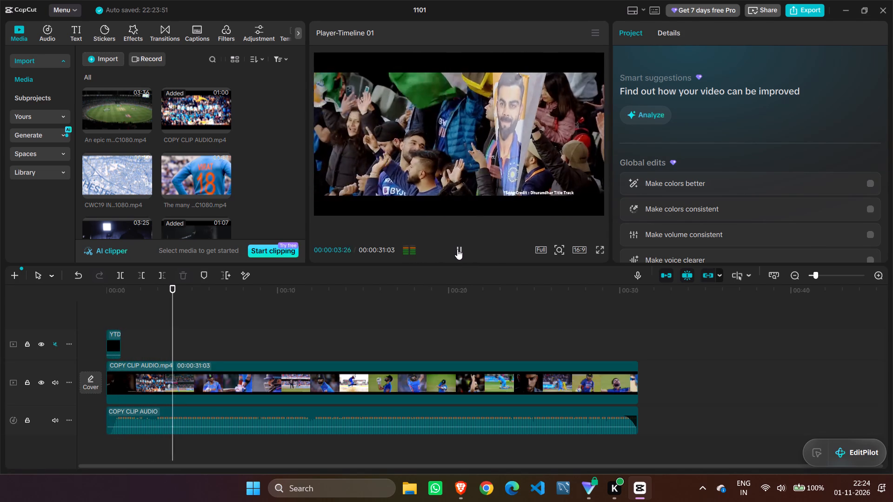
click(457, 249)
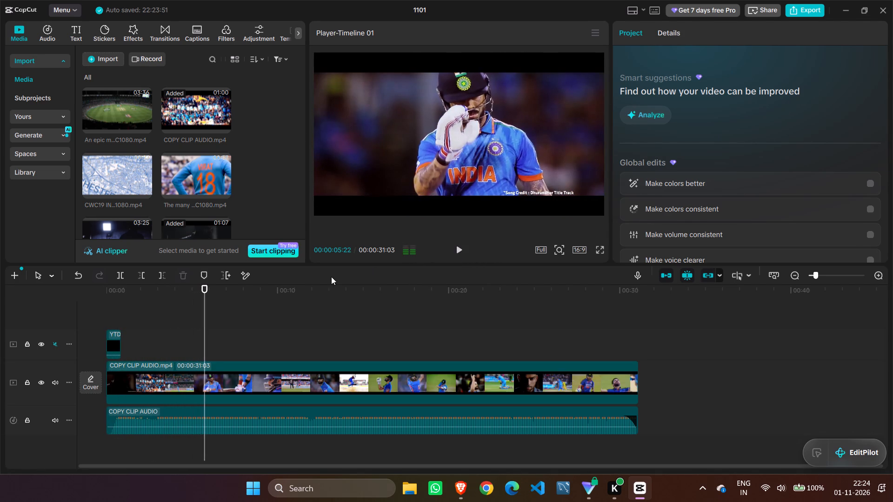
drag(204, 288, 24, 330)
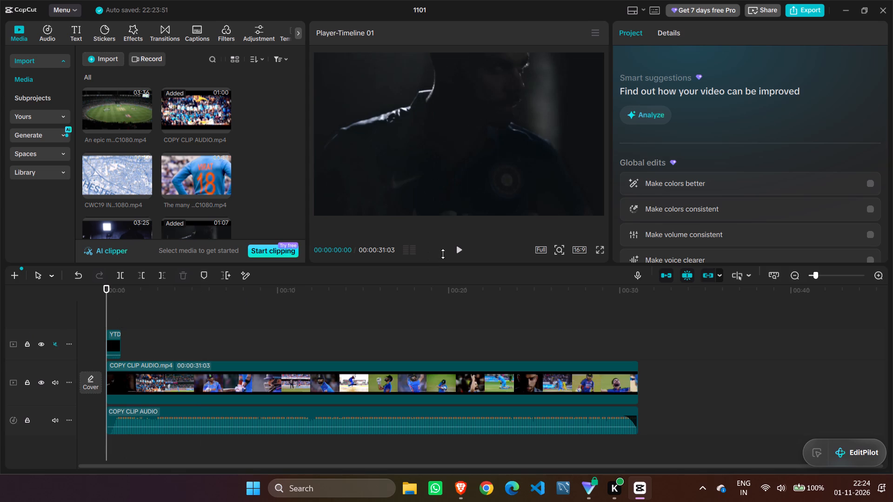
click(457, 248)
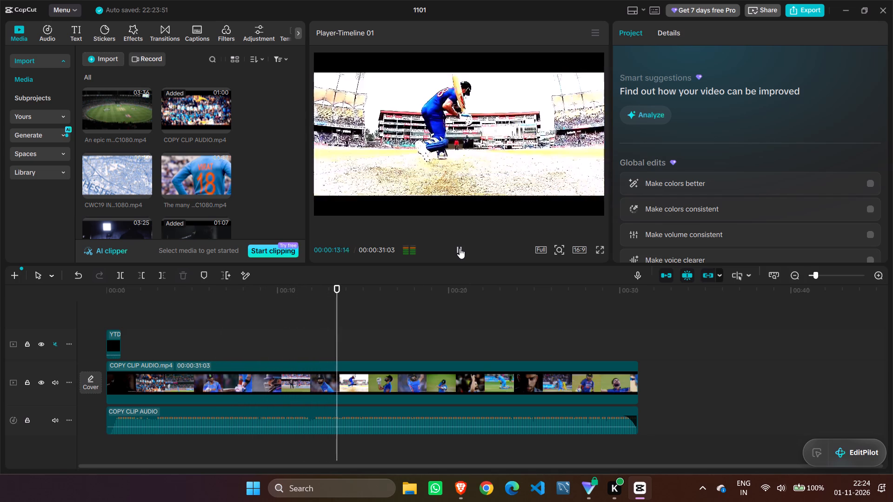
click(460, 248)
Replay the timeline's opening from 00:00:00:00 to 00:00:01:14 to examine the cut from the opening clip to the crowd shot.
drag(343, 289, 65, 335)
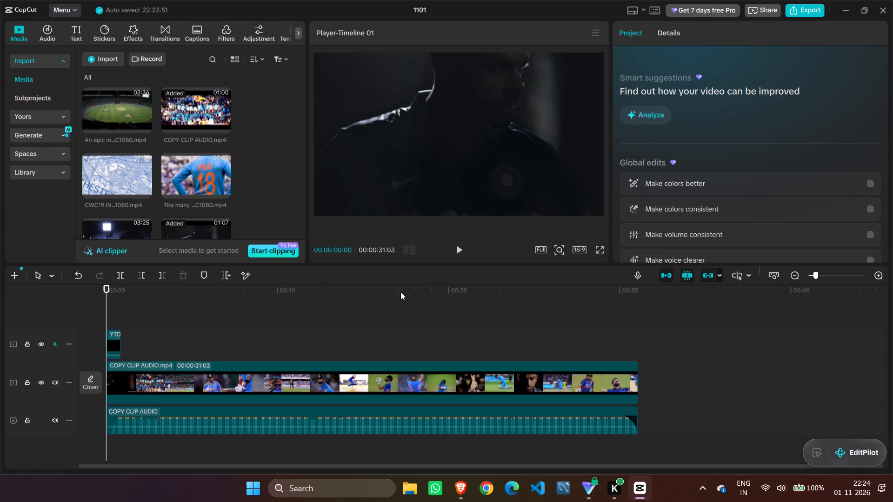
click(455, 247)
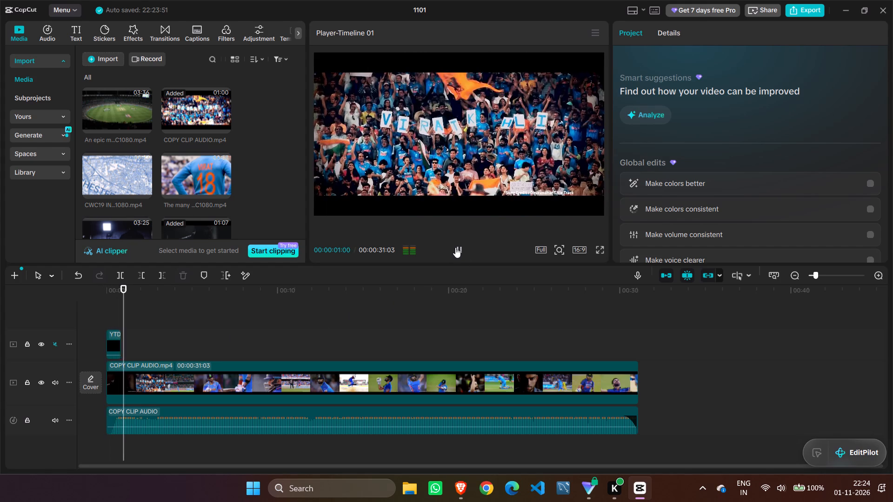
click(455, 247)
drag(132, 287, 62, 296)
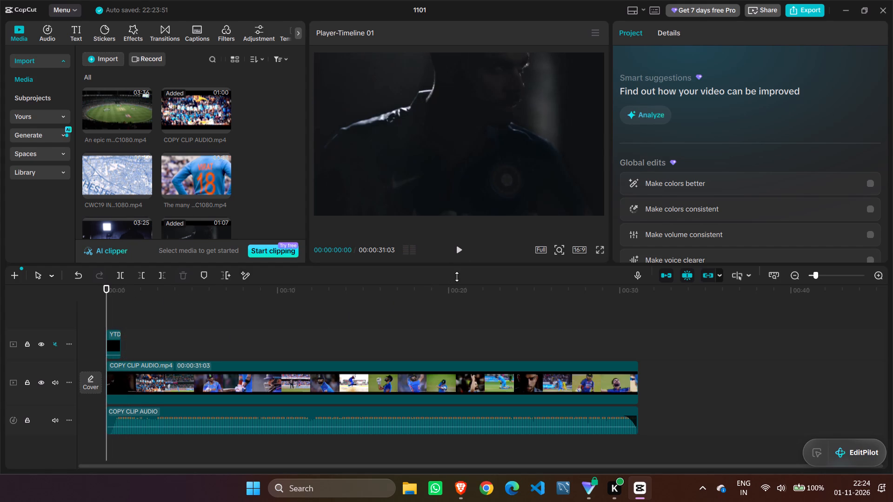
click(460, 247)
click(460, 247)
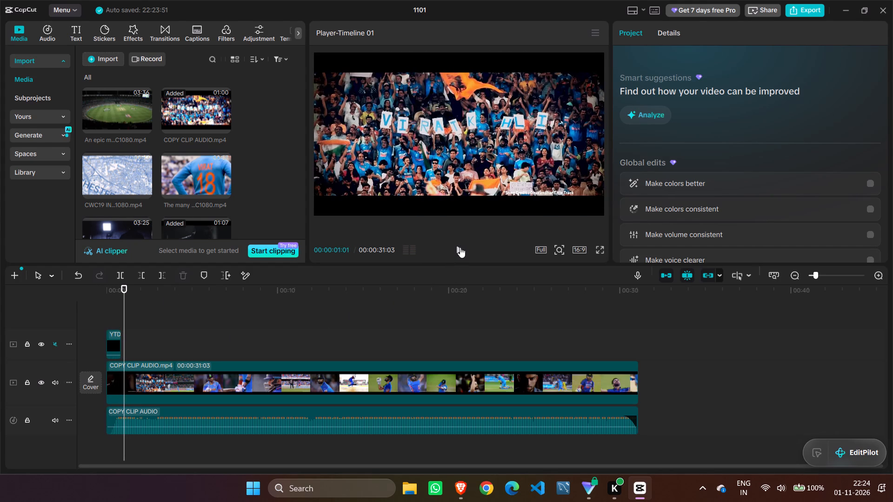
click(460, 247)
click(460, 247)
Preview the vidssave 720p, "The many..." and COPY CLIP AUDIO videos in the media bin, looking for footage matching the reference shots.
scroll(219, 159, down, 2)
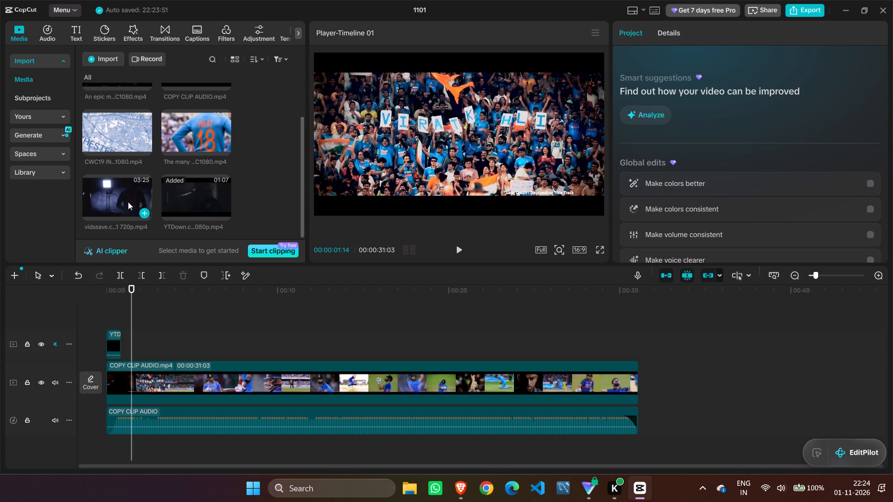
click(126, 201)
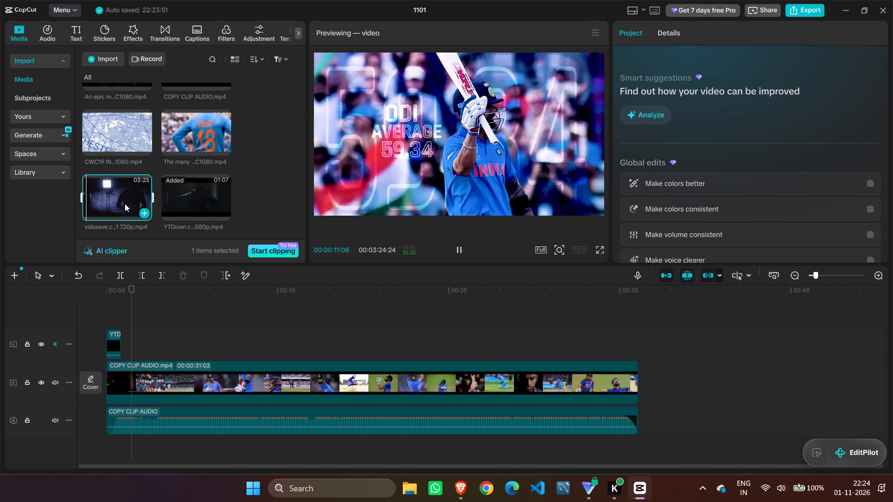
scroll(177, 186, up, 2)
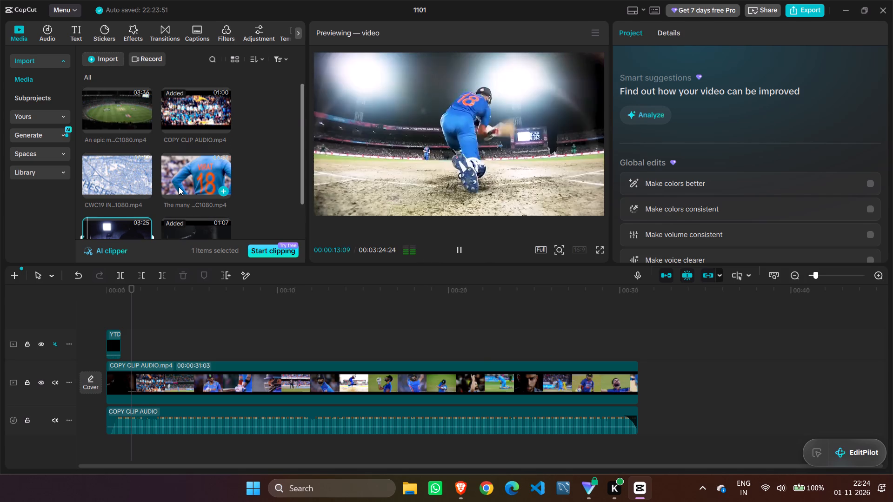
scroll(179, 187, down, 1)
scroll(179, 187, up, 2)
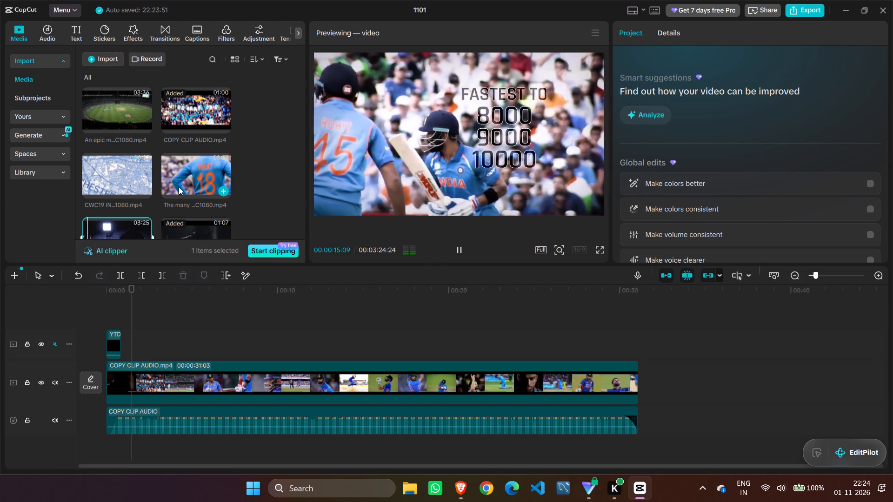
click(180, 185)
scroll(180, 185, up, 1)
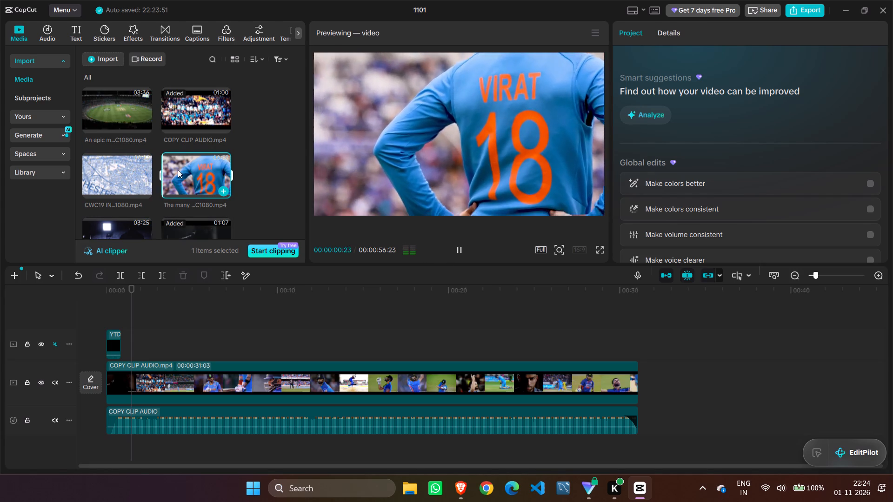
click(176, 113)
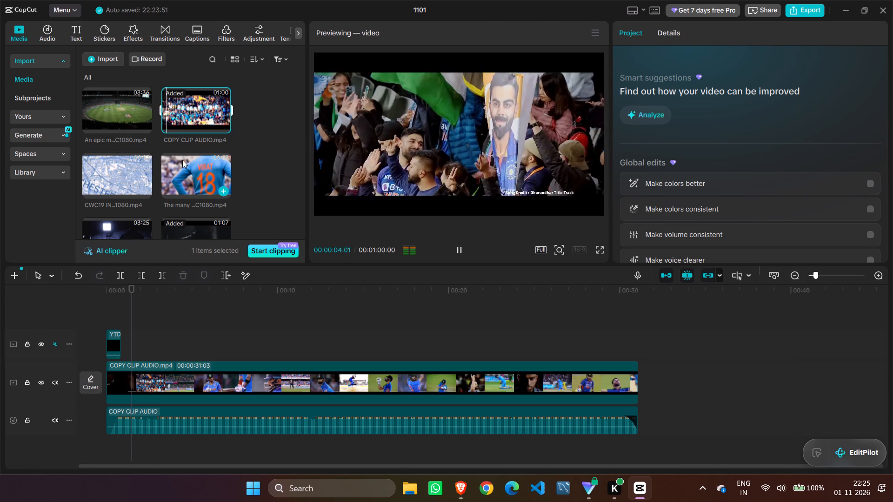
scroll(182, 160, down, 1)
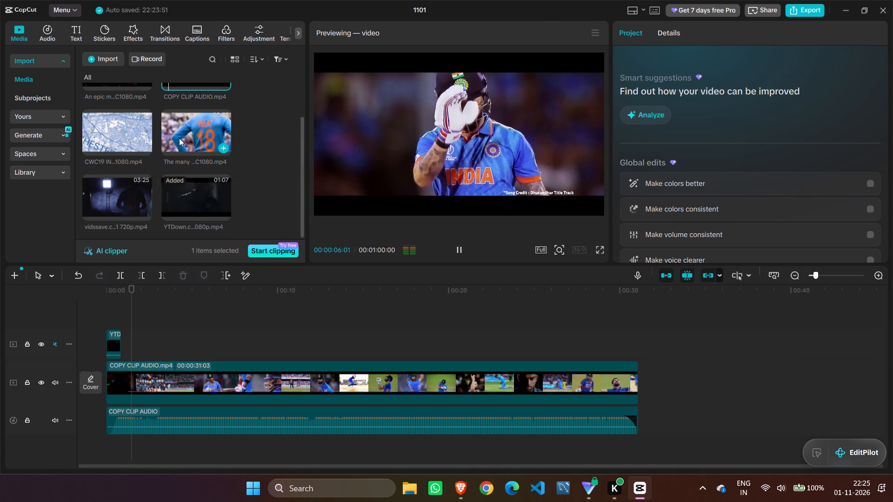
click(179, 138)
scroll(179, 138, up, 2)
click(197, 98)
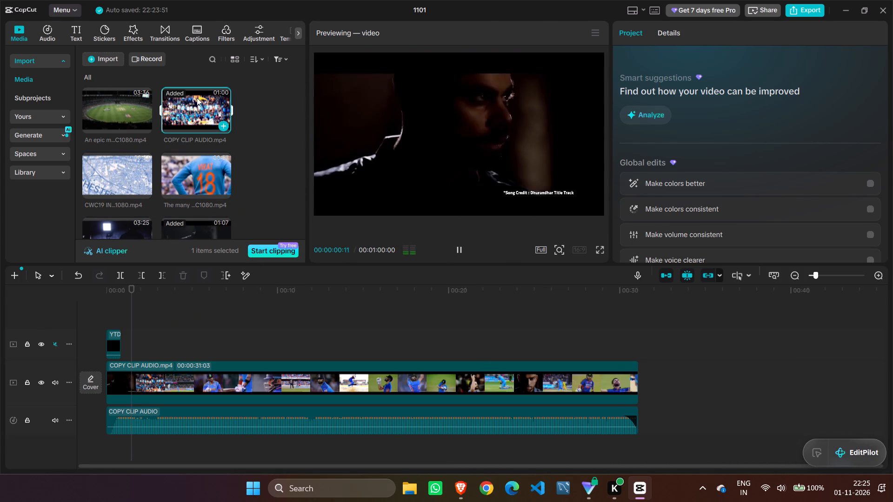
click(198, 162)
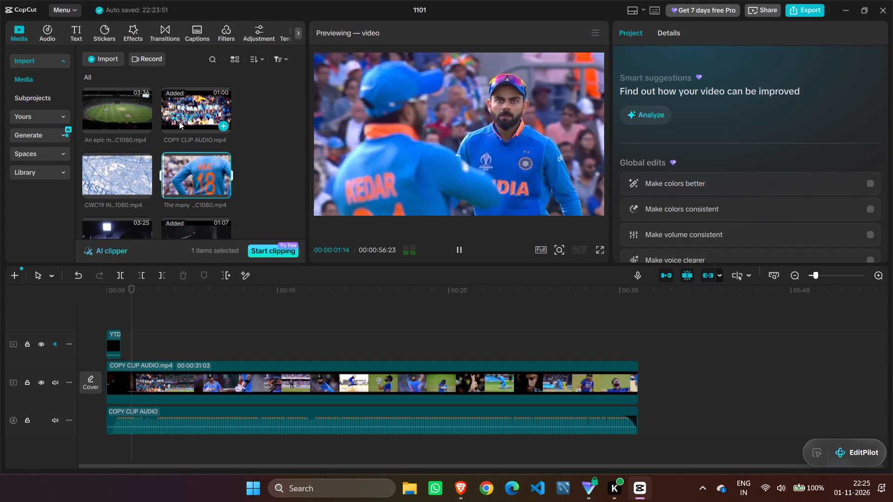
Play the timeline from 00:00:01:14 to 00:00:13:01 to review the reference clip's crowd and batting shots.
click(181, 337)
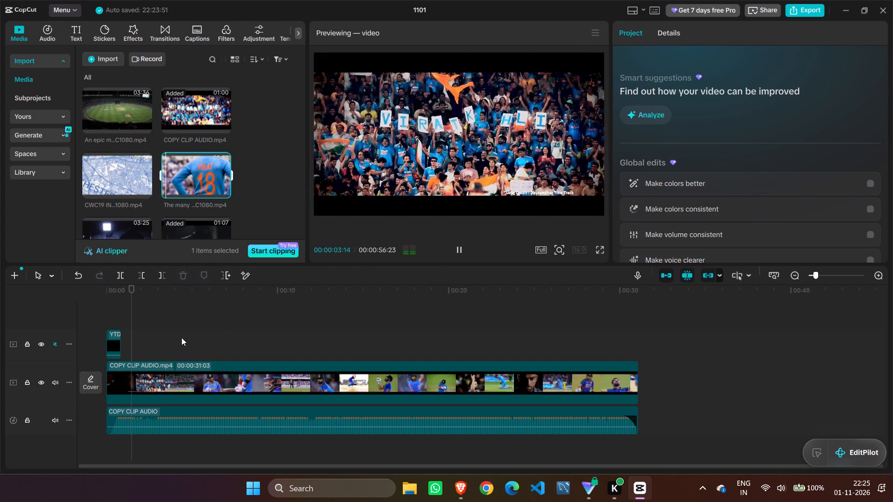
click(454, 249)
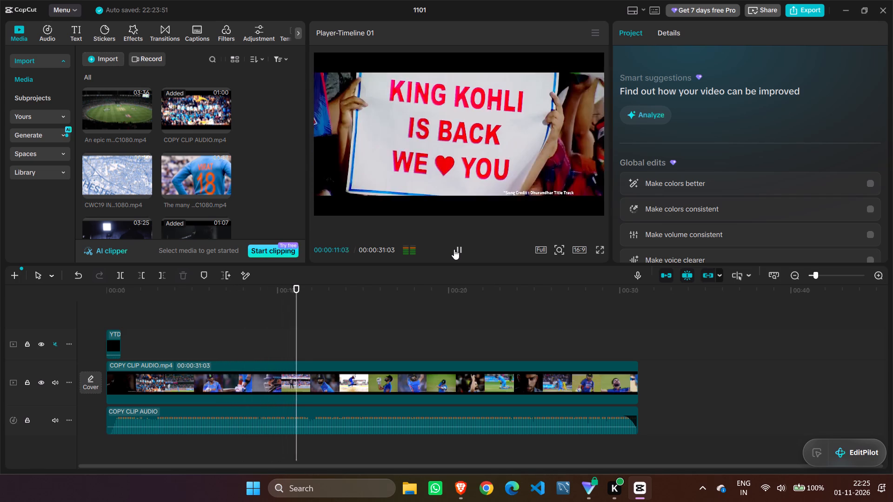
click(460, 251)
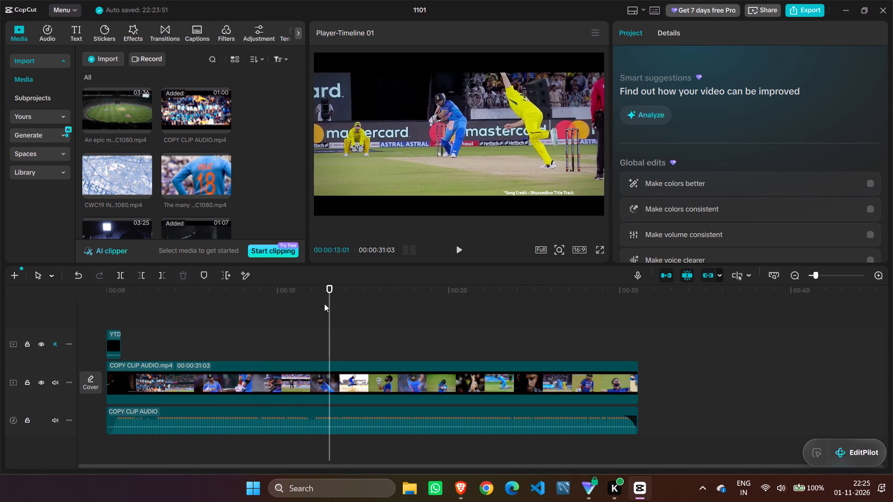
Replay the timeline's opening repeatedly from 00:00:00:00 to about 00:00:01:03 to examine the cut from the opening clip to the crowd shot.
drag(330, 289, 76, 324)
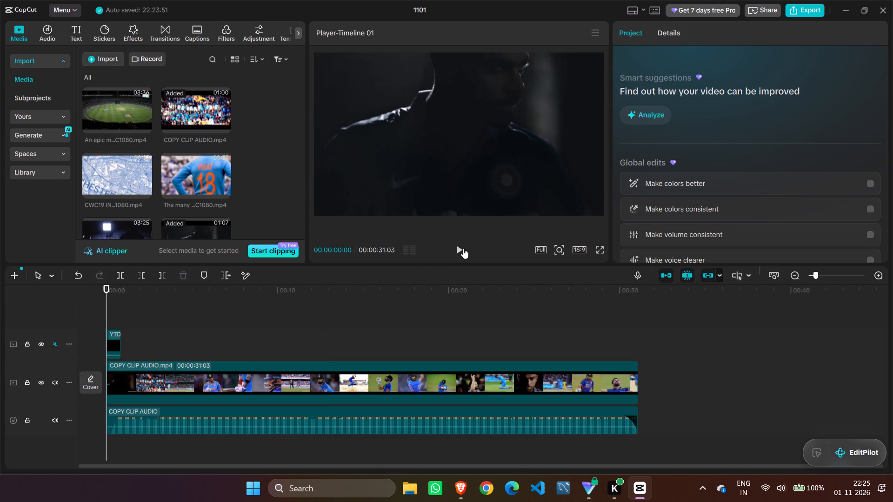
click(463, 248)
click(463, 248)
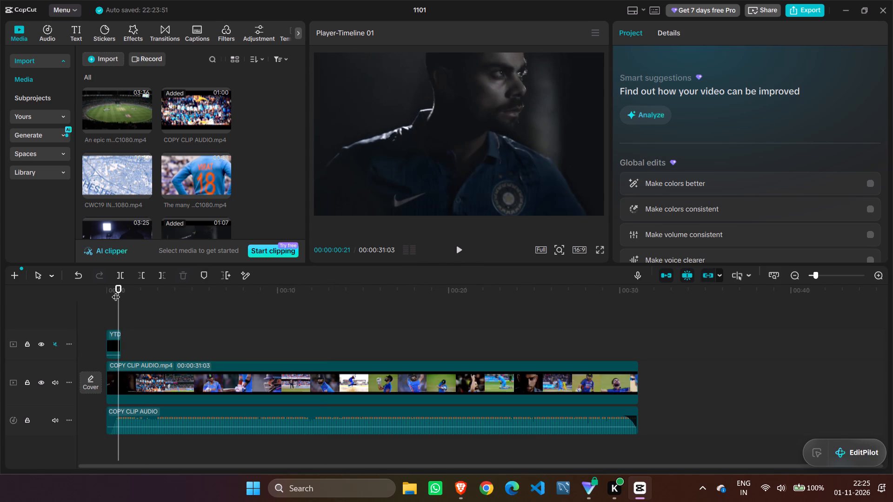
drag(119, 289, 52, 304)
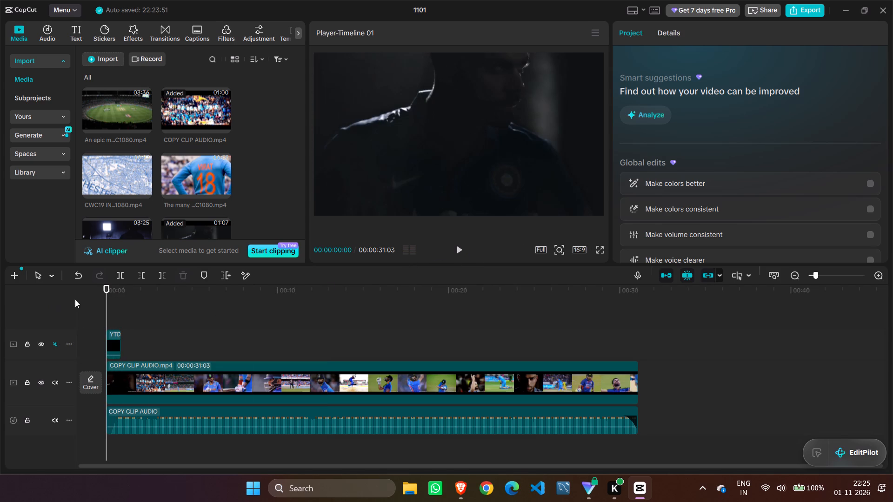
click(460, 251)
click(460, 251)
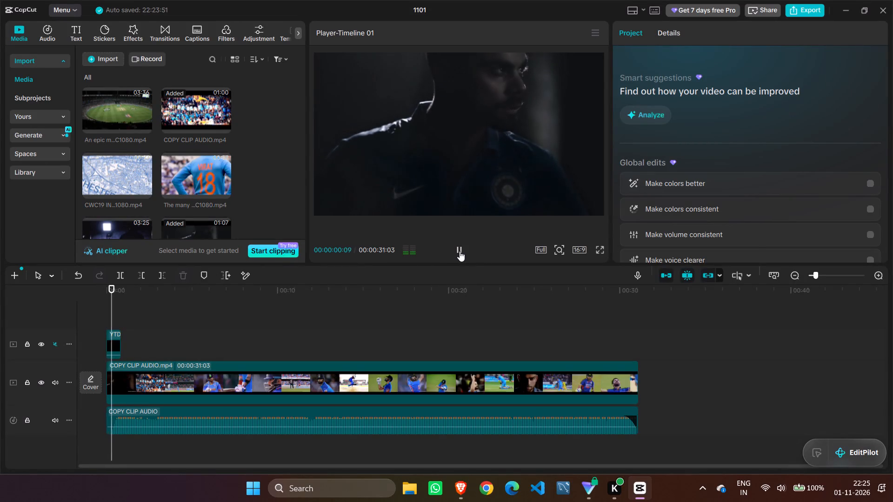
drag(118, 291, 82, 301)
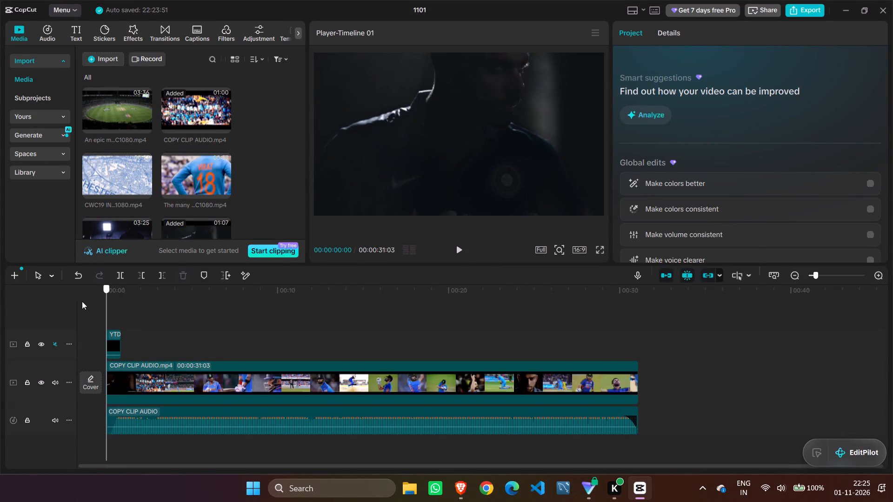
drag(82, 301, 80, 302)
click(461, 248)
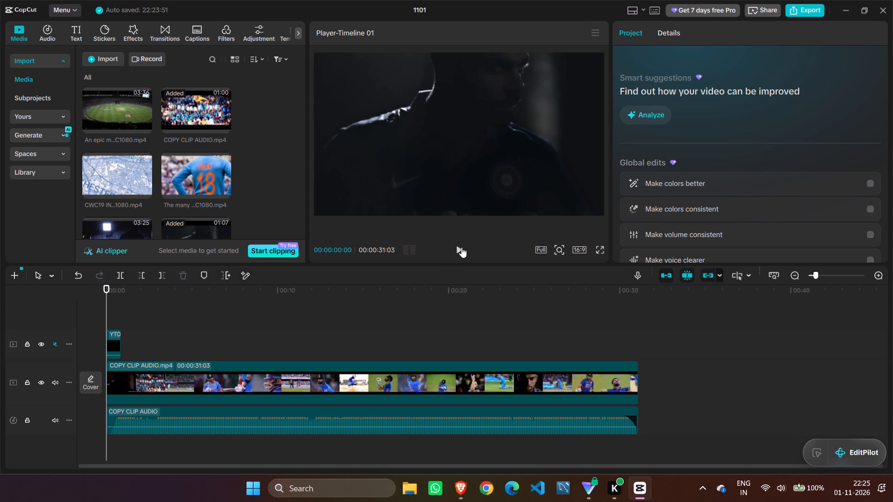
click(461, 247)
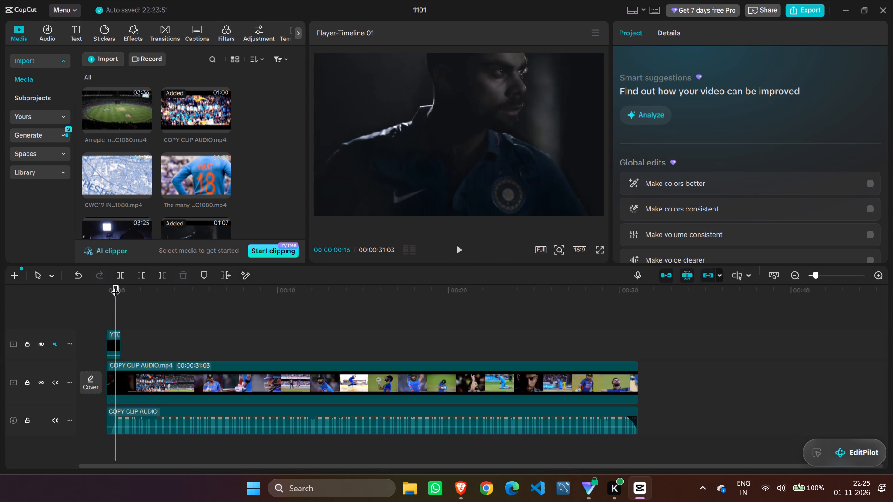
drag(115, 286, 57, 285)
click(460, 249)
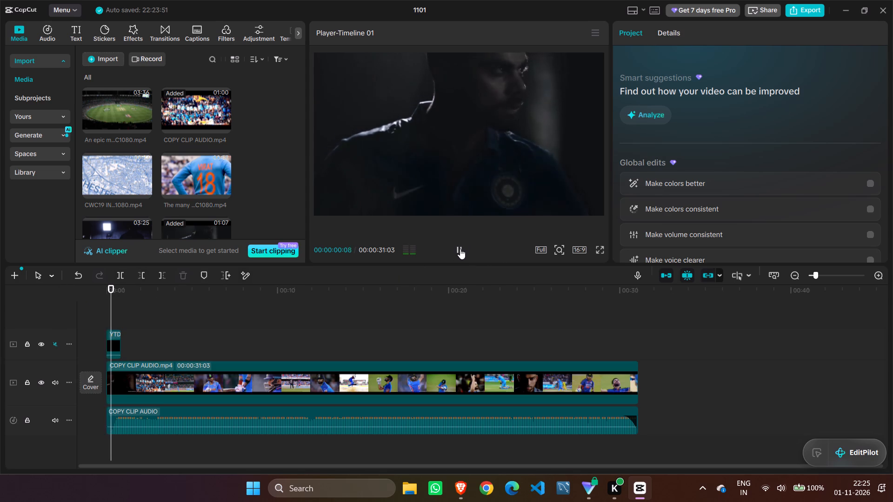
click(460, 249)
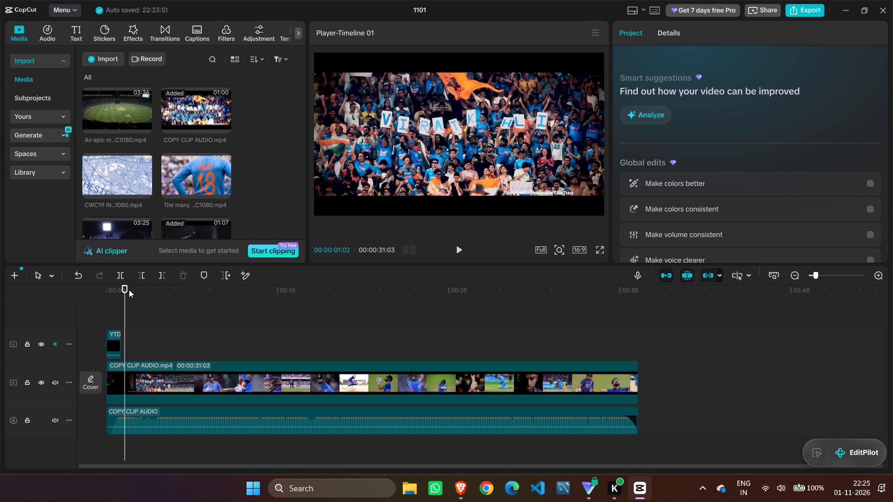
drag(126, 290, 64, 303)
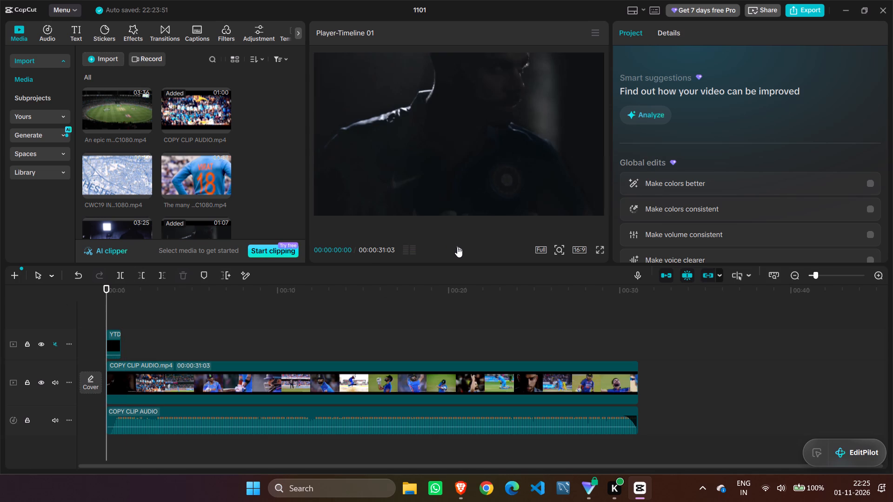
click(457, 247)
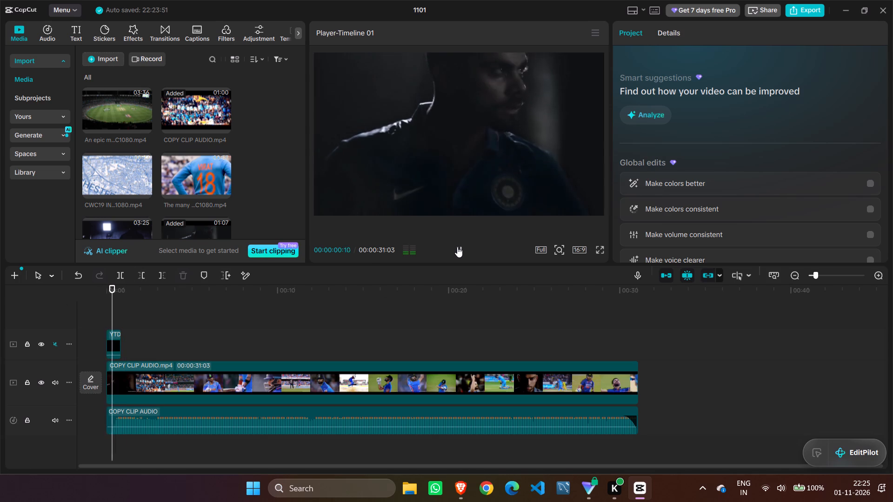
click(458, 247)
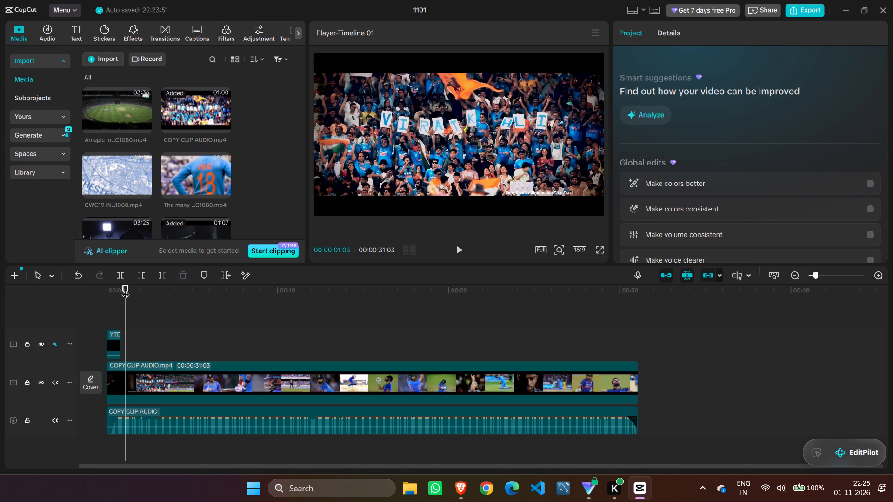
drag(126, 289, 57, 298)
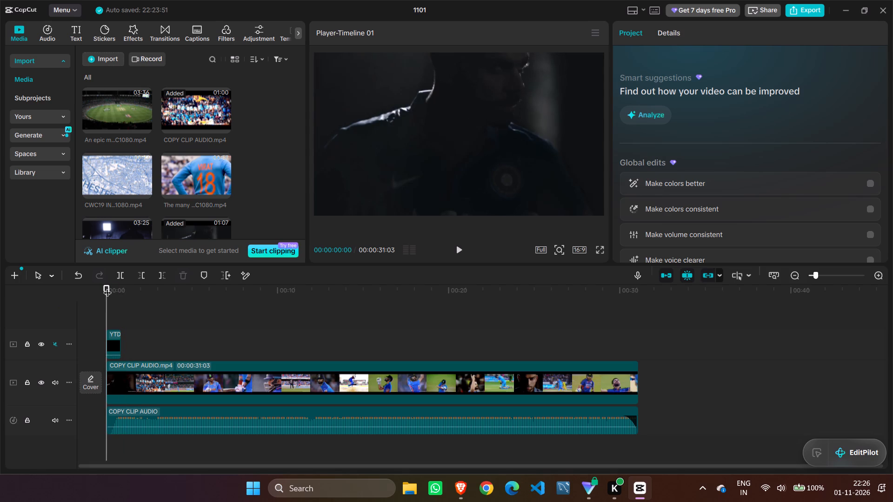
Scrub the timeline between its start and about 00:00:20:05 to review the reference clip's batting and crowd shots, replaying the opening cut in between.
drag(107, 287, 405, 339)
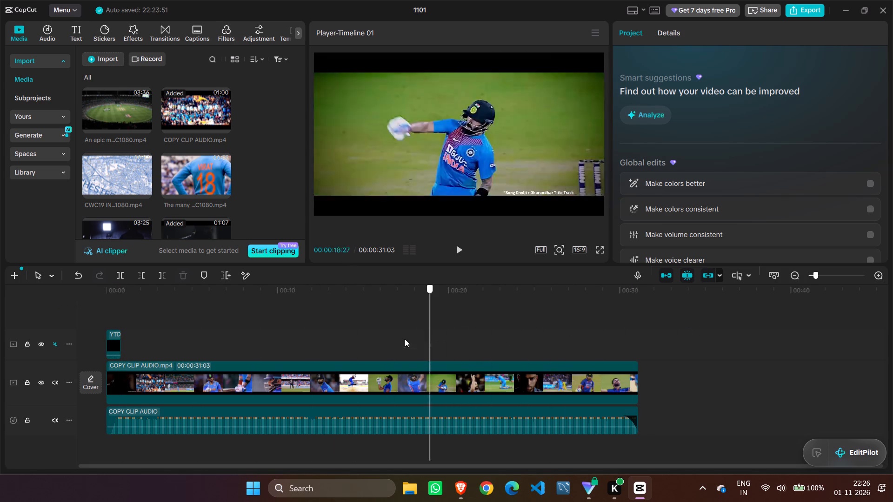
drag(405, 339, 392, 339)
right_click(392, 339)
click(392, 339)
click(350, 326)
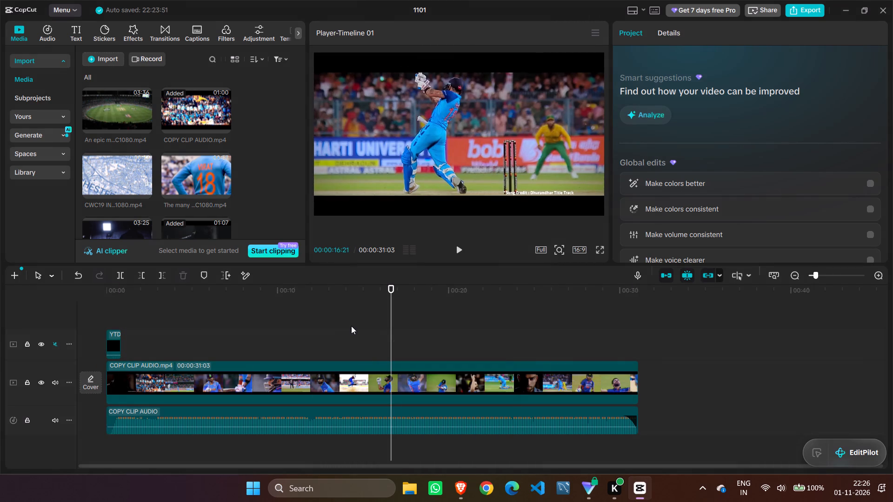
drag(391, 290, 196, 337)
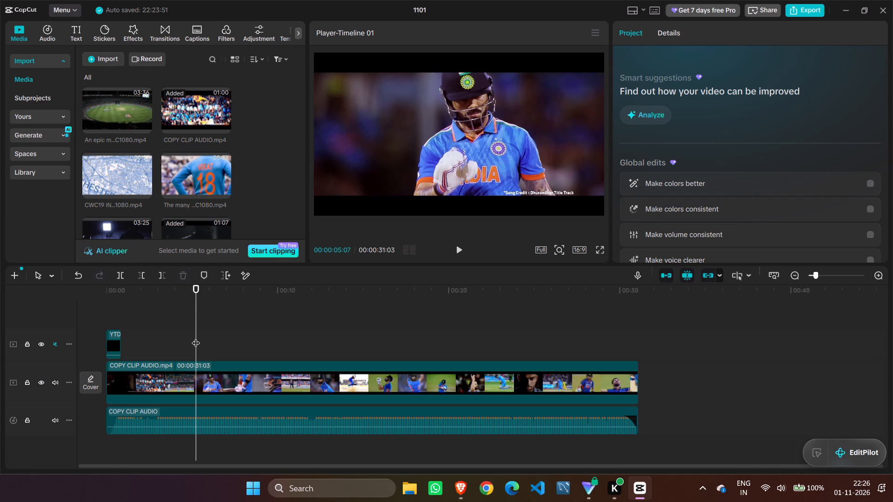
drag(195, 291, 120, 309)
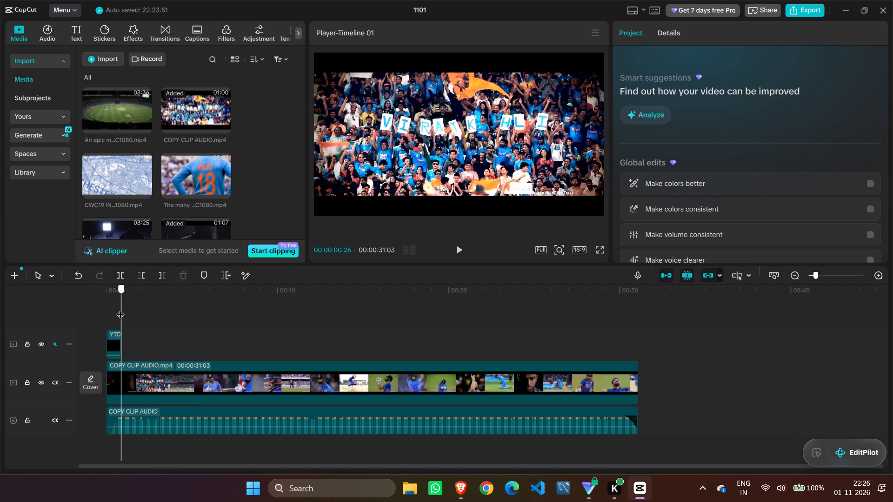
drag(120, 309, 95, 311)
click(463, 253)
click(463, 249)
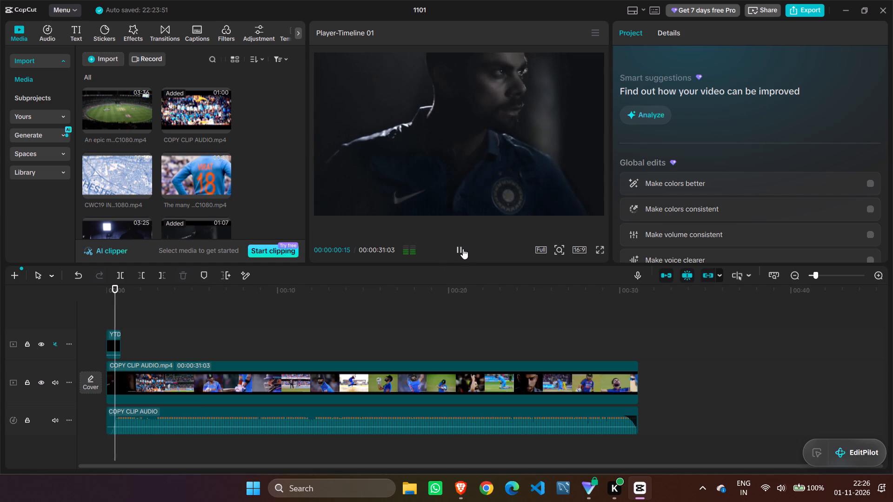
click(460, 249)
click(460, 249)
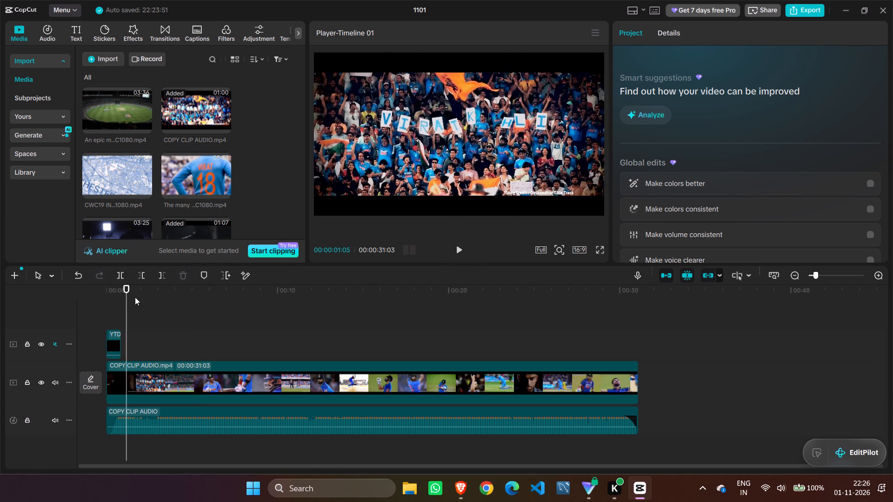
drag(125, 289, 347, 321)
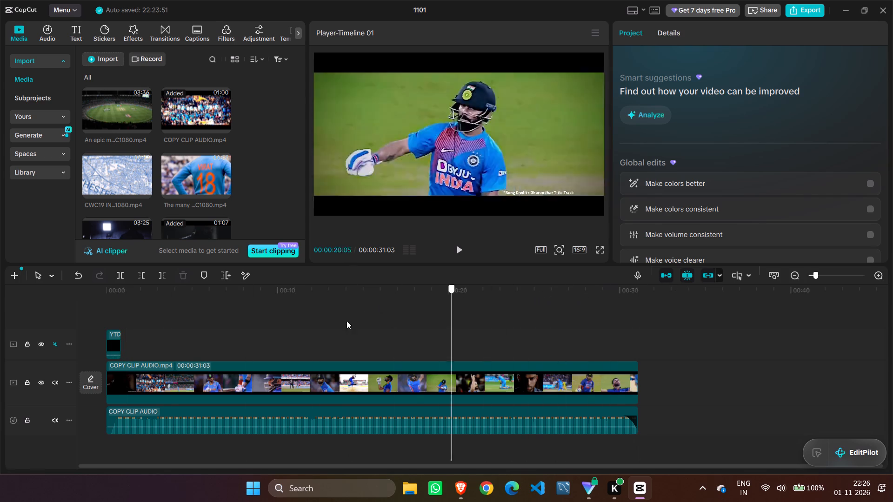
drag(347, 321, 215, 312)
drag(215, 290, 374, 288)
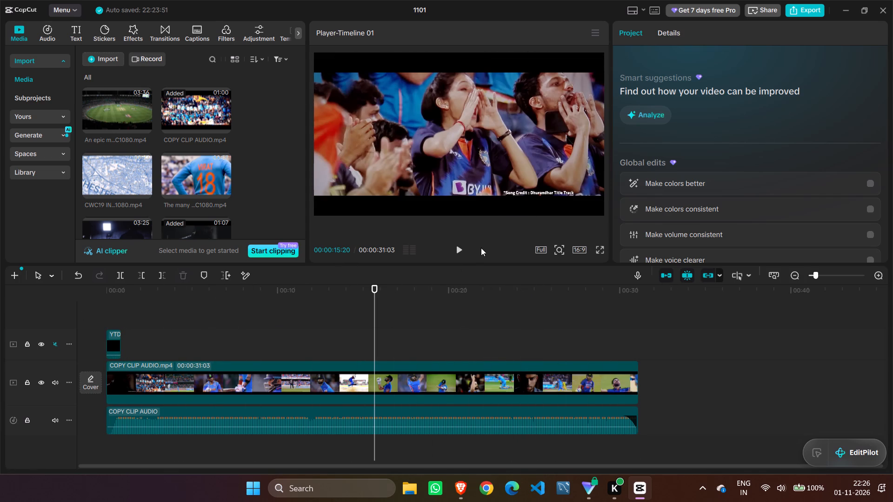
double_click(460, 248)
drag(378, 290, 317, 308)
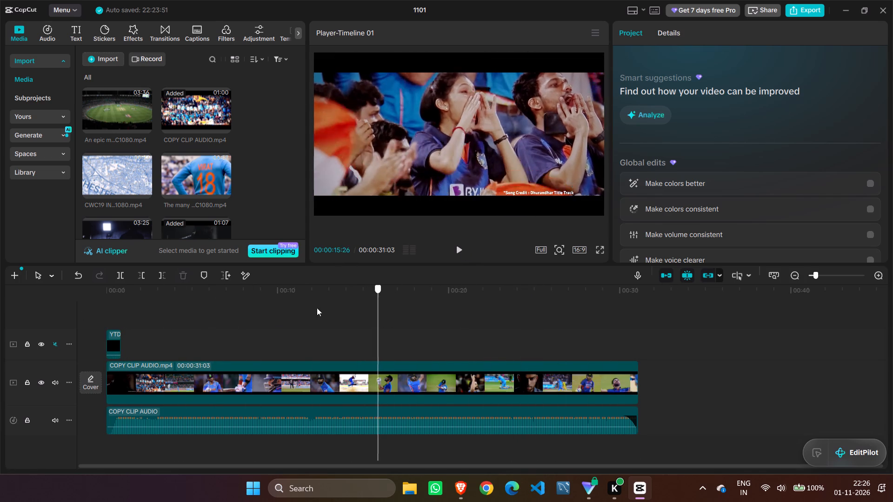
Replay the first second of the timeline repeatedly, stopping around 00:00:00:23 to 00:00:01:11, to check the opening clip's timing against the crowd shot.
drag(317, 308, 83, 343)
click(455, 250)
click(456, 250)
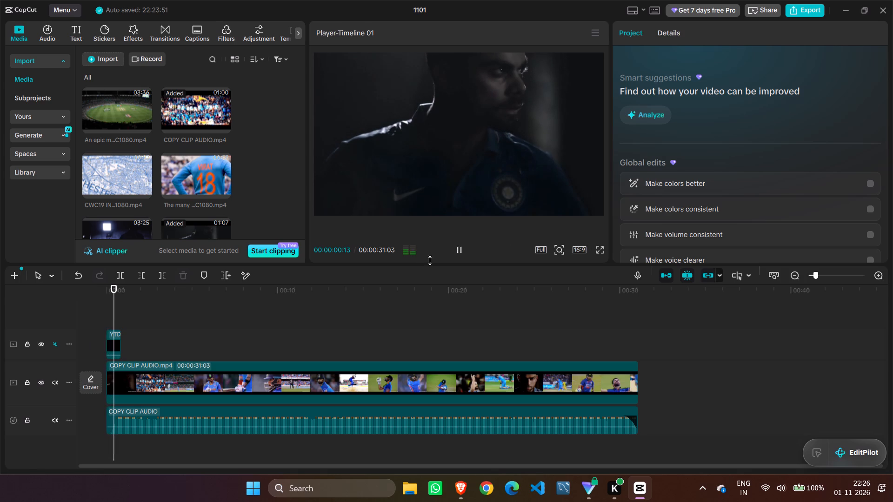
drag(117, 289, 55, 303)
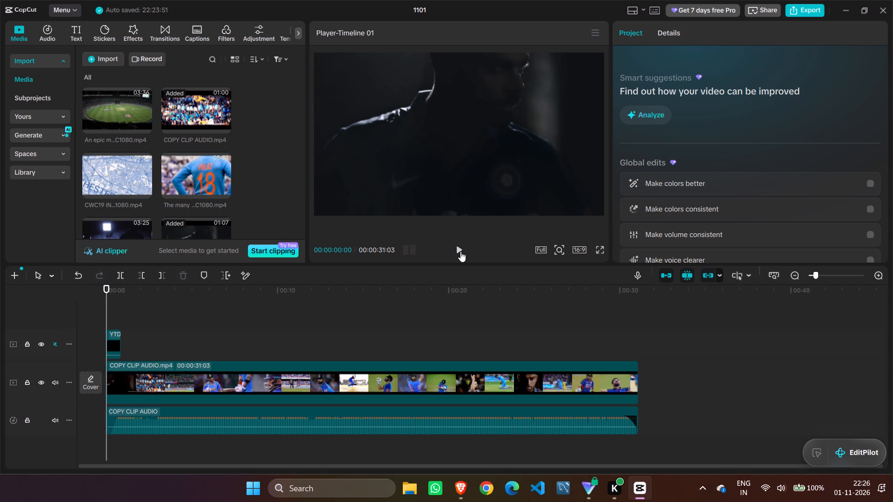
click(460, 251)
click(463, 247)
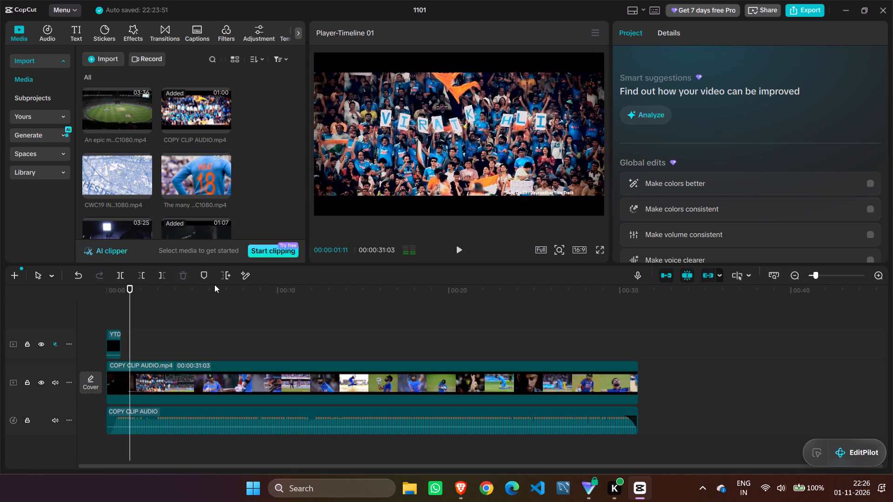
drag(128, 292, 53, 313)
drag(301, 263, 358, 251)
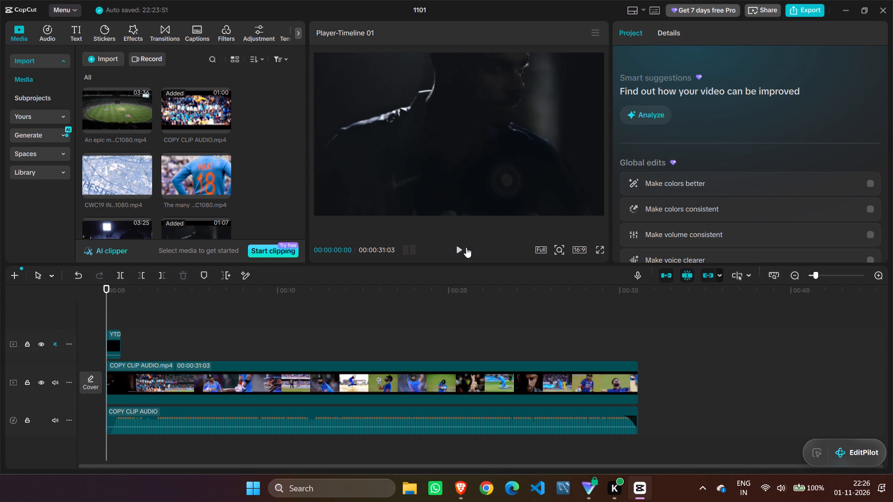
click(462, 250)
click(462, 250)
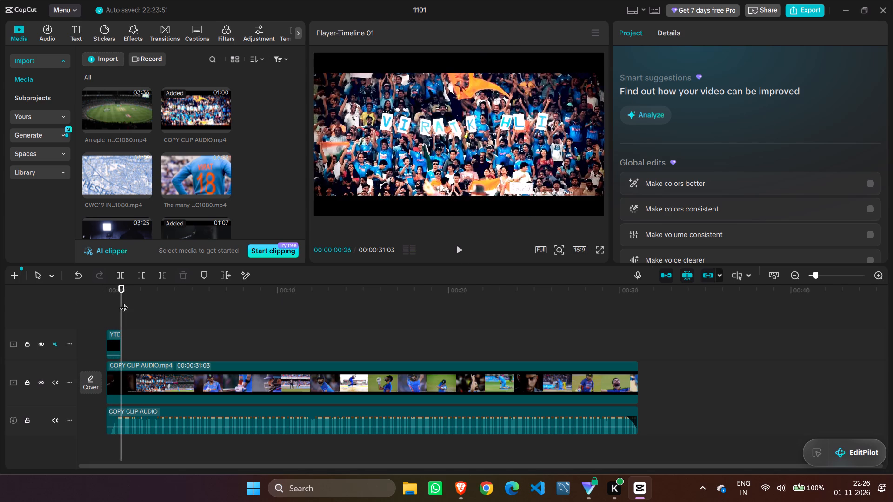
drag(120, 290, 87, 279)
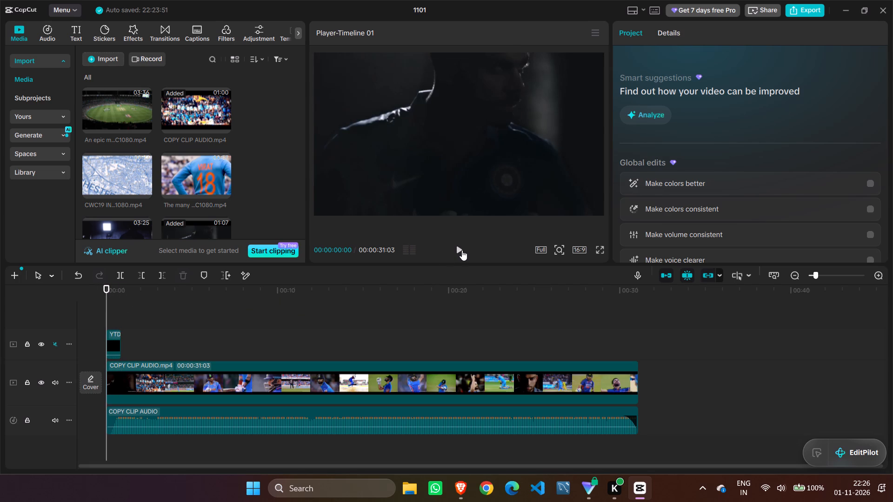
click(462, 250)
click(462, 250)
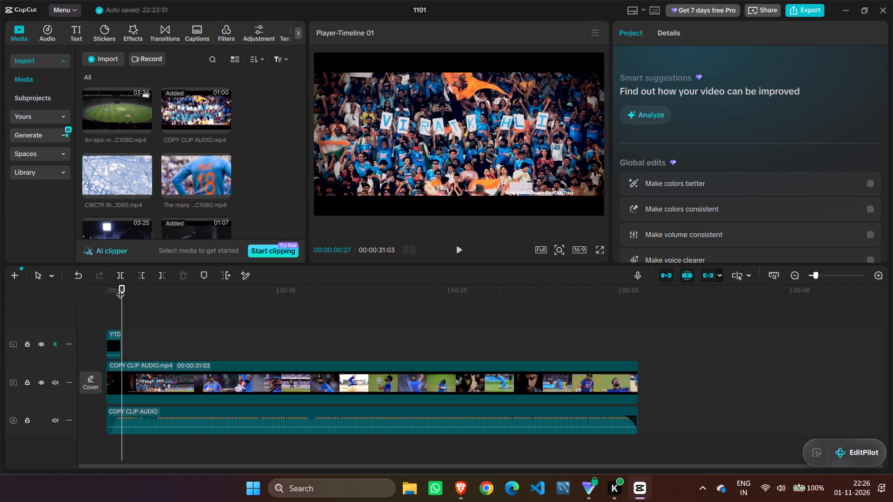
drag(124, 287, 87, 276)
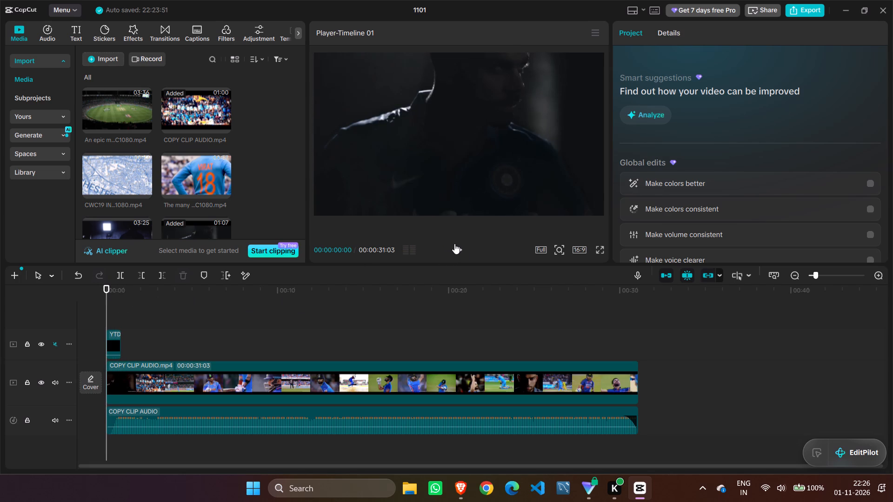
click(457, 246)
click(457, 246)
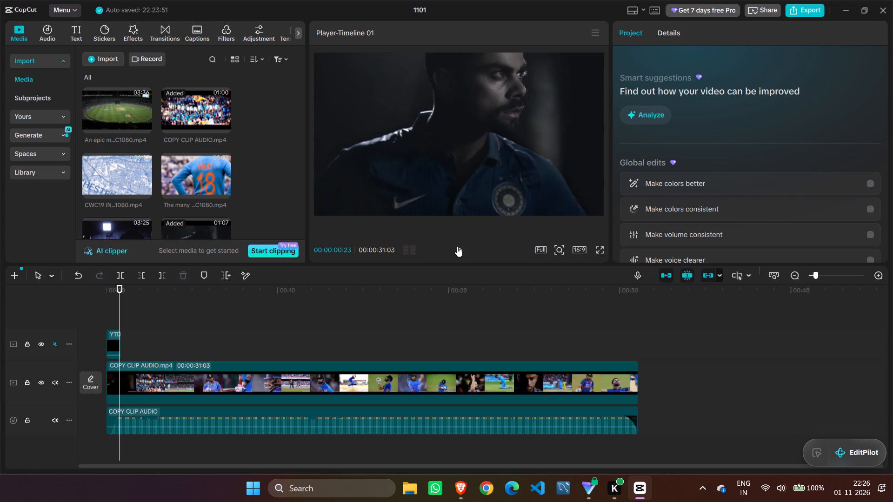
double_click(457, 246)
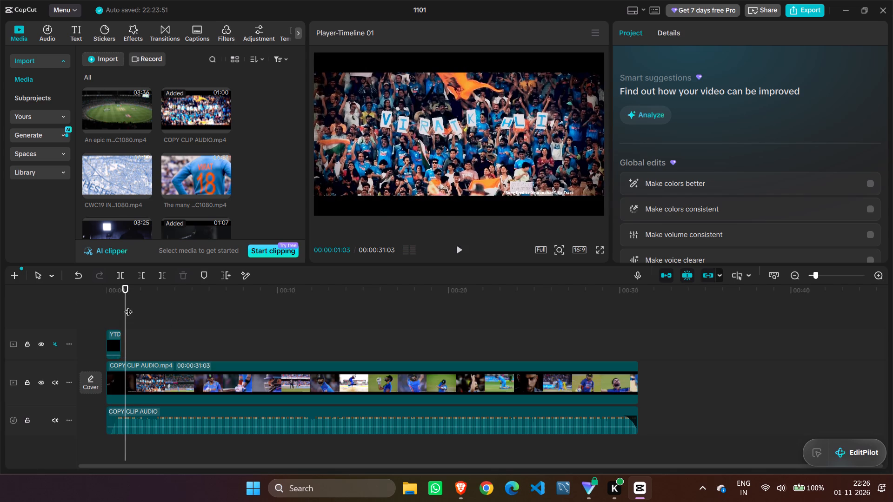
drag(123, 294, 98, 286)
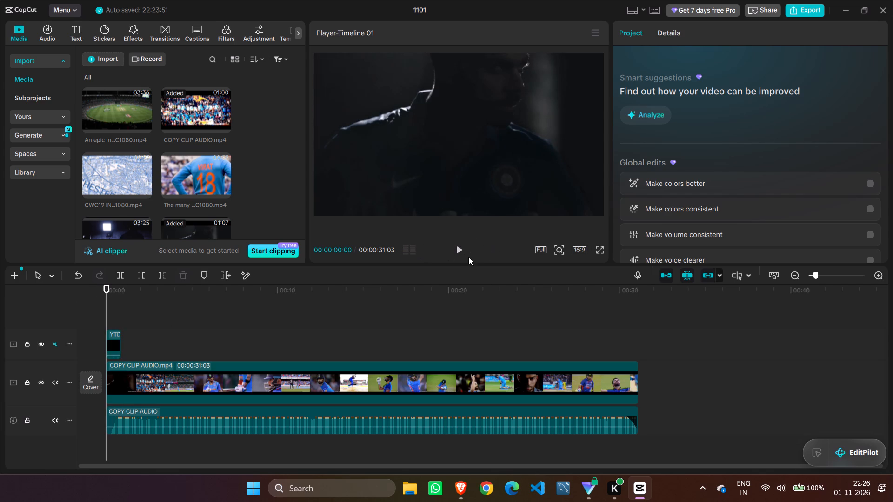
click(461, 250)
click(461, 250)
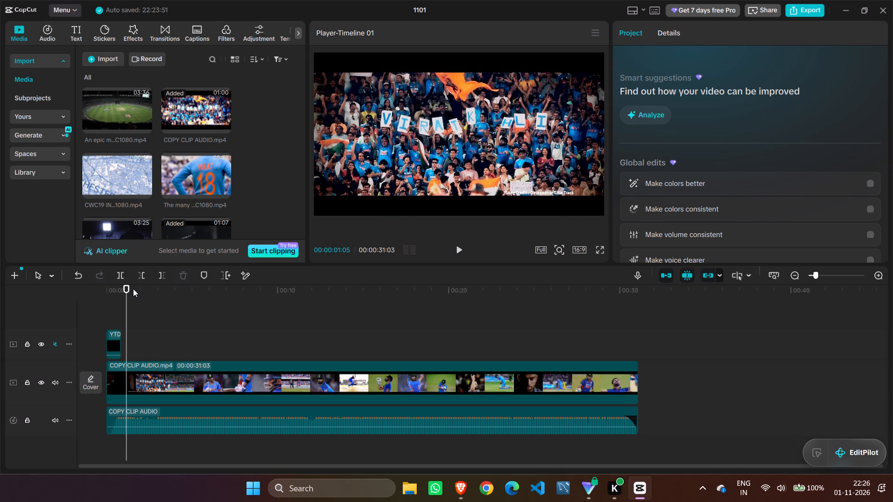
Play the timeline from 00:00:00:00 in short bursts to about 00:00:02:05 to examine the opening, crowd and bat shots.
drag(126, 292, 132, 293)
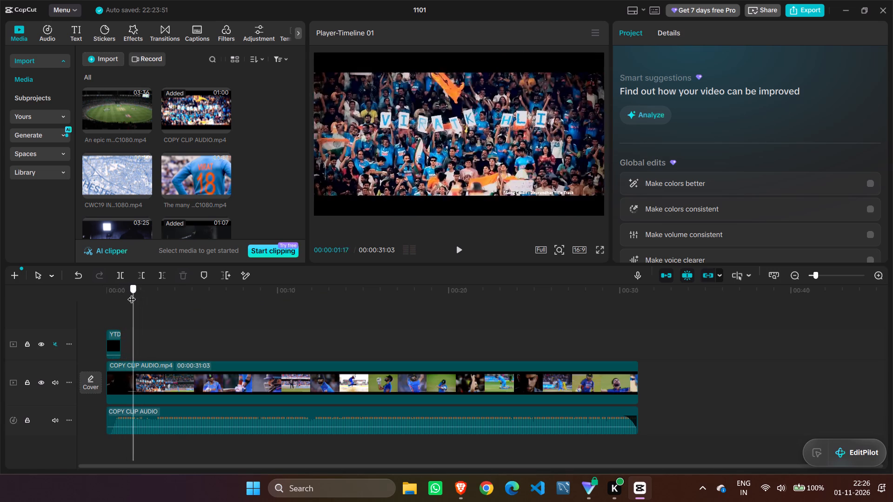
drag(132, 293, 100, 284)
click(455, 249)
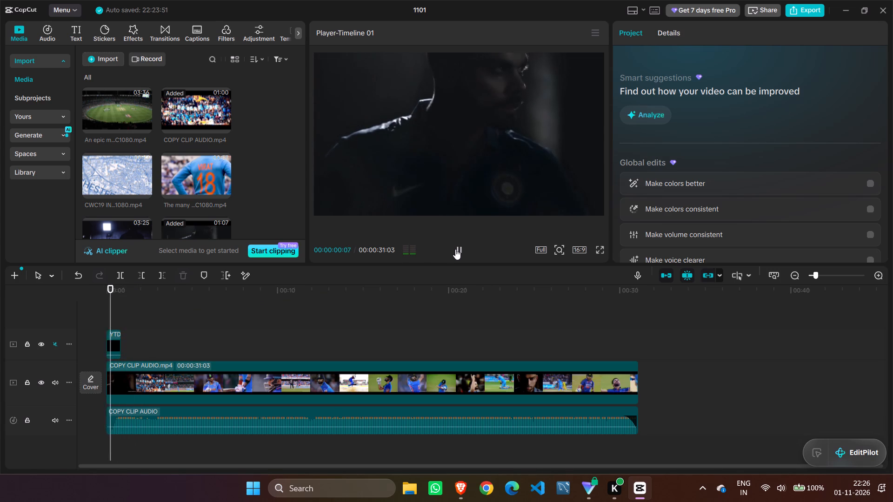
click(455, 249)
click(456, 250)
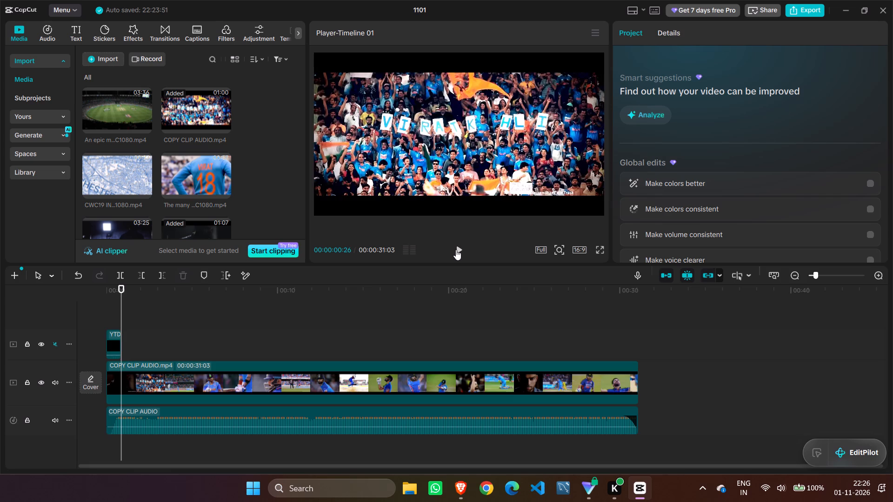
click(456, 250)
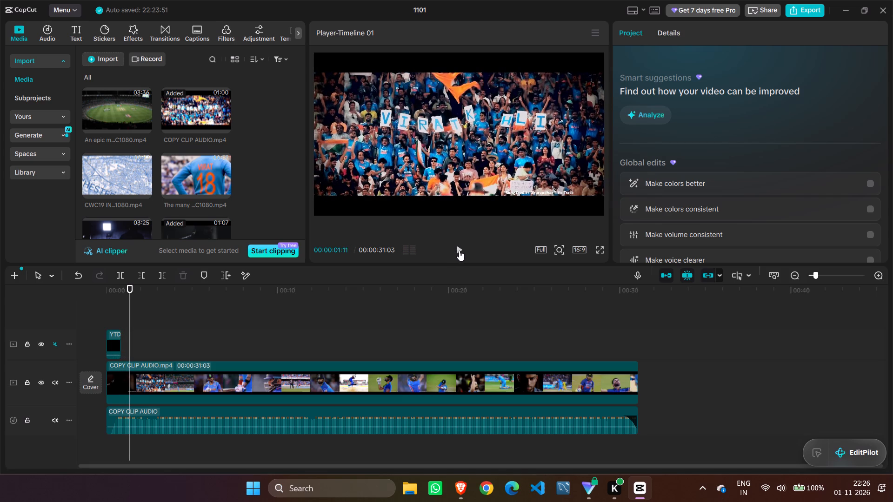
click(459, 251)
click(459, 251)
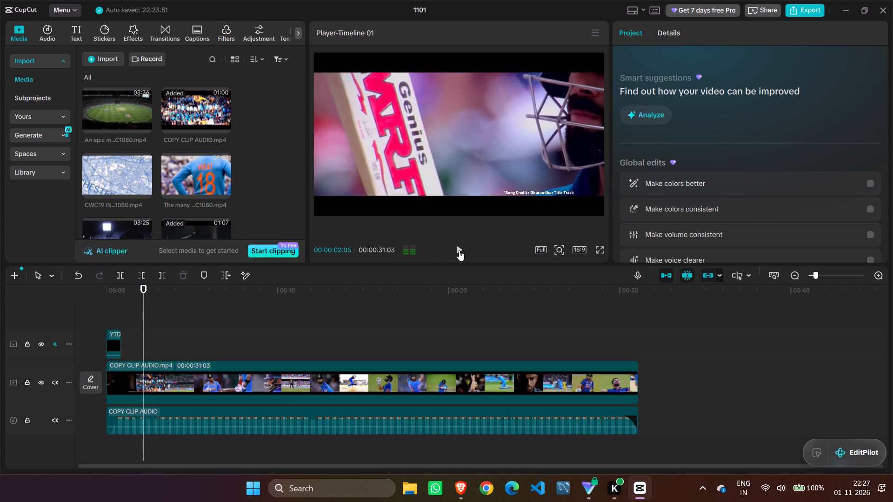
double_click(459, 251)
Scrub the reference clip to 00:00:19:19 and play on to about 00:00:22:09 to review its batting and kneeling shots.
drag(153, 285, 458, 325)
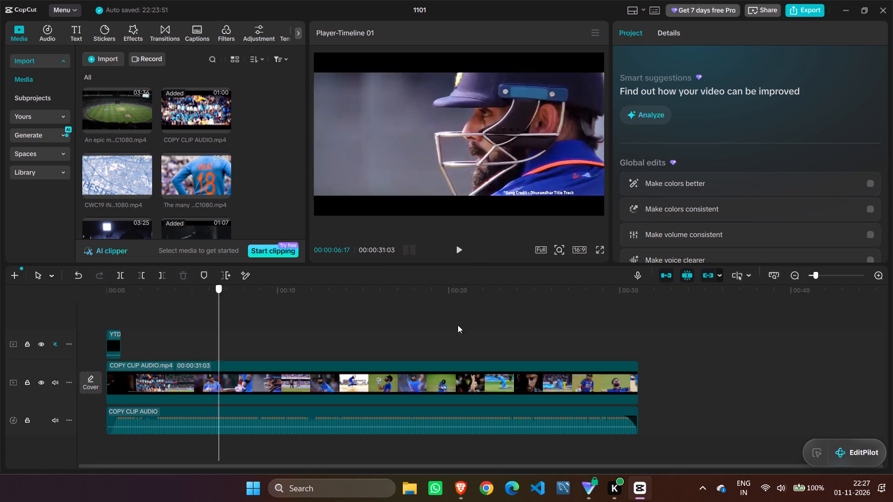
drag(458, 325, 442, 319)
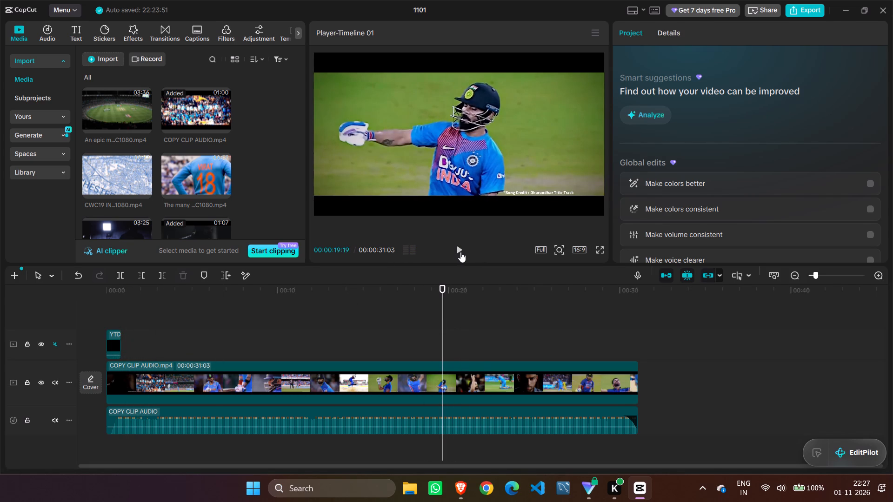
click(460, 252)
click(460, 251)
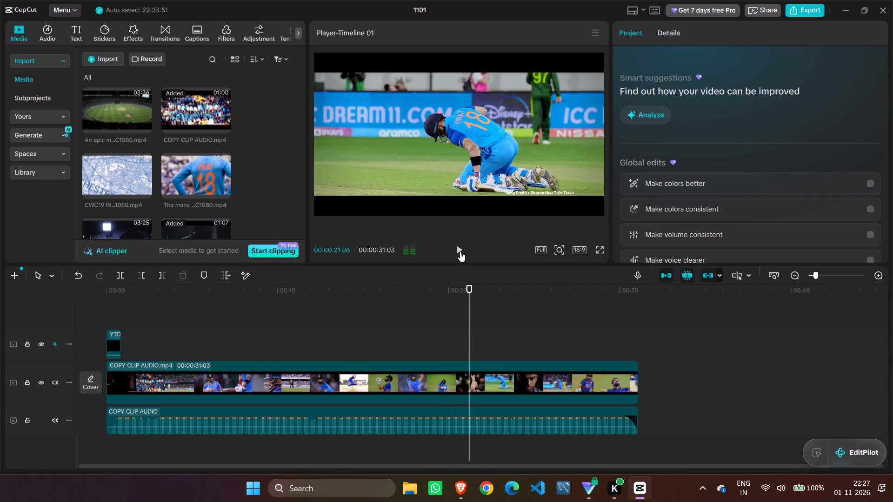
click(460, 251)
click(460, 251)
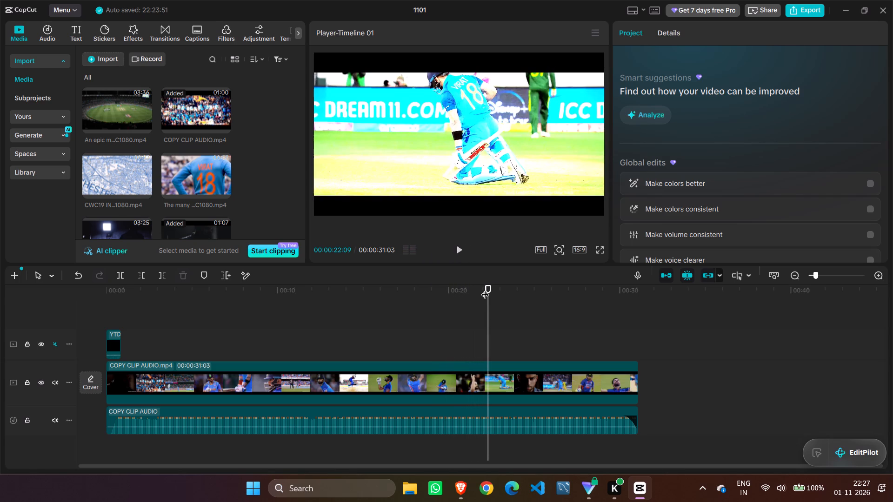
Replay the opening clip from 00:00:00:00 to 00:00:00:17.
drag(490, 288, 87, 368)
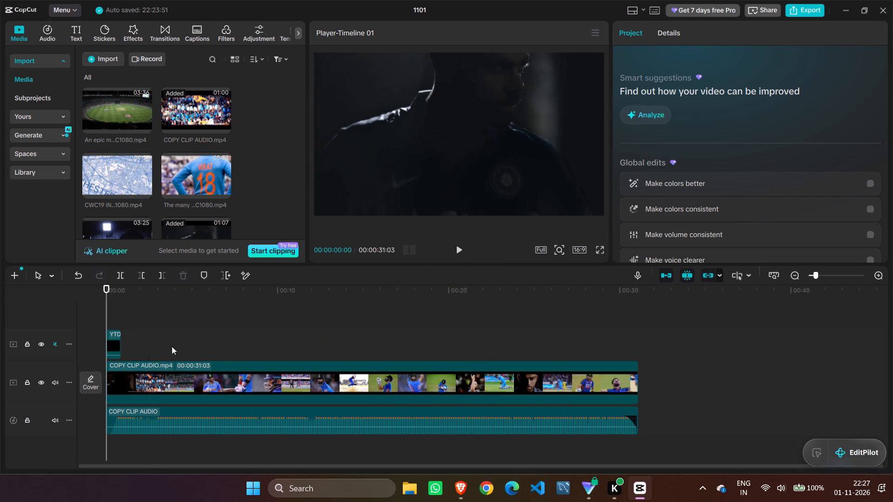
click(462, 248)
click(458, 248)
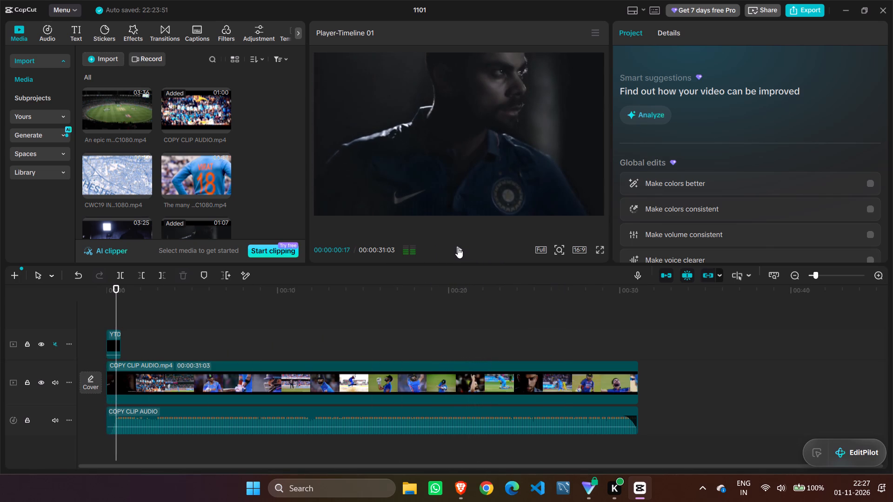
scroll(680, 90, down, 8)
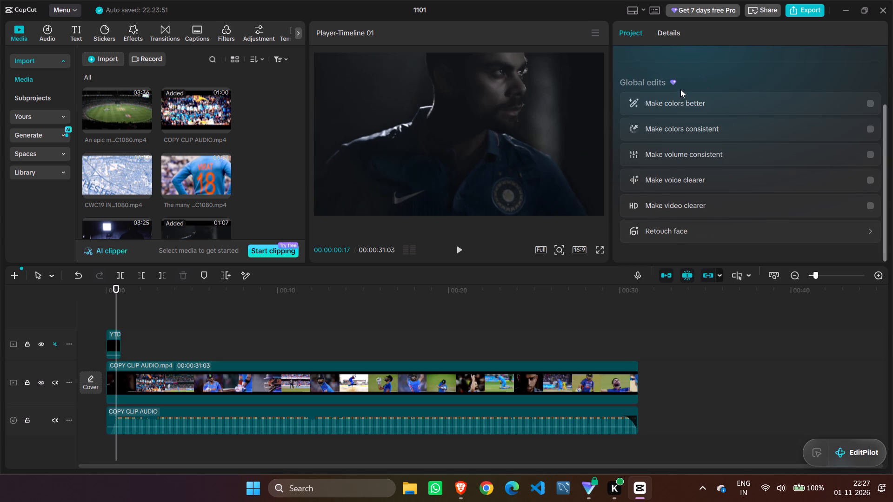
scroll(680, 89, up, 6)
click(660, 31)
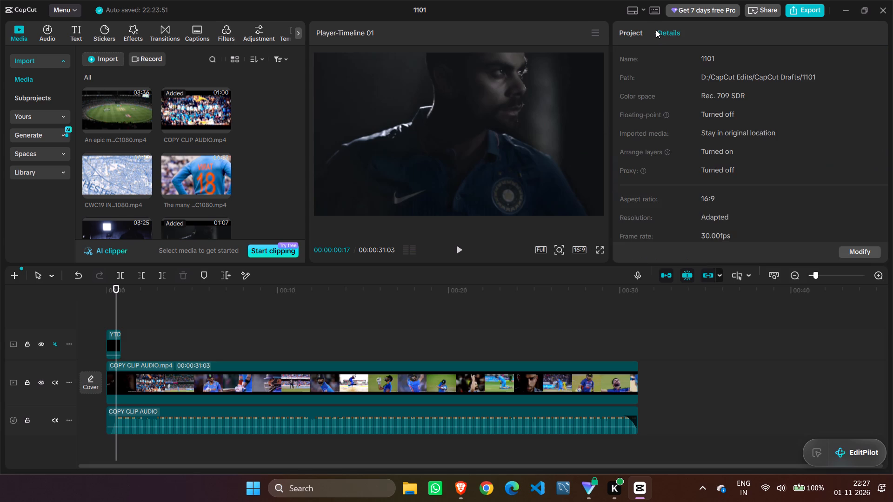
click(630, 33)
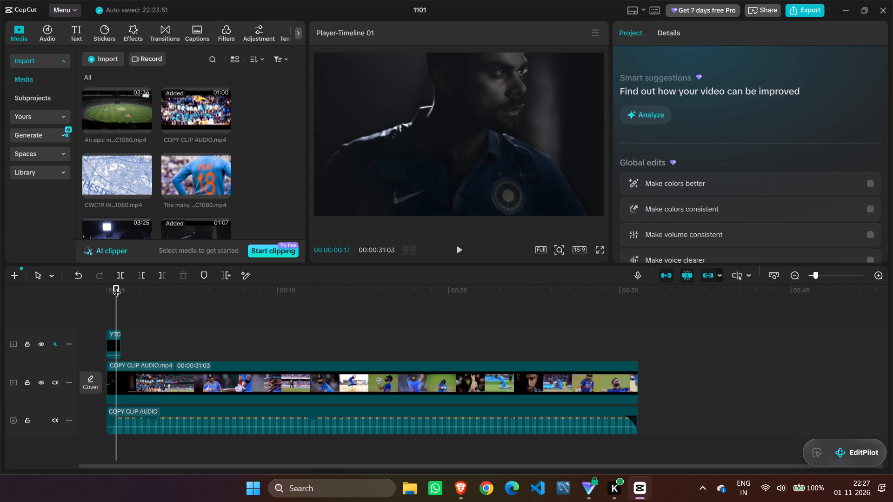
Replay the timeline's opening repeatedly between 00:00:00:00 and about 00:00:01:11 to check the opening clip's cut to the crowd shot.
drag(118, 286, 84, 276)
click(462, 254)
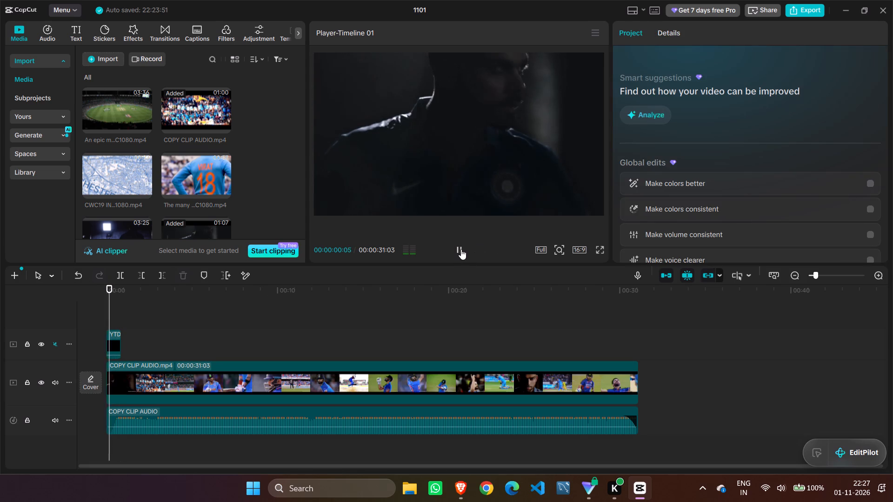
click(461, 248)
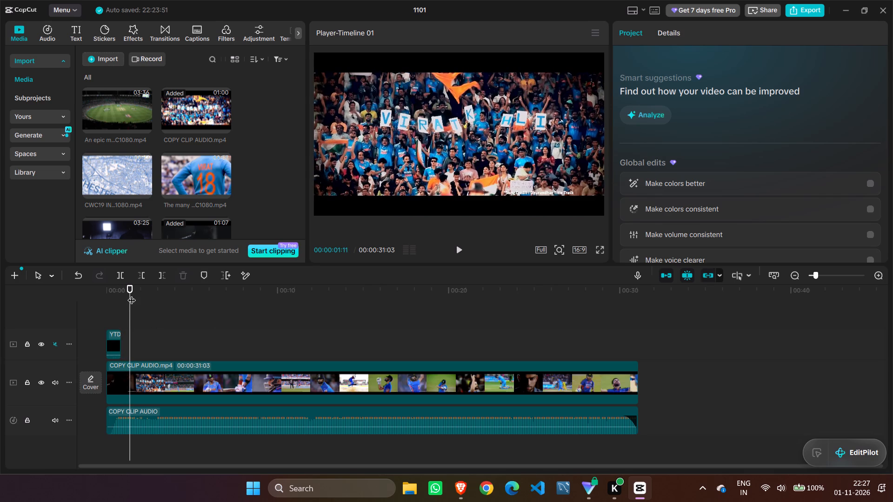
drag(131, 293, 90, 281)
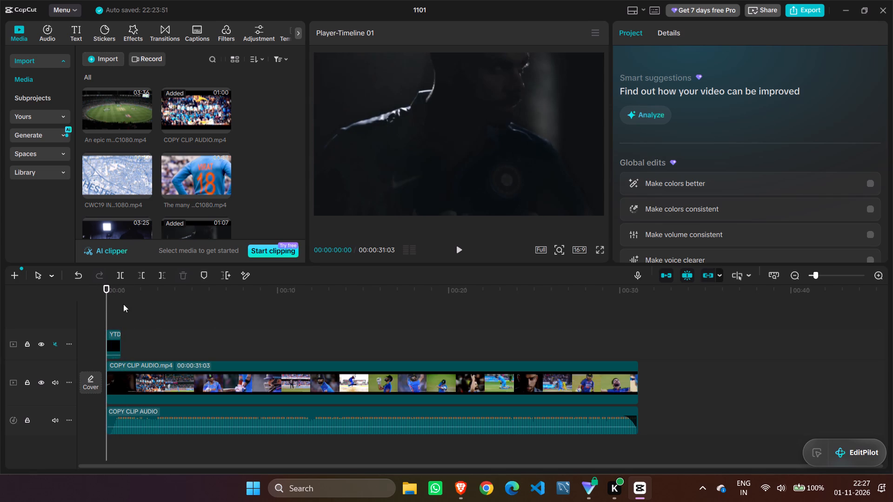
click(460, 248)
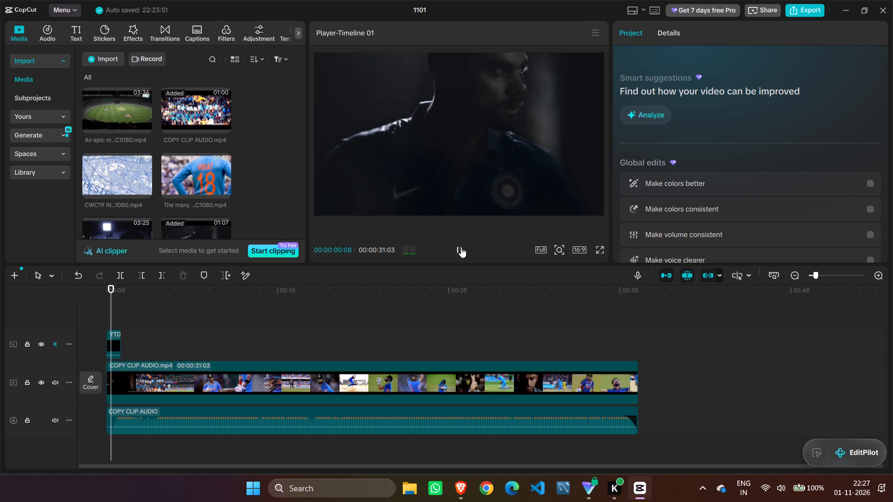
click(461, 247)
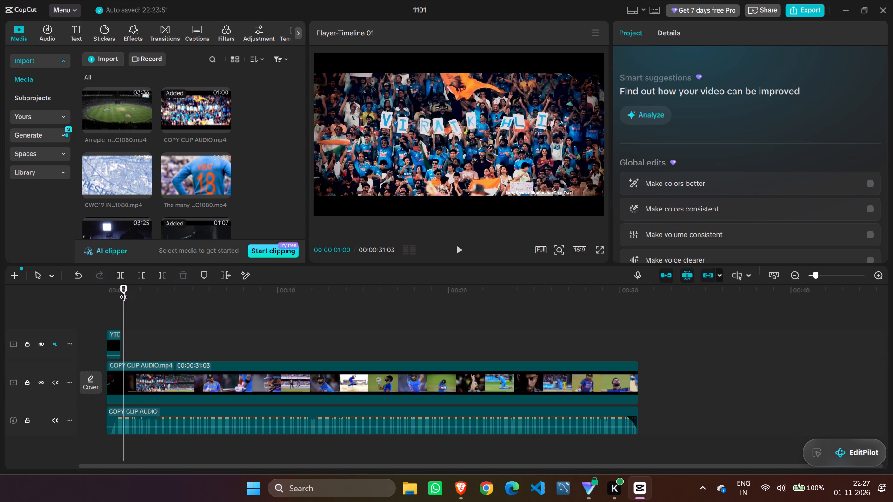
drag(124, 291, 86, 293)
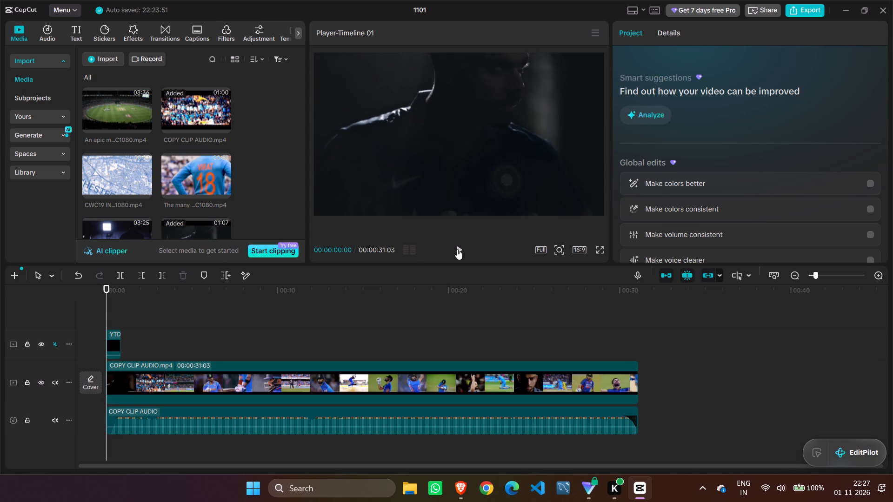
click(457, 251)
click(457, 251)
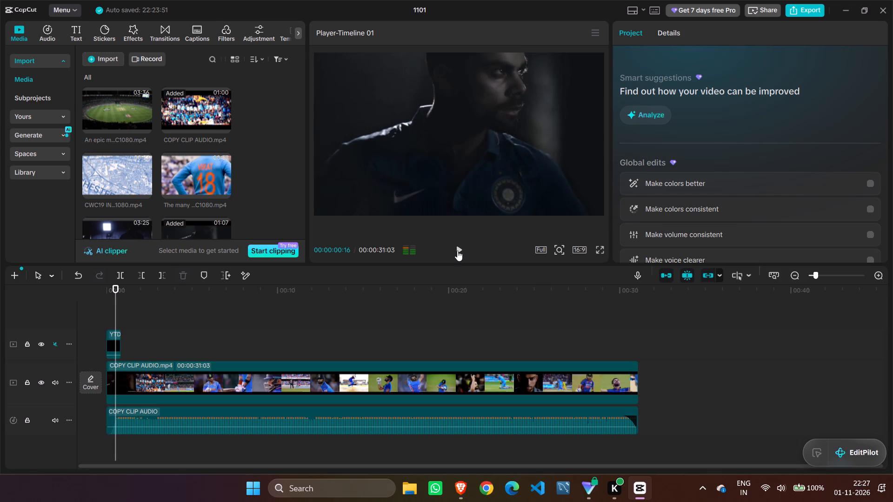
drag(115, 287, 113, 287)
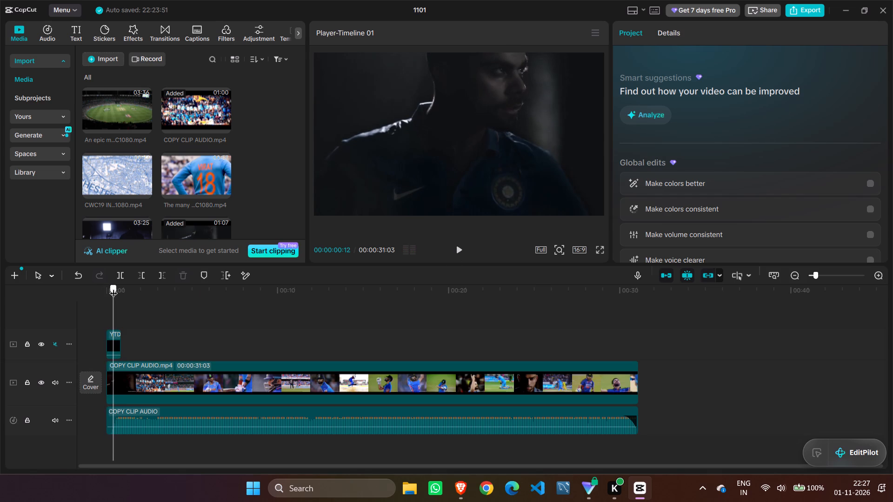
drag(113, 287, 109, 285)
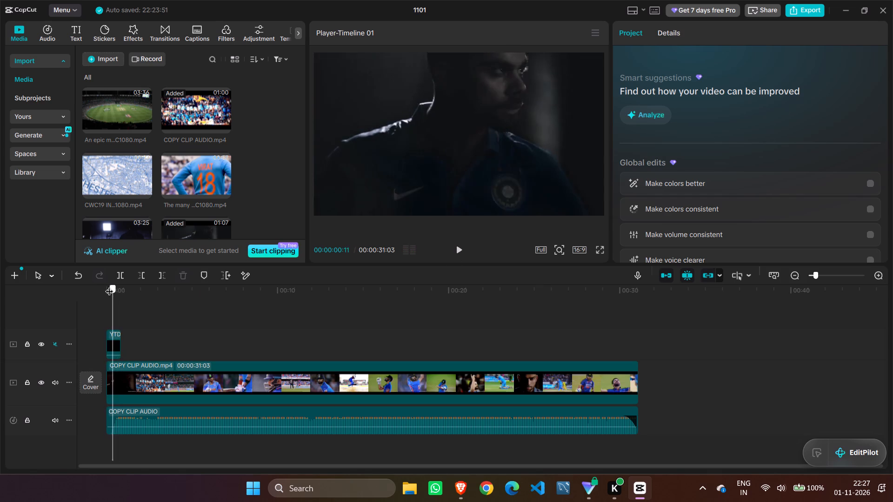
drag(109, 285, 113, 283)
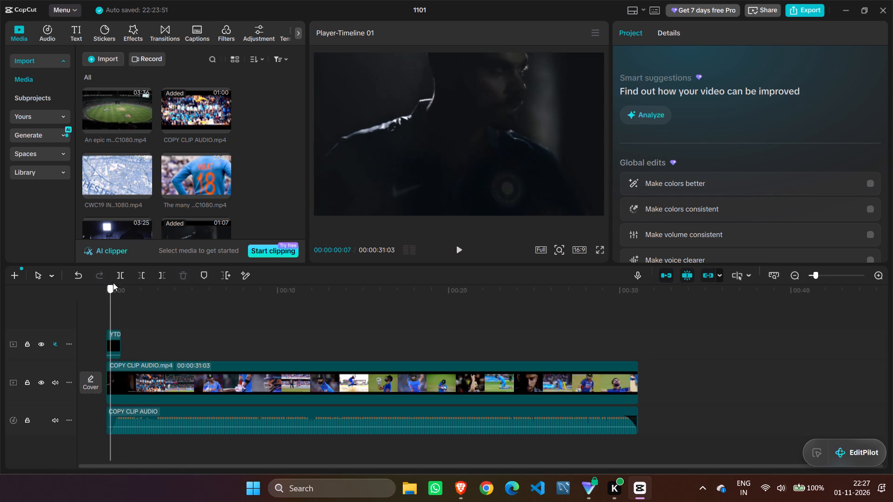
Scrub back and forth between the timeline's start and about 00:00:23:06 to review the reference clip's shots.
drag(113, 283, 240, 305)
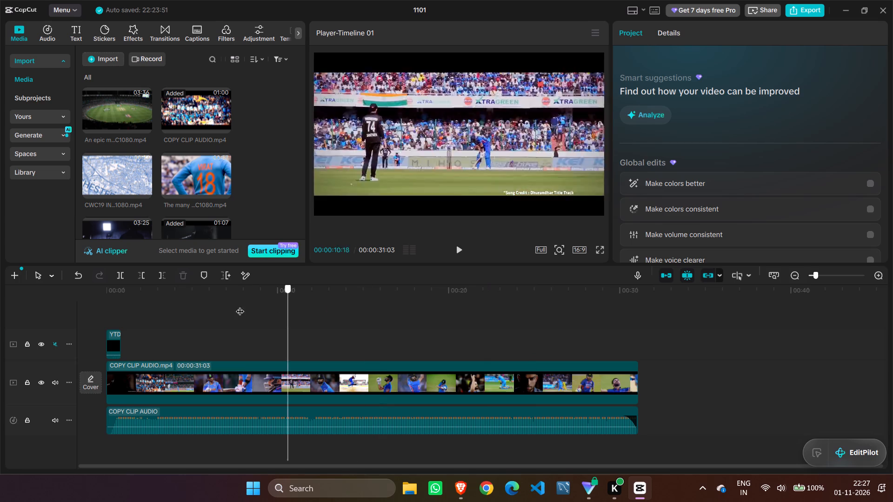
drag(240, 305, 419, 323)
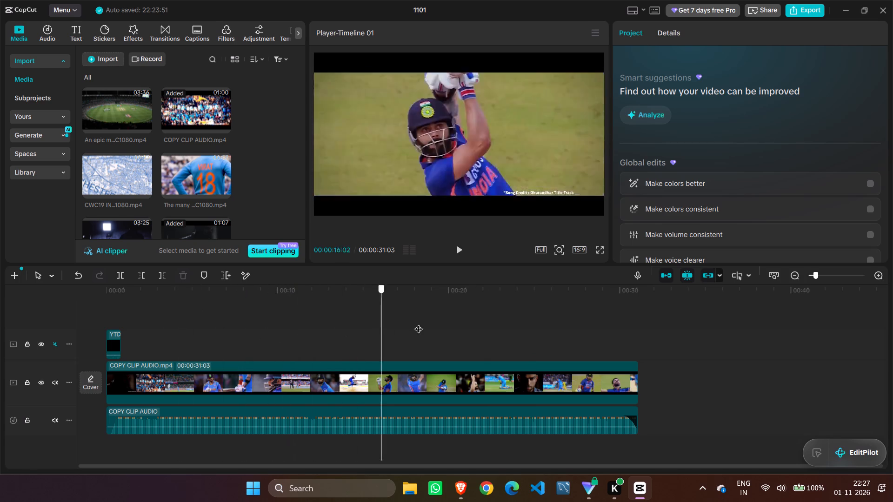
drag(419, 323, 306, 340)
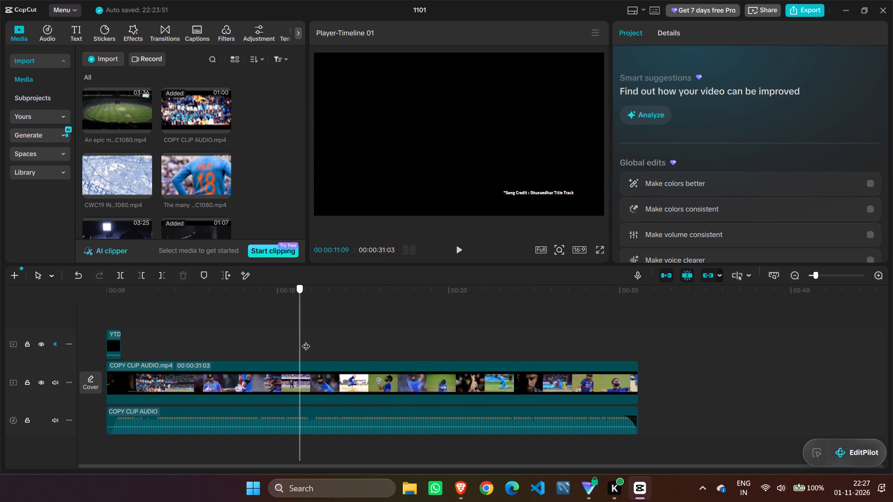
drag(306, 340, 138, 359)
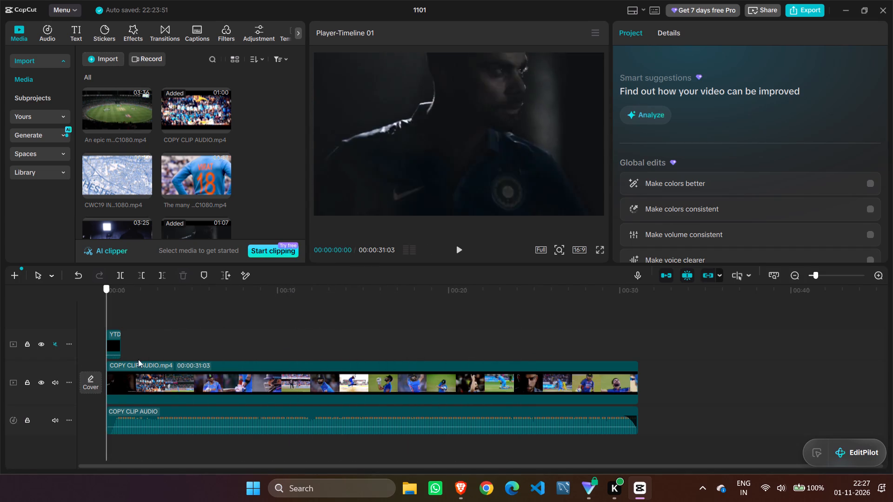
drag(138, 359, 502, 352)
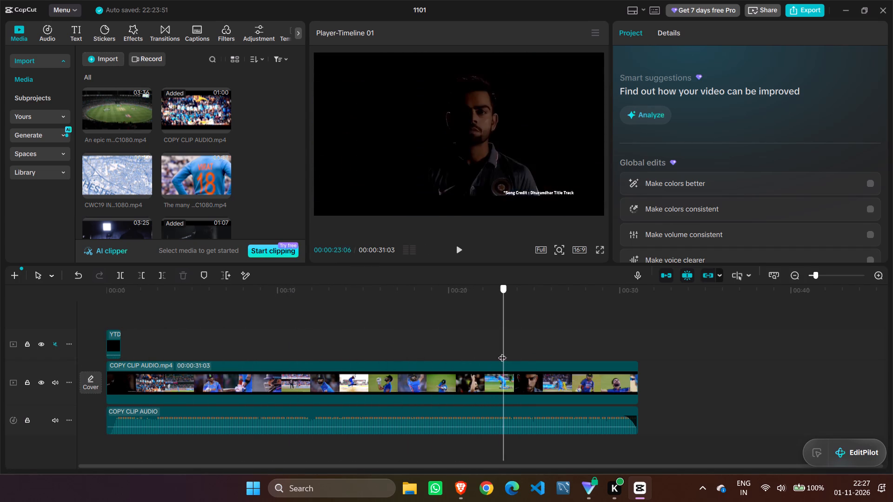
drag(502, 352, 81, 337)
Replay the timeline's opening repeatedly from 00:00:00:00 to about 00:00:01:09 to check the opening clip's cut to the crowd shot.
click(460, 249)
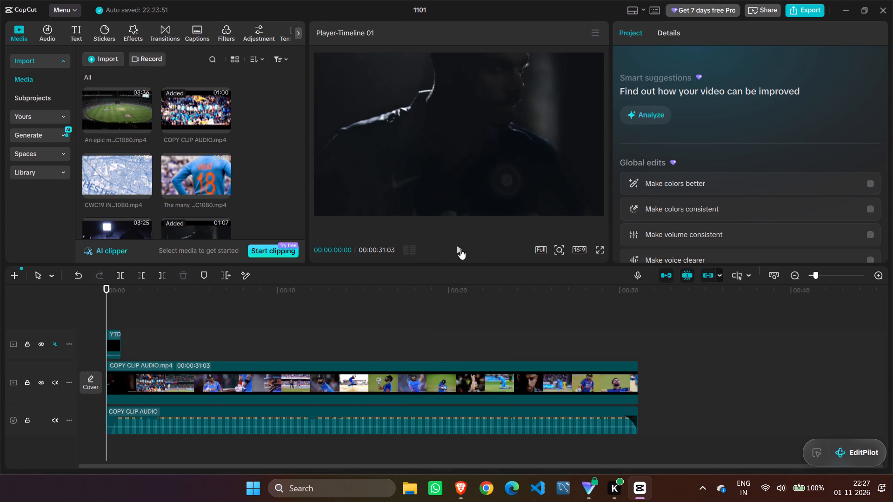
click(460, 249)
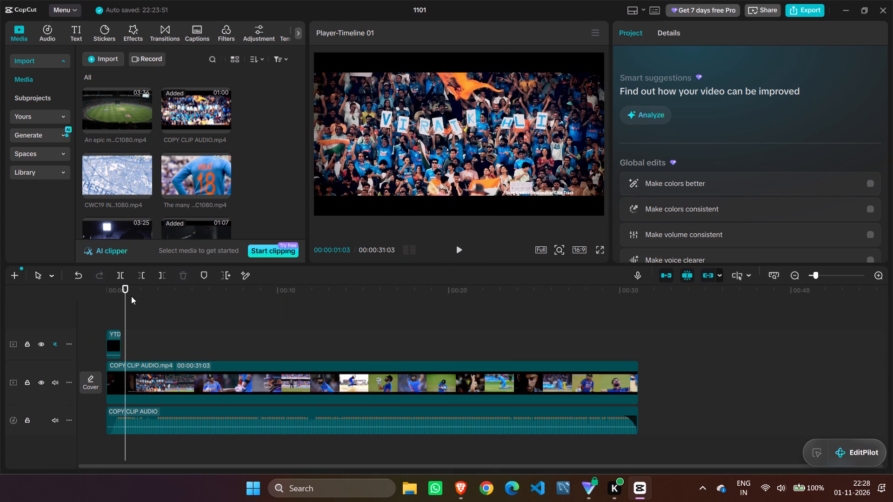
drag(126, 292, 54, 304)
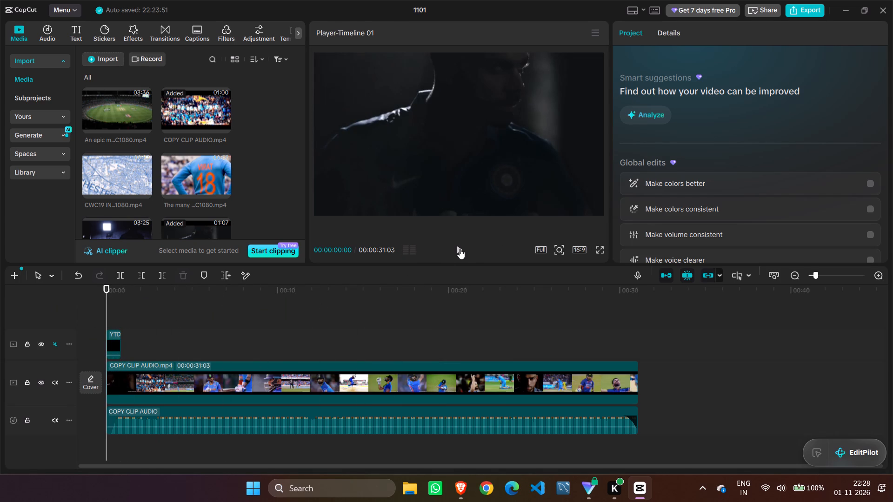
click(460, 249)
click(460, 249)
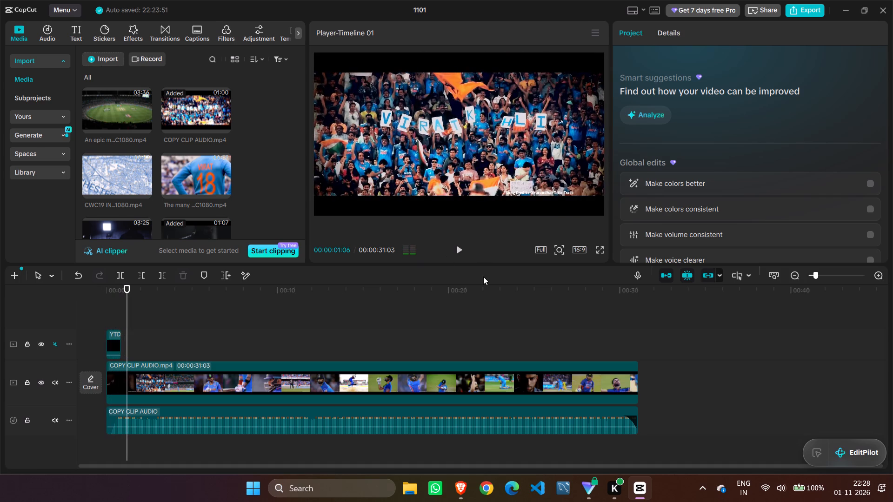
drag(127, 297, 125, 297)
drag(125, 297, 97, 297)
click(461, 247)
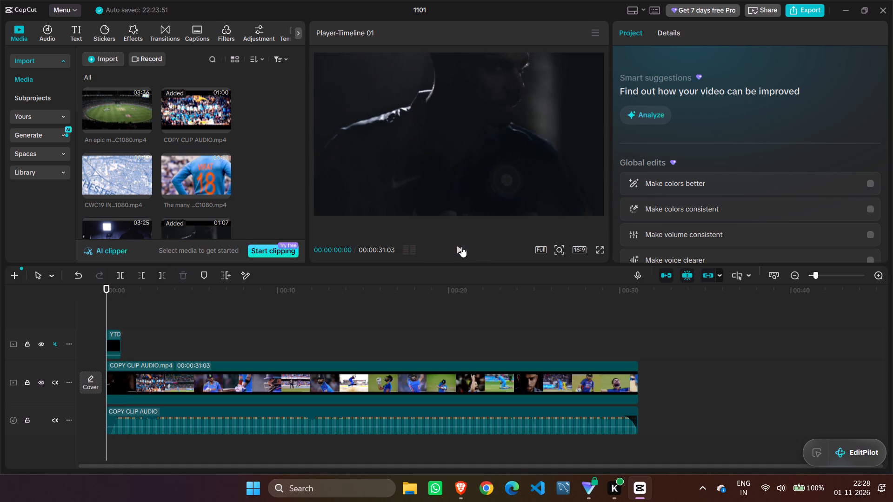
click(461, 247)
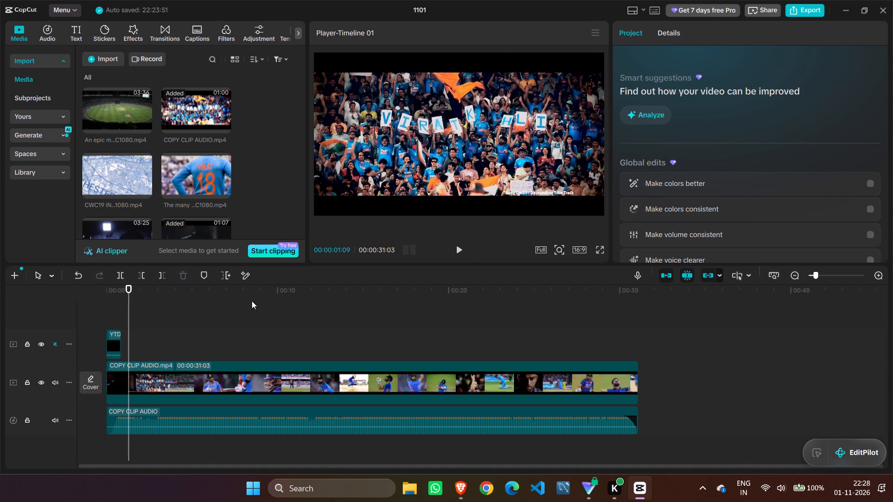
drag(129, 311, 91, 302)
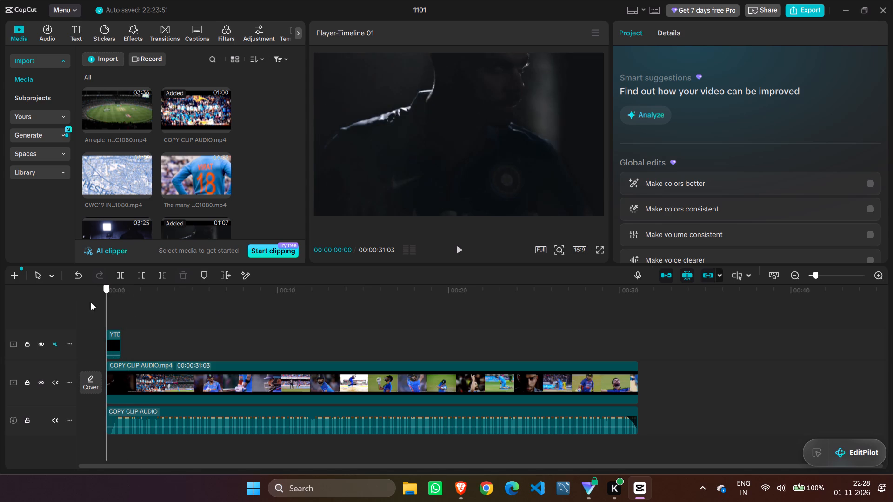
drag(91, 302, 89, 303)
click(456, 250)
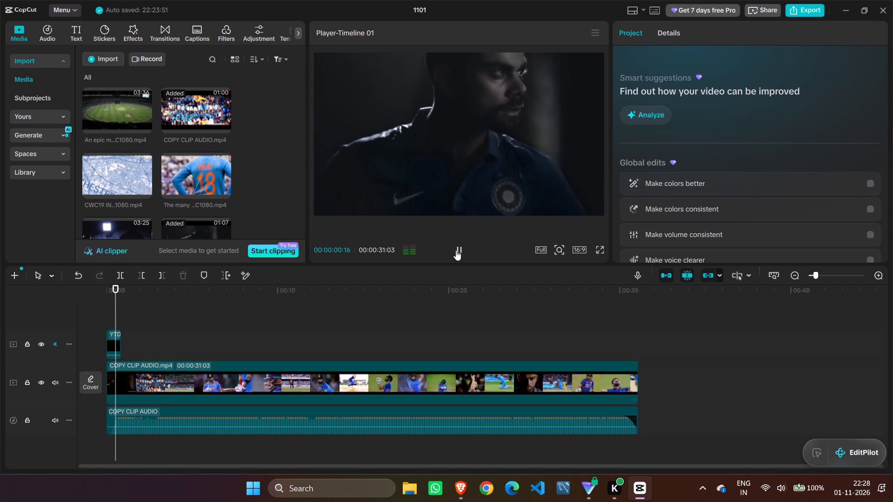
click(456, 250)
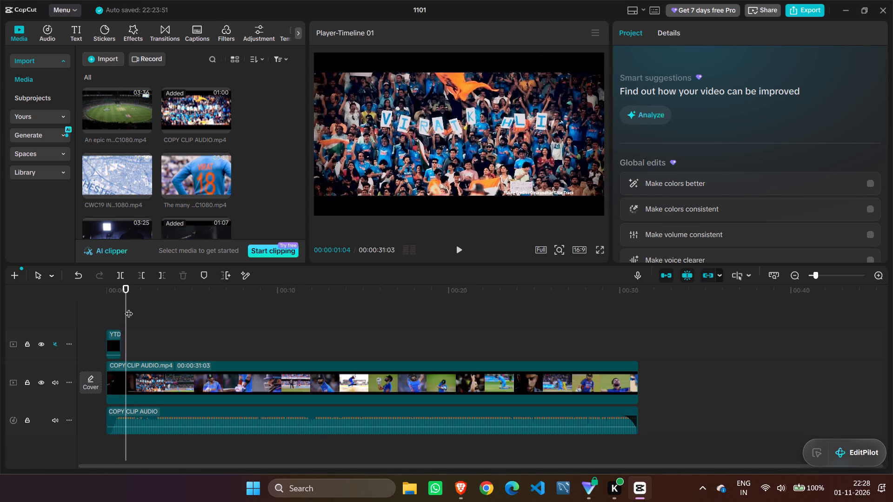
Play the reference clip from about 00:00:16:19 to 00:00:23:27 to review its batting, celebration, kneeling and dark close-up shots.
drag(125, 310, 391, 306)
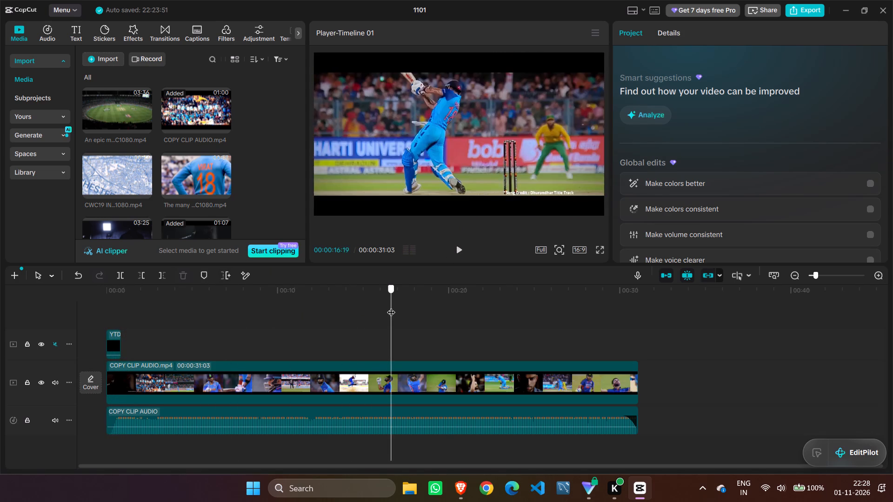
drag(391, 306, 390, 307)
click(454, 251)
click(454, 251)
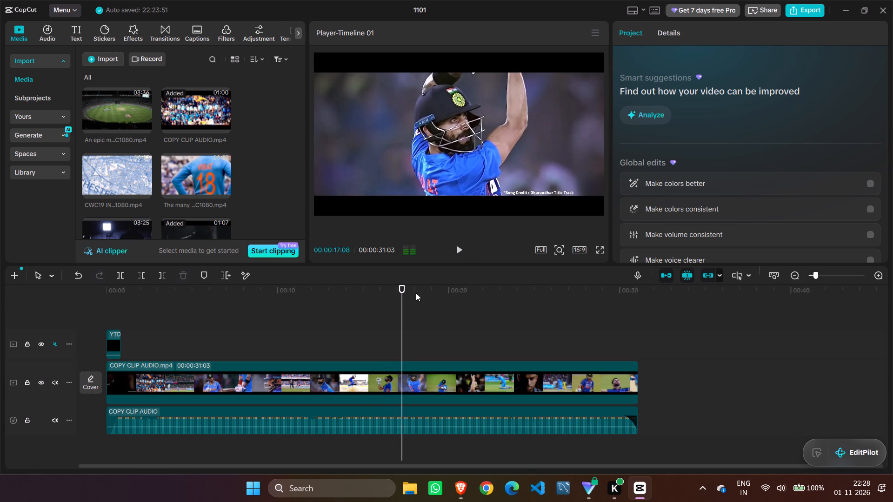
drag(403, 305, 411, 306)
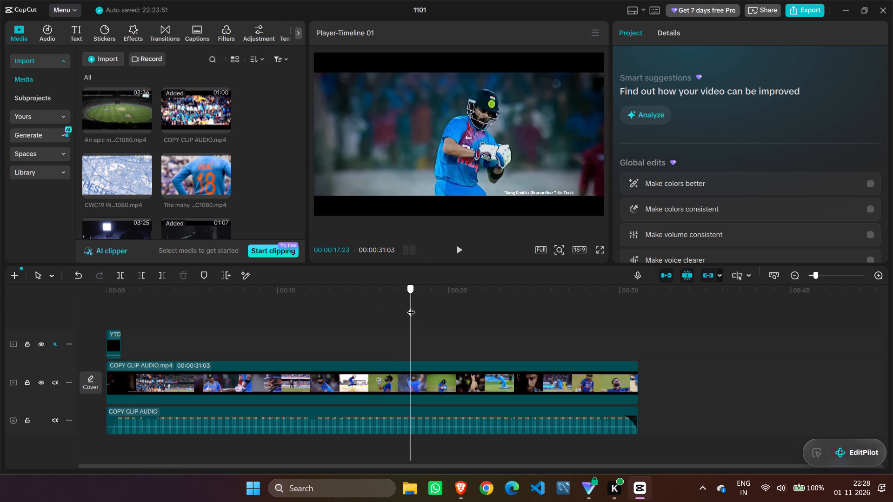
drag(411, 306, 409, 306)
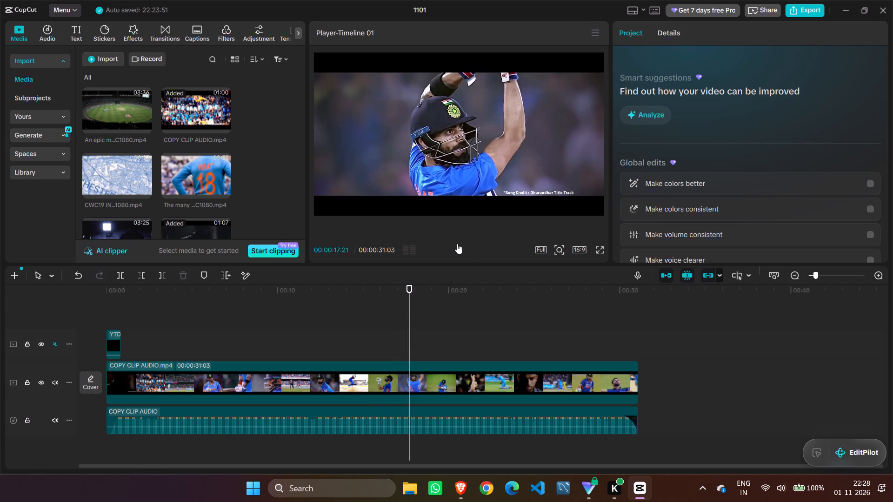
double_click(457, 244)
click(457, 244)
click(457, 244)
click(457, 244)
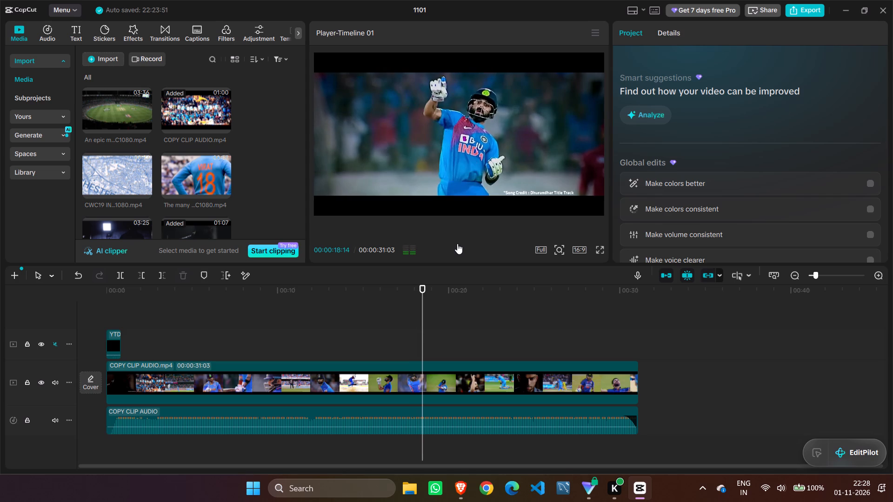
click(457, 244)
click(457, 244)
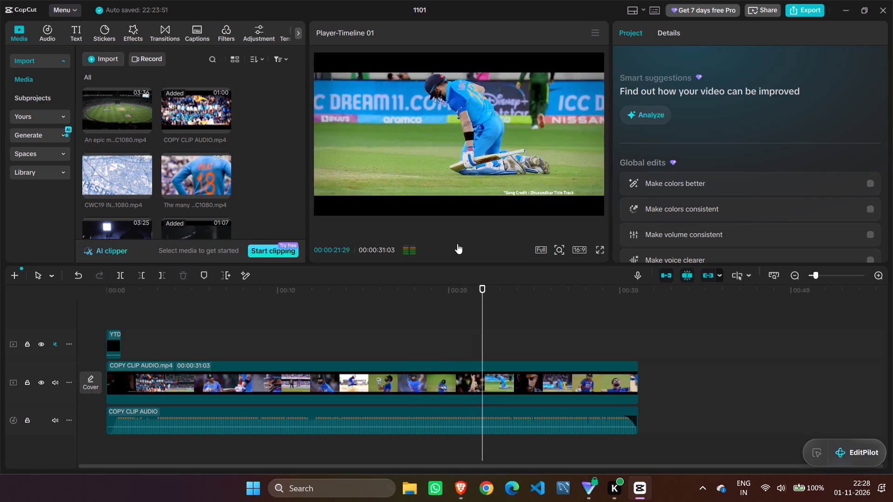
click(457, 244)
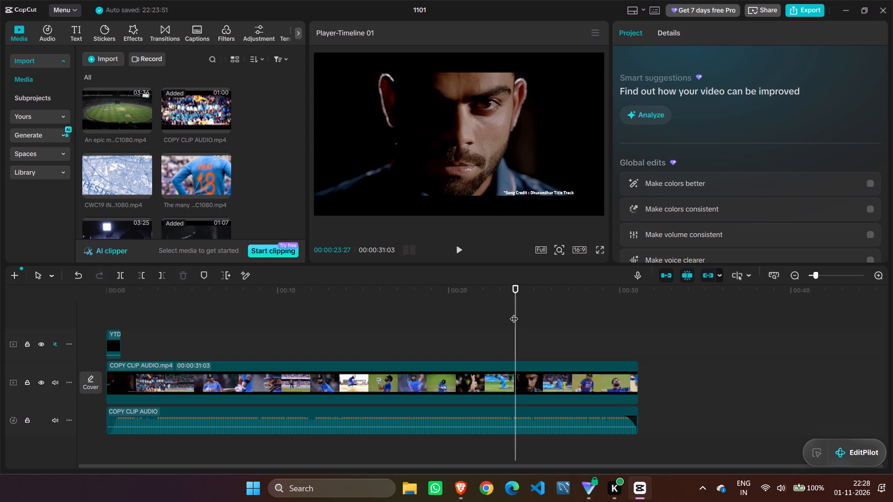
Scrub back to the timeline's start and replay the opening to about 00:00:01:02 to recheck the cut to the crowd shot.
drag(515, 313, 353, 338)
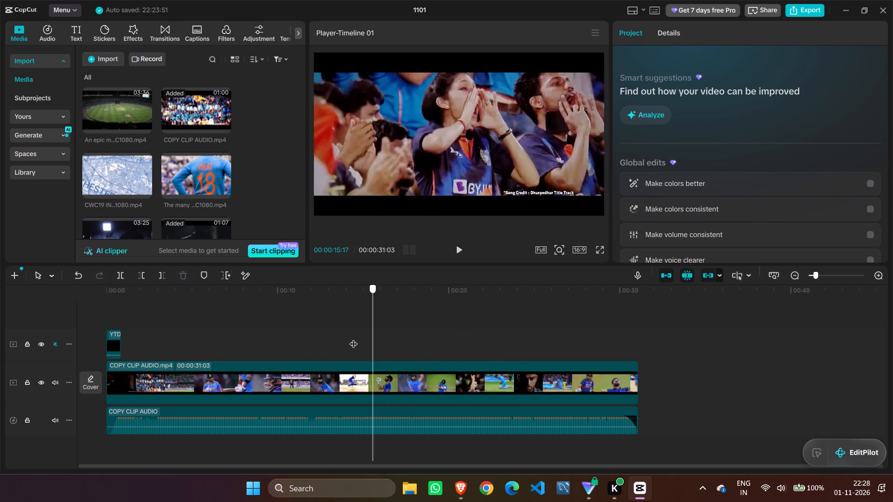
drag(353, 338, 118, 342)
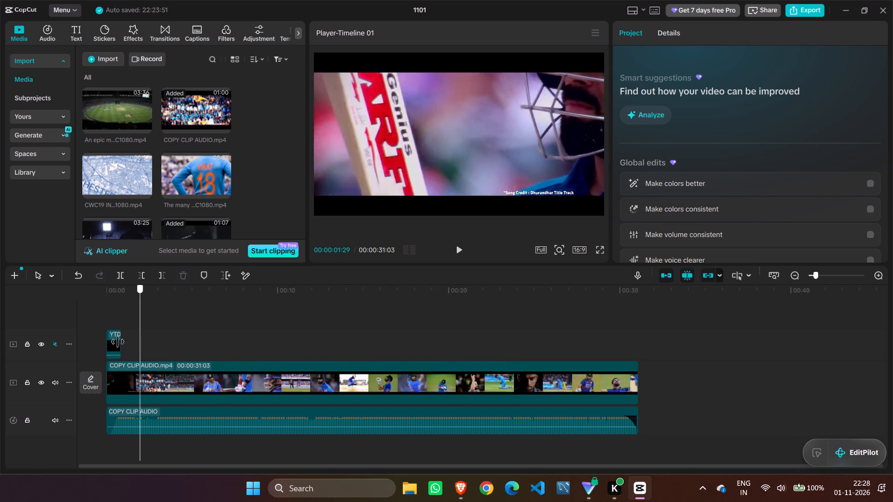
drag(118, 342, 120, 350)
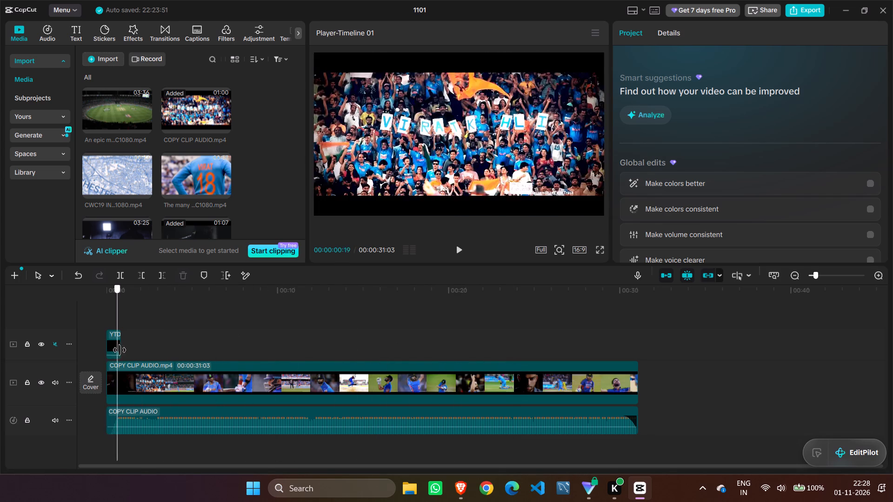
drag(120, 350, 98, 345)
click(455, 251)
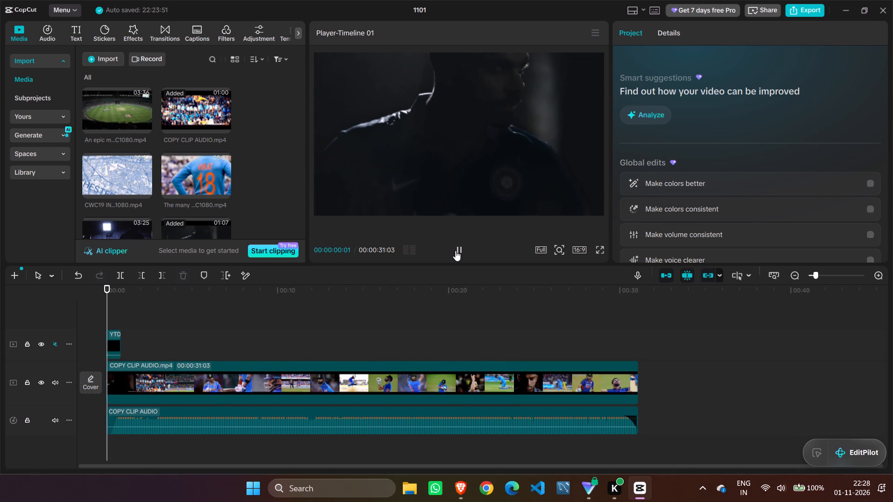
click(455, 251)
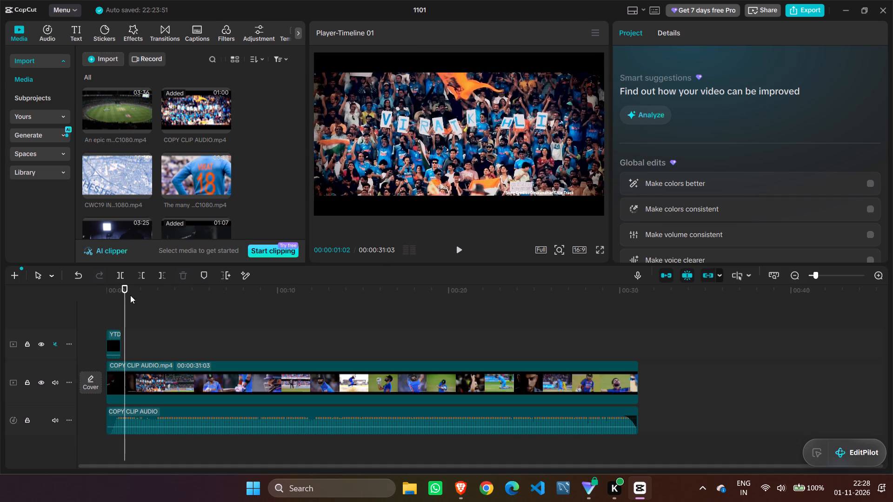
drag(125, 287, 94, 290)
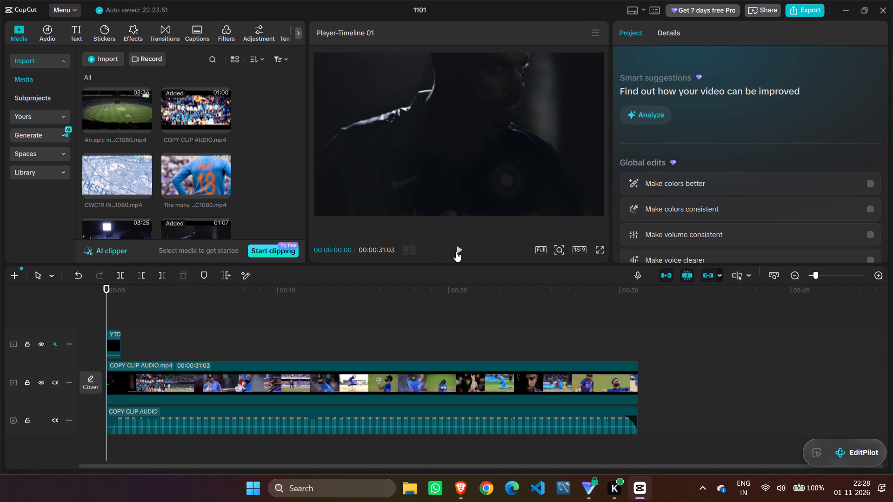
click(459, 249)
click(459, 248)
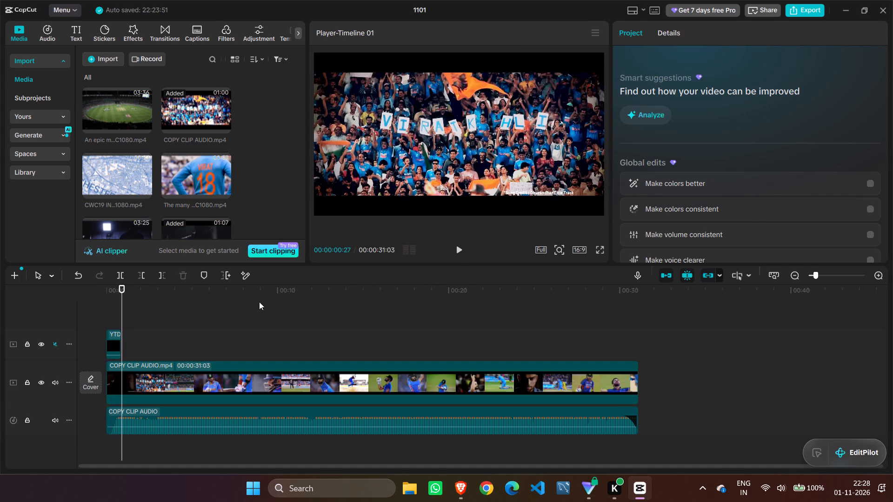
drag(123, 305, 95, 298)
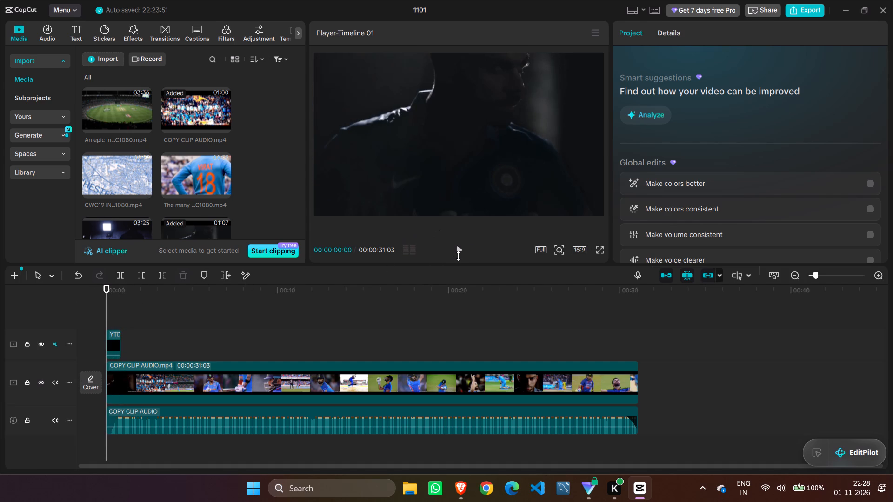
click(459, 250)
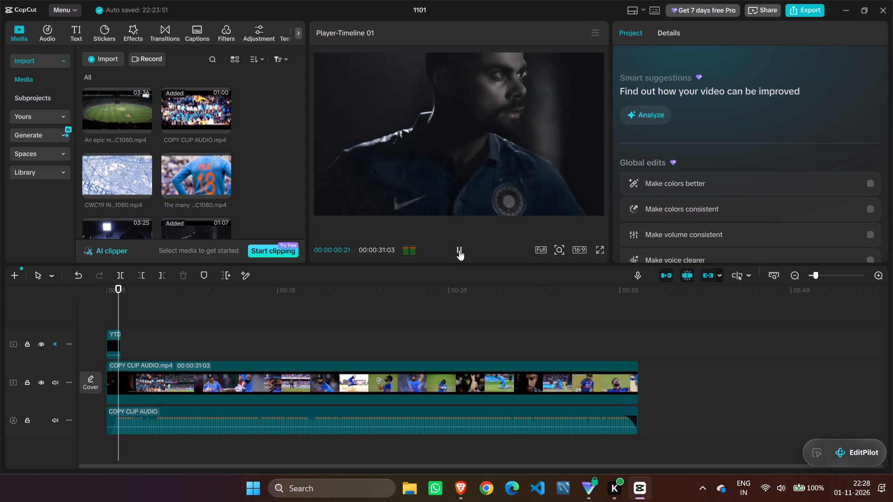
click(459, 250)
Replay the opening from 00:00:00:00 to as far as 00:00:01:24, examining the crowd and bat close-up cuts, and return to the start.
drag(124, 308, 97, 301)
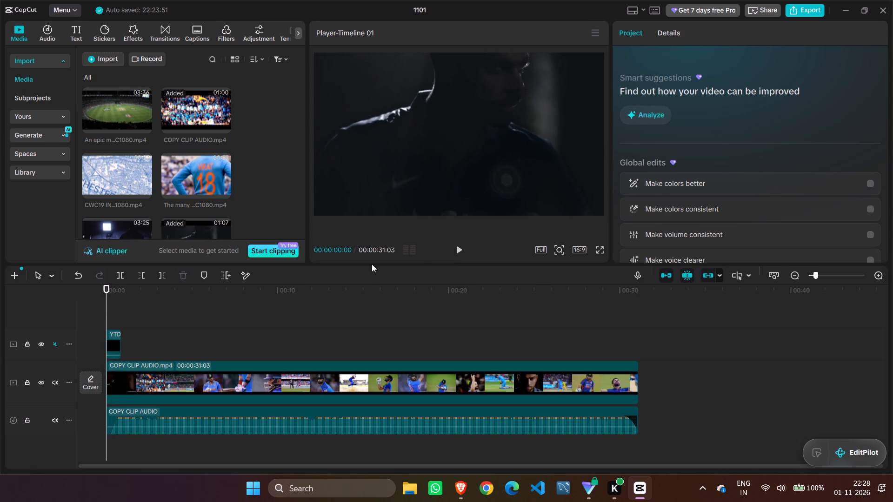
click(463, 246)
click(463, 246)
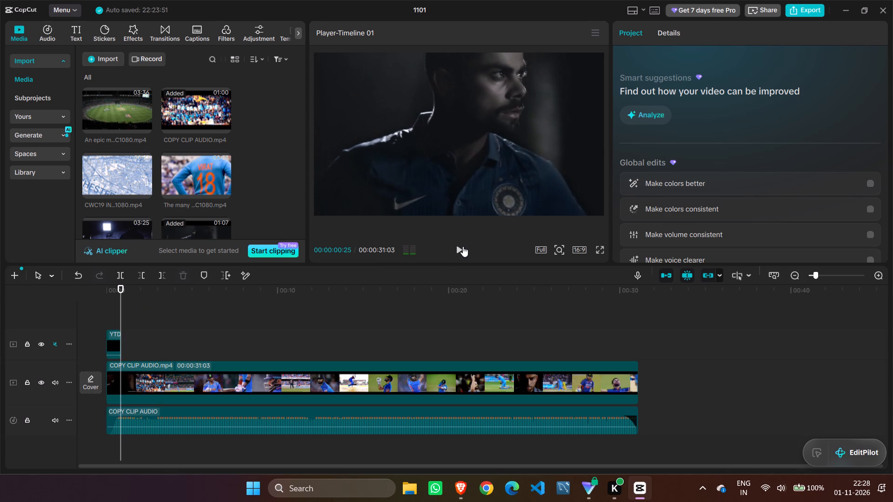
click(463, 246)
click(463, 246)
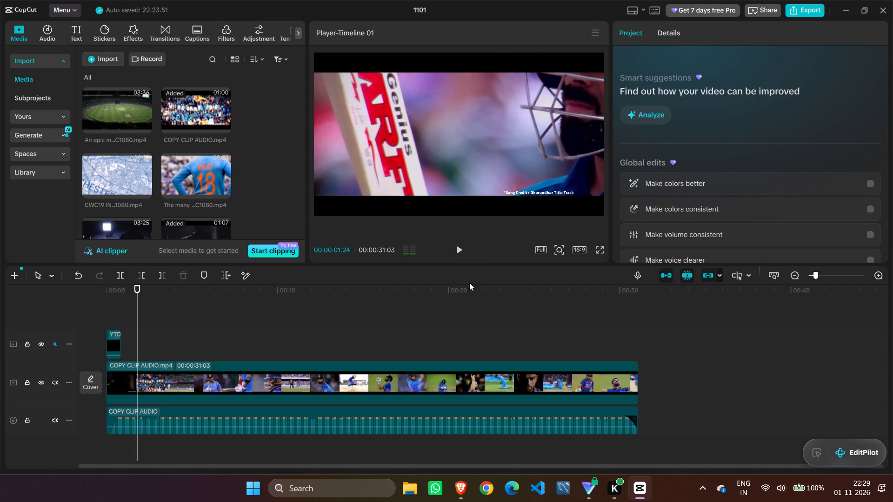
drag(136, 296, 127, 296)
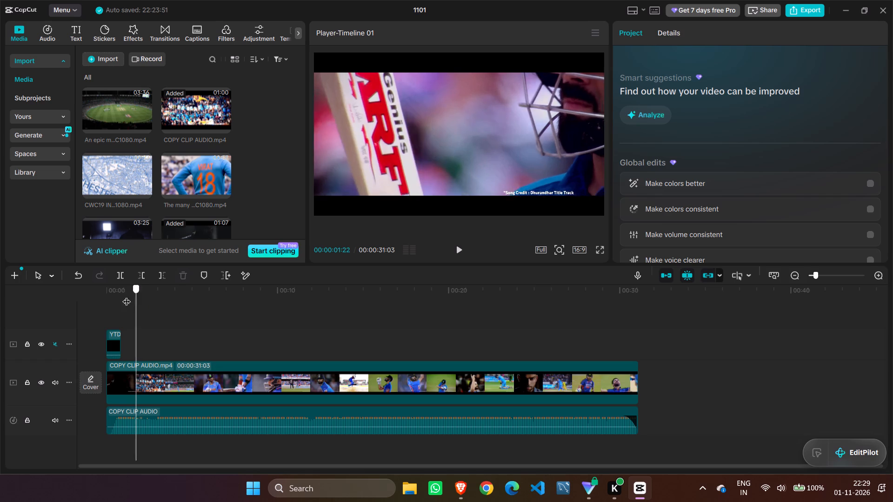
drag(127, 296, 87, 296)
click(457, 251)
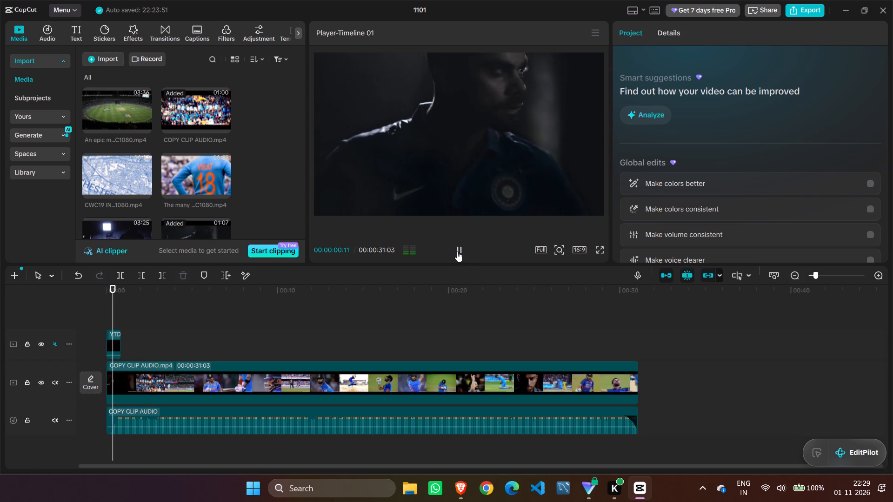
click(457, 251)
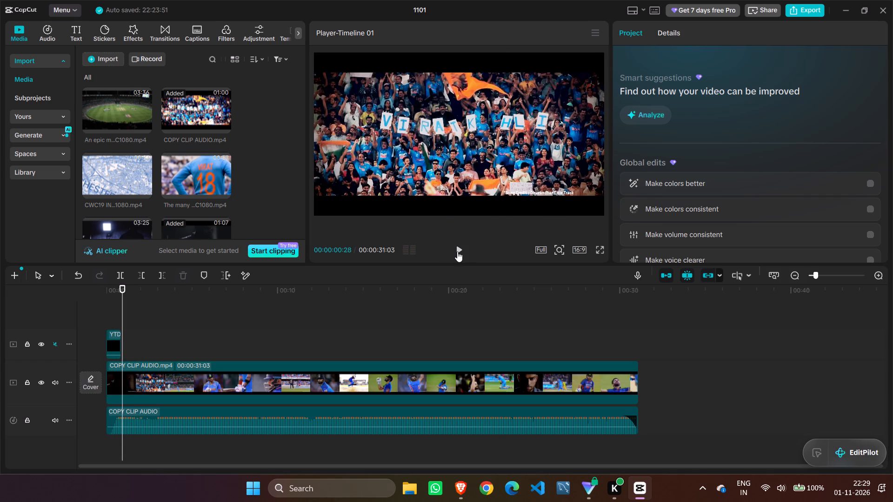
drag(124, 286, 107, 284)
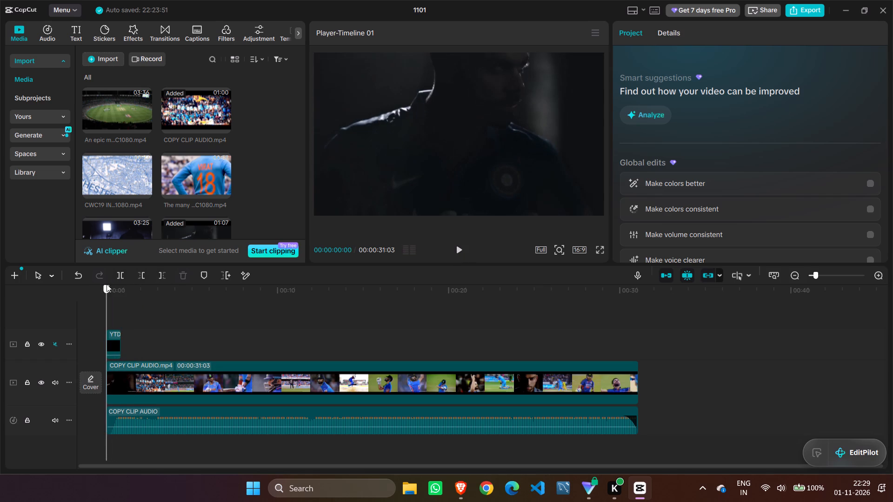
drag(107, 284, 101, 284)
drag(108, 284, 110, 288)
drag(110, 288, 102, 291)
Replay the opening to about 00:00:01:07 and scrub through the reference clip, examining the opening shot's timing against the crowd shot.
click(460, 250)
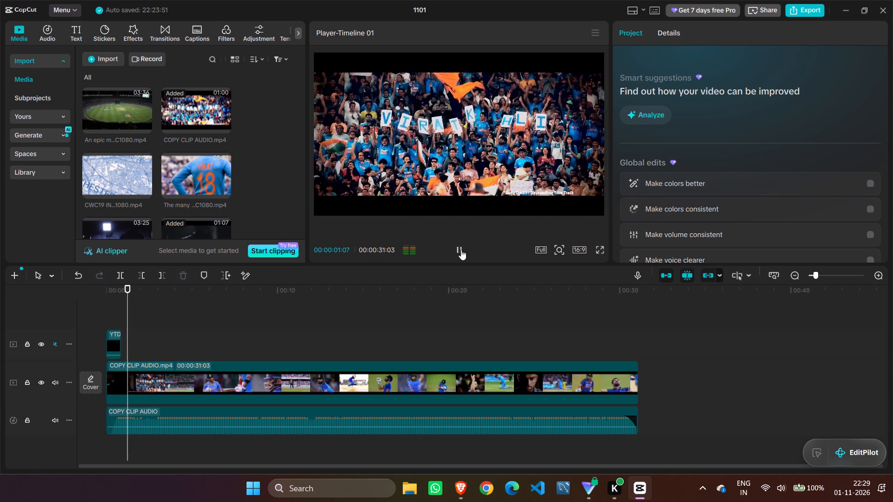
click(461, 250)
drag(137, 293, 80, 303)
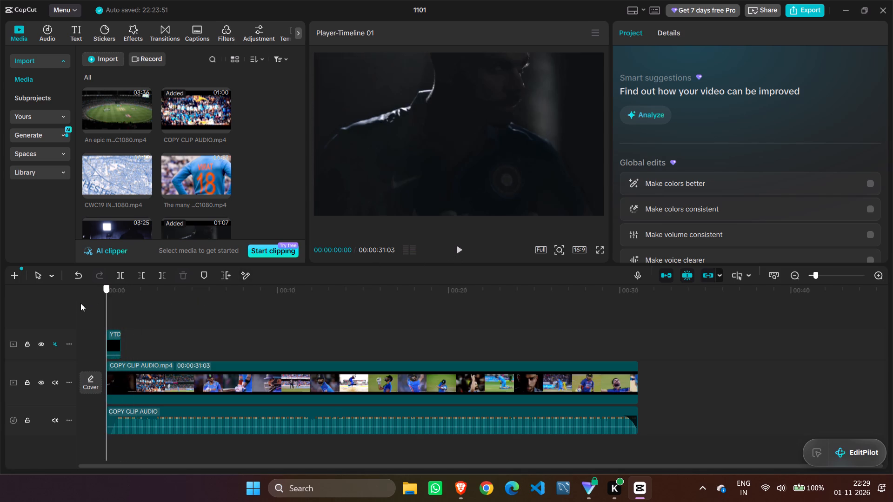
drag(80, 303, 75, 304)
click(457, 249)
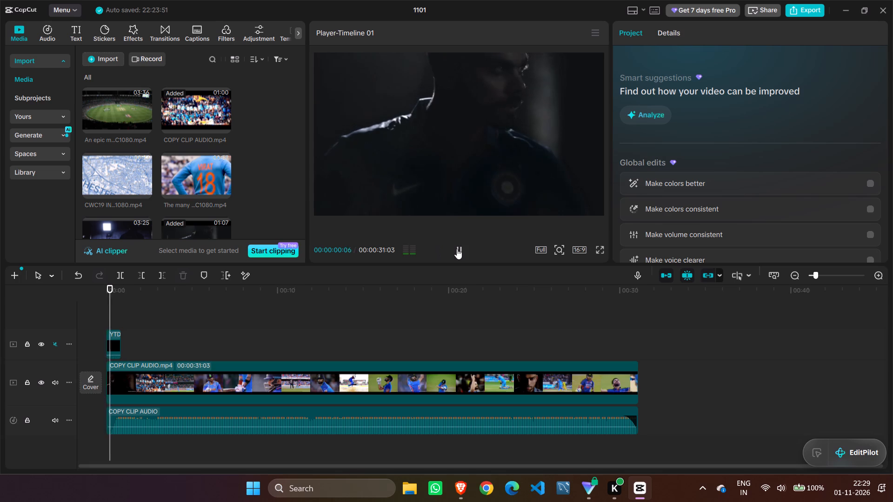
click(457, 249)
drag(119, 308, 86, 311)
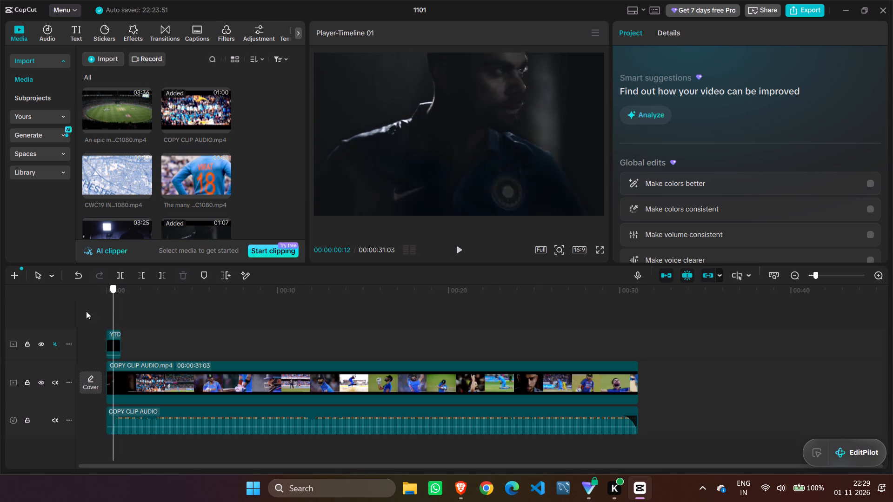
drag(86, 311, 80, 311)
click(459, 250)
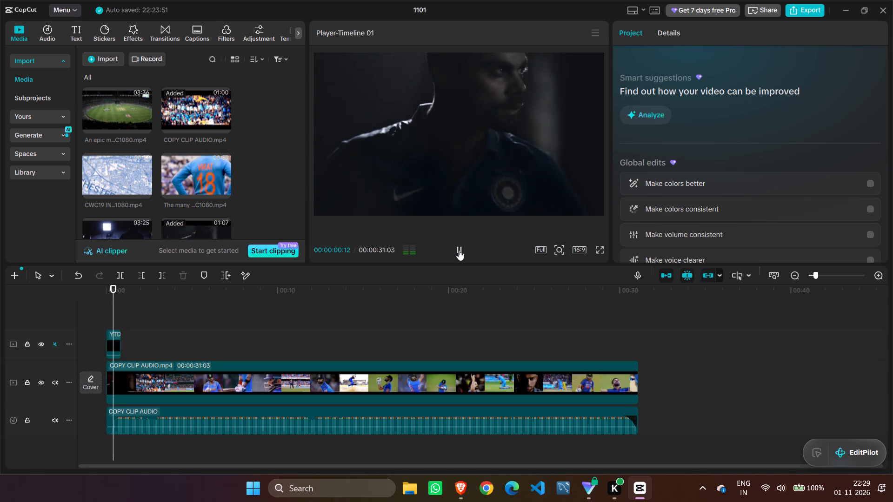
click(459, 250)
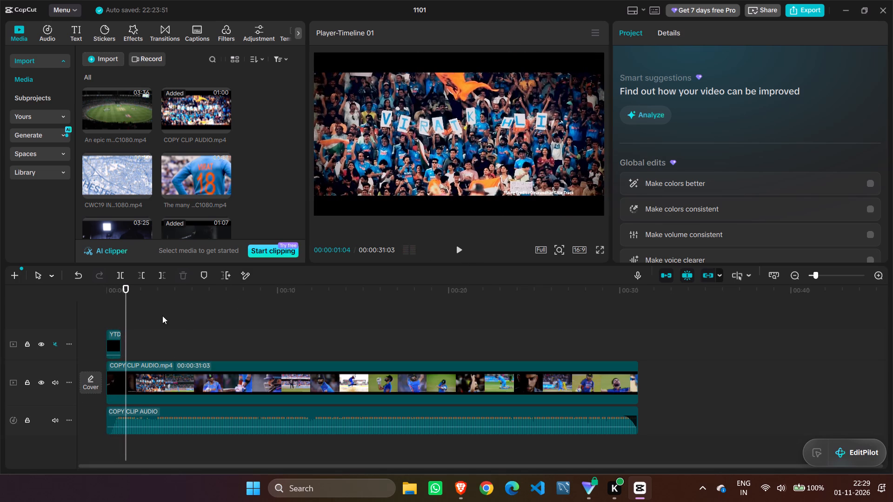
drag(127, 302, 633, 303)
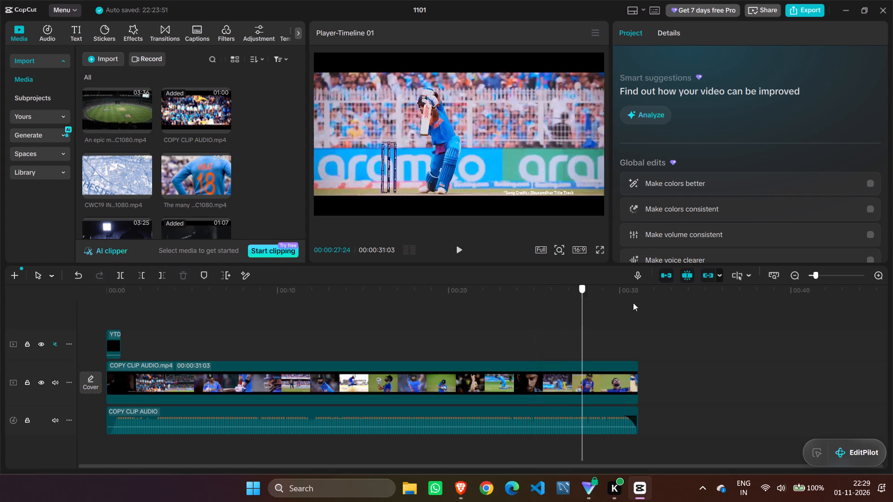
drag(633, 303, 107, 355)
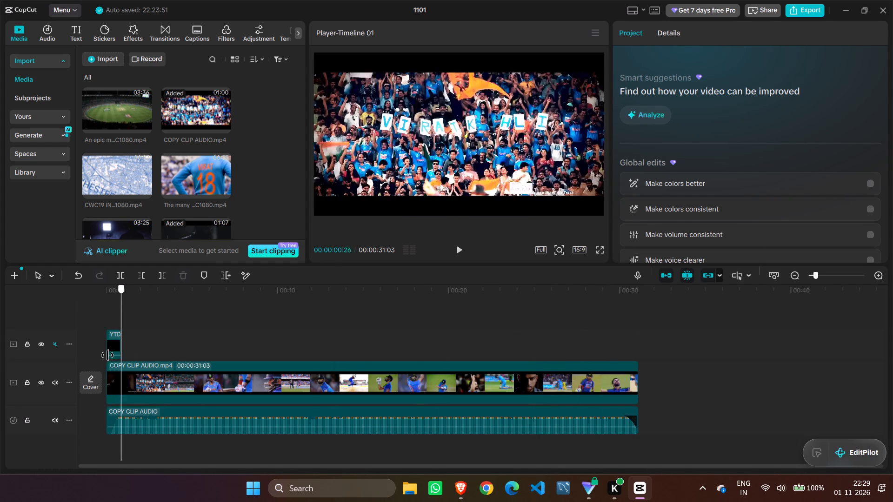
drag(107, 355, 157, 372)
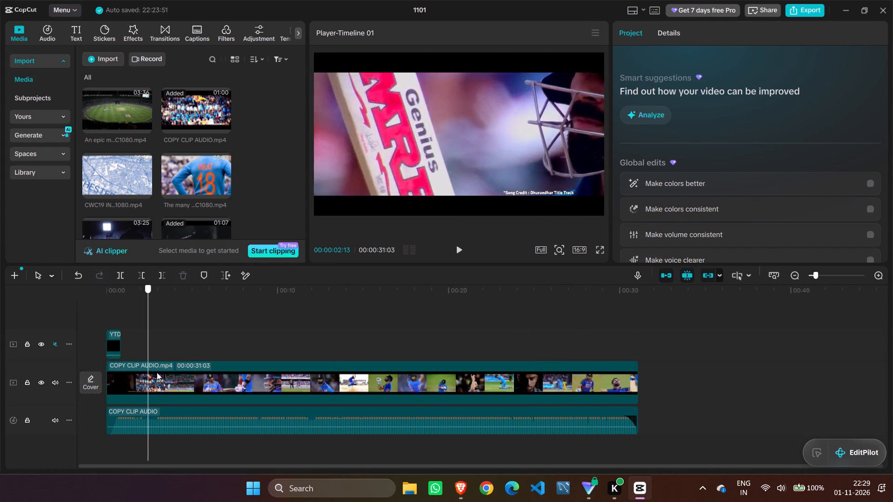
drag(157, 372, 95, 340)
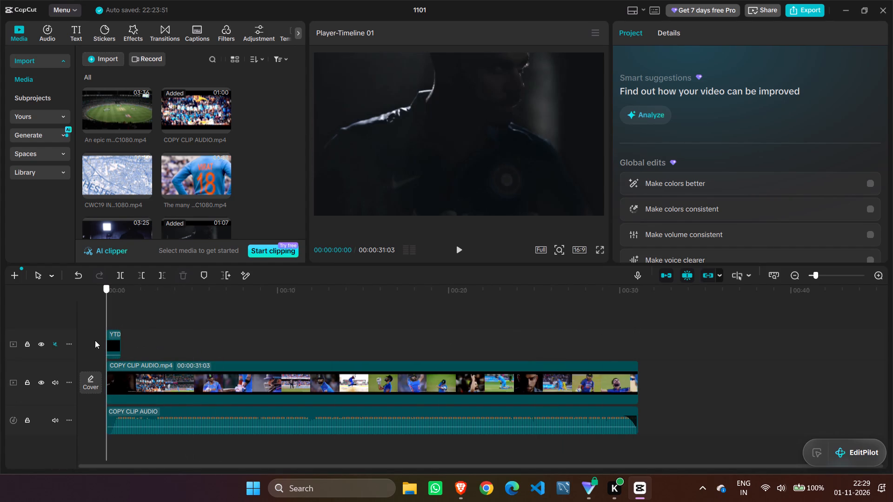
drag(95, 340, 118, 339)
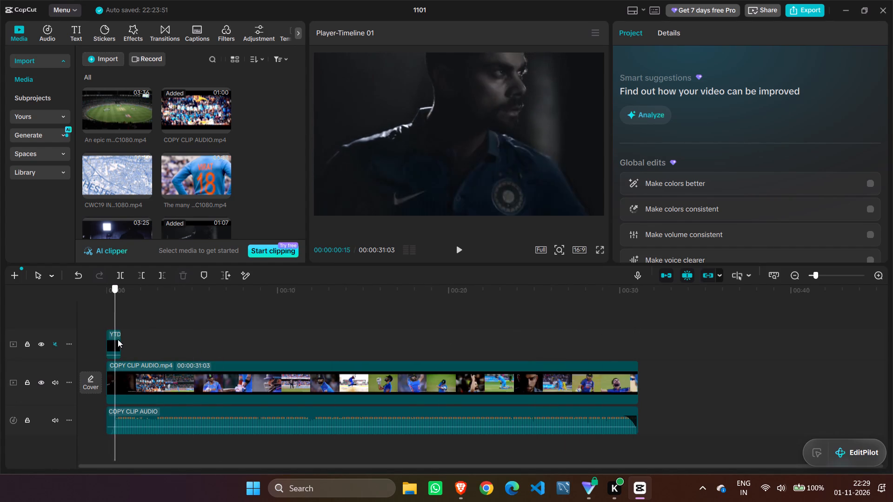
drag(118, 339, 100, 341)
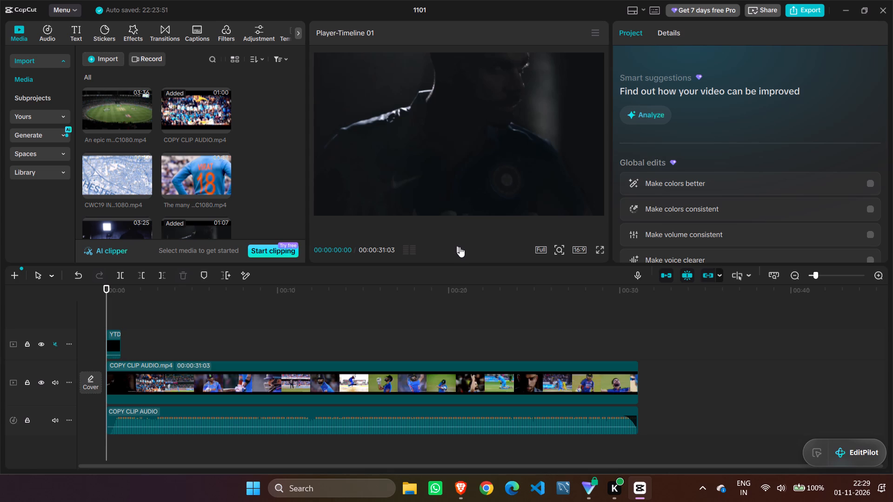
Replay the timeline from 00:00:00:00 to about 00:00:05:08 to examine the opening, crowd and batting shots, and return to the start.
click(460, 247)
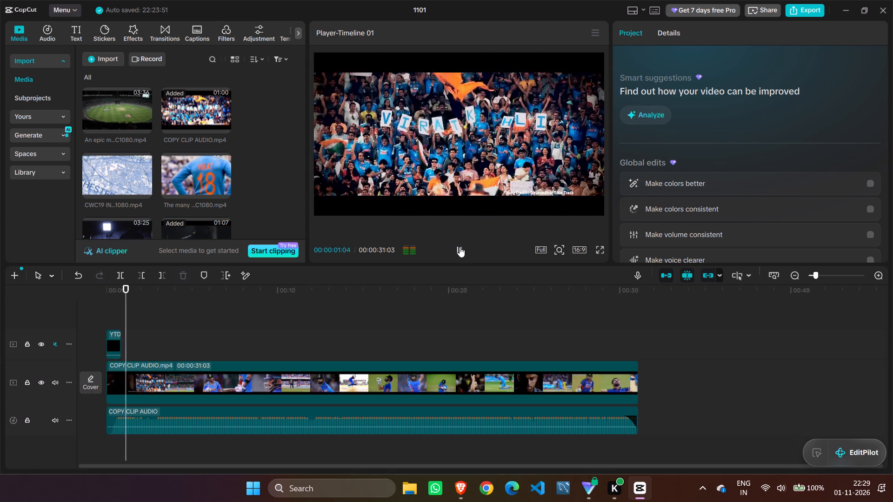
click(456, 247)
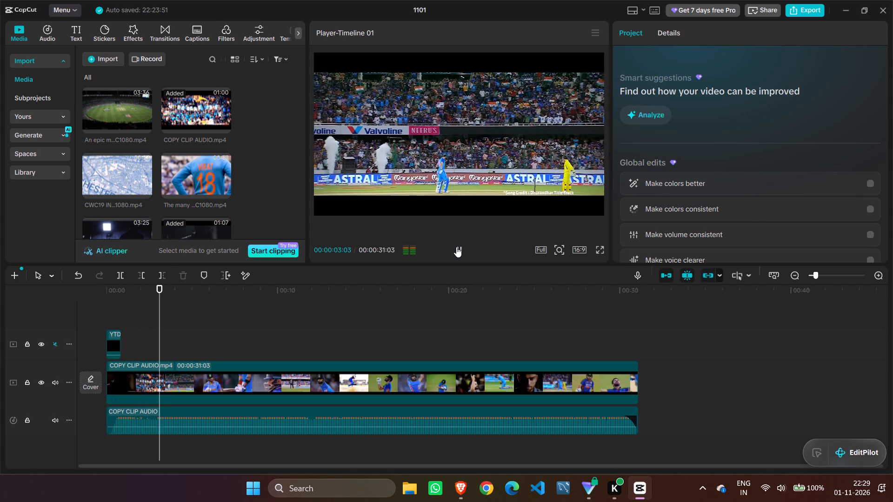
drag(163, 290, 42, 299)
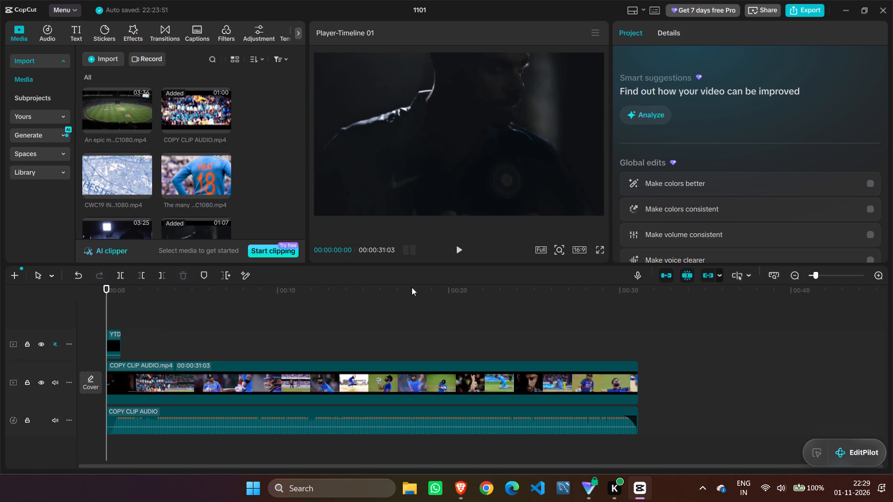
click(458, 250)
click(458, 250)
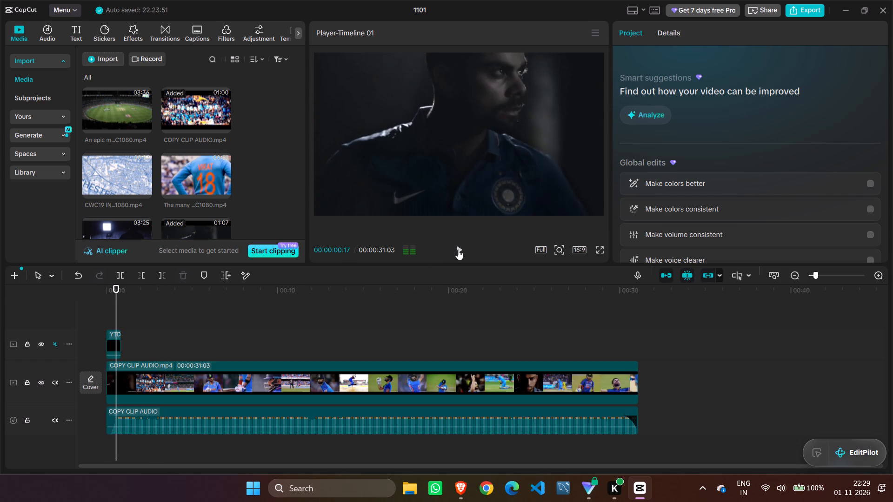
click(457, 249)
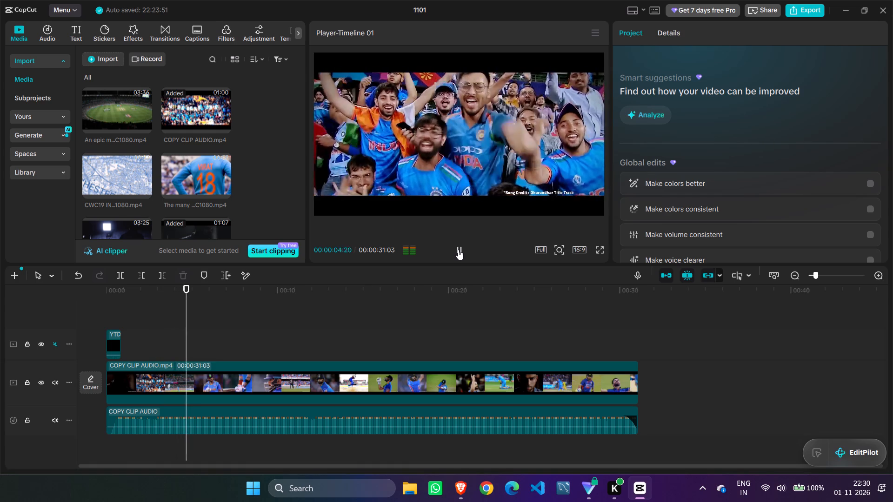
click(458, 250)
drag(196, 291, 132, 305)
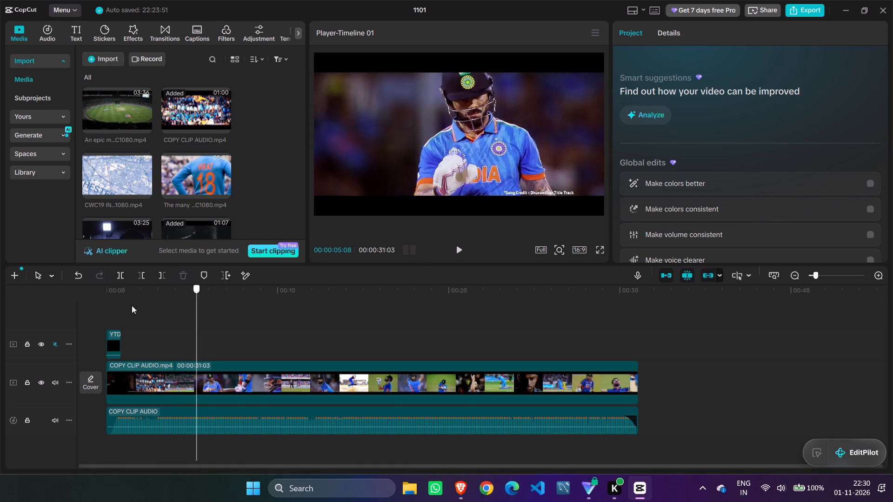
drag(132, 305, 63, 323)
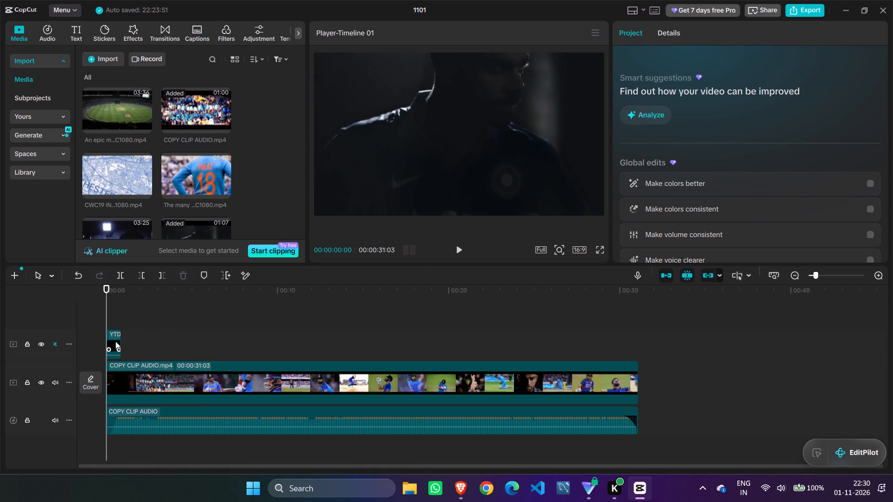
Apply the Flash in speed curve to the short opening clip above the reference clip and preview it.
click(114, 341)
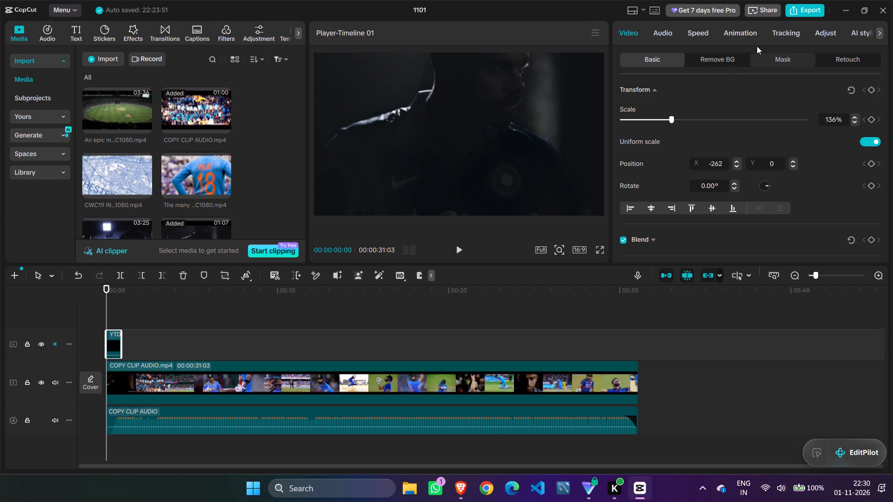
click(692, 36)
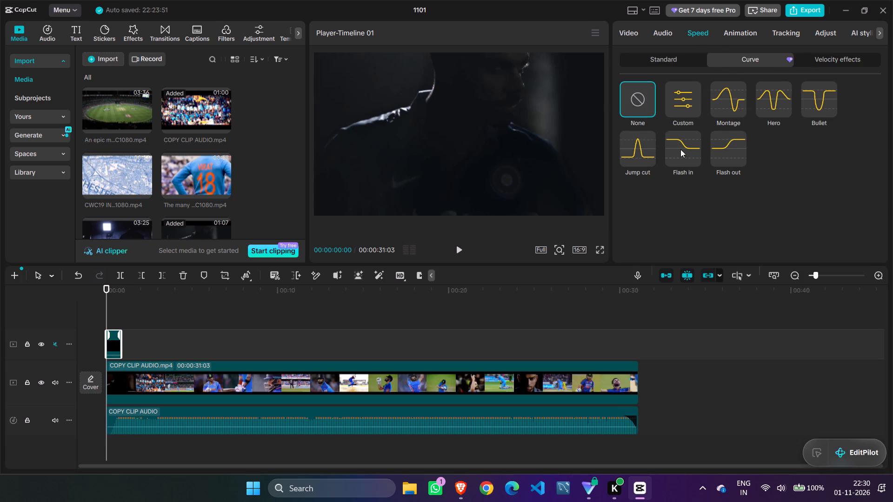
click(680, 149)
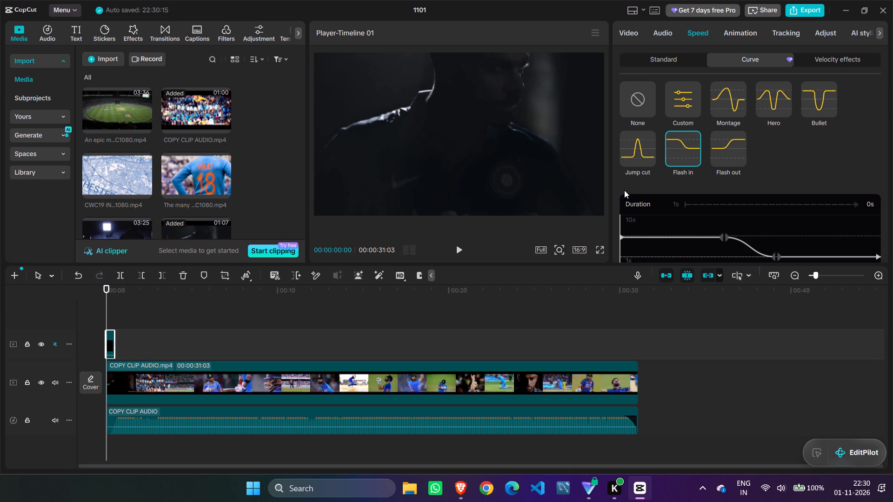
scroll(735, 200, down, 2)
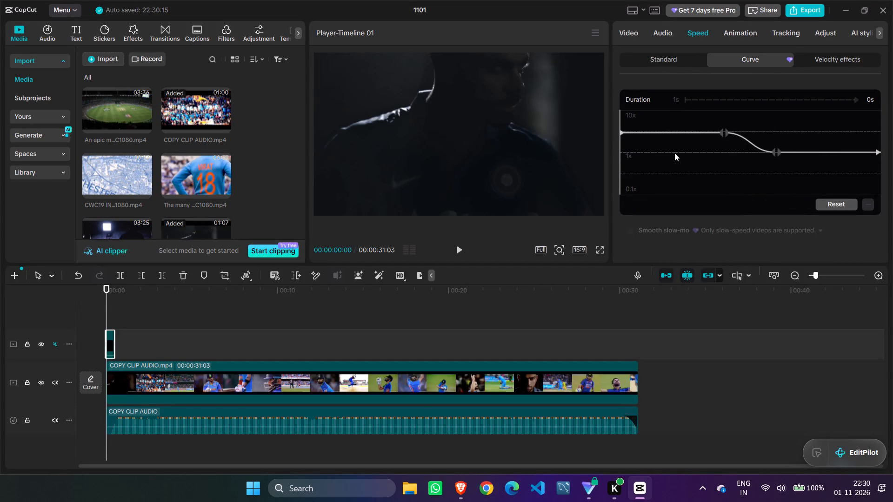
double_click(460, 248)
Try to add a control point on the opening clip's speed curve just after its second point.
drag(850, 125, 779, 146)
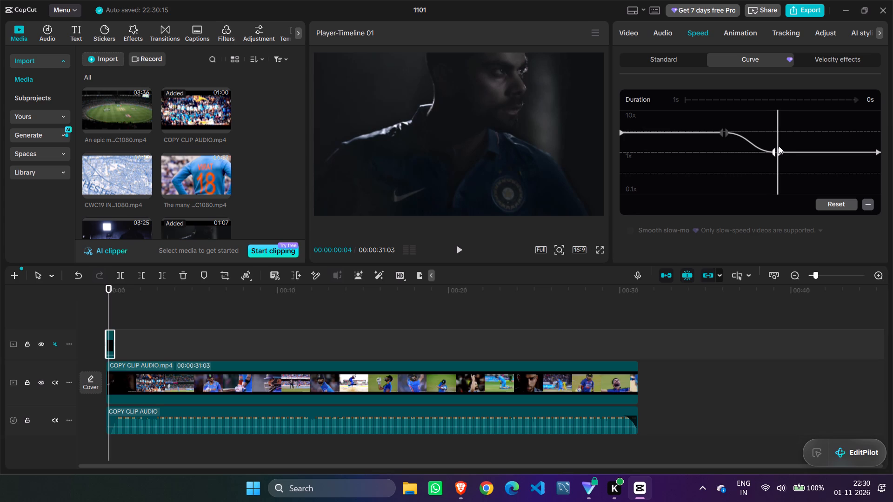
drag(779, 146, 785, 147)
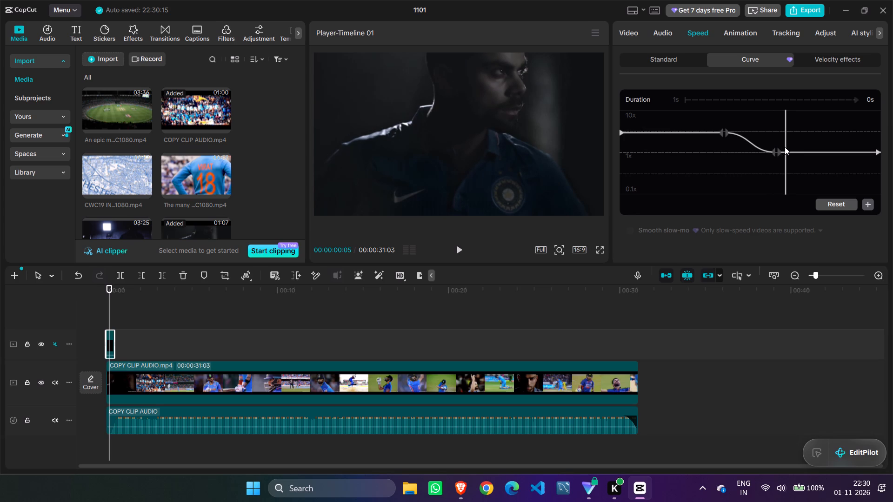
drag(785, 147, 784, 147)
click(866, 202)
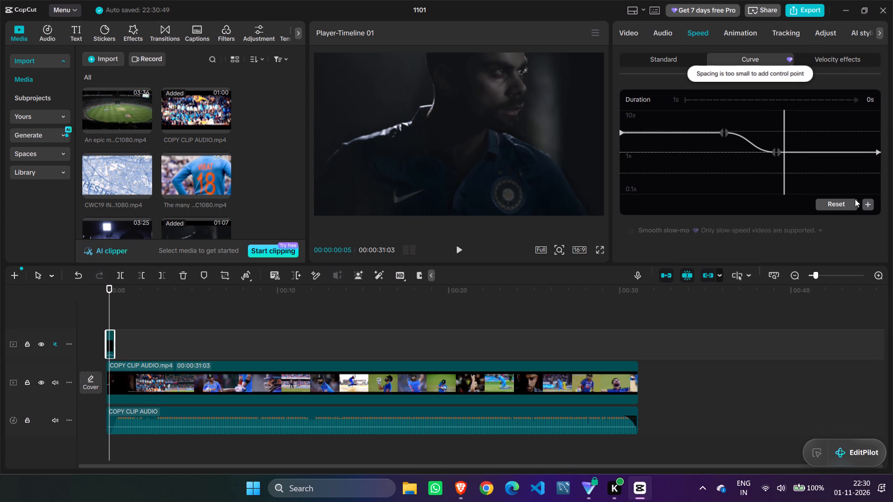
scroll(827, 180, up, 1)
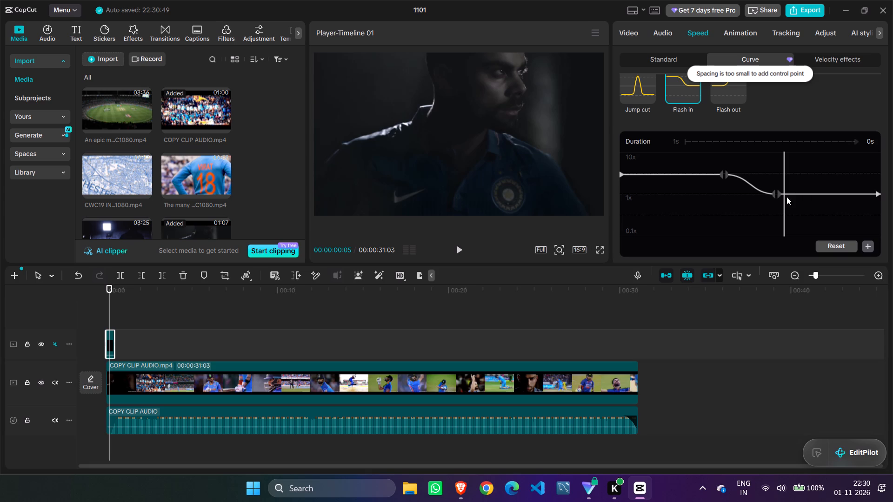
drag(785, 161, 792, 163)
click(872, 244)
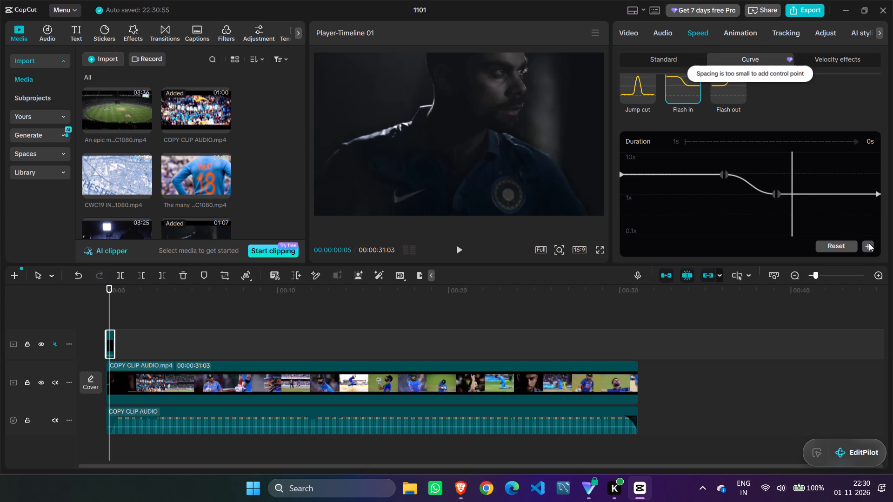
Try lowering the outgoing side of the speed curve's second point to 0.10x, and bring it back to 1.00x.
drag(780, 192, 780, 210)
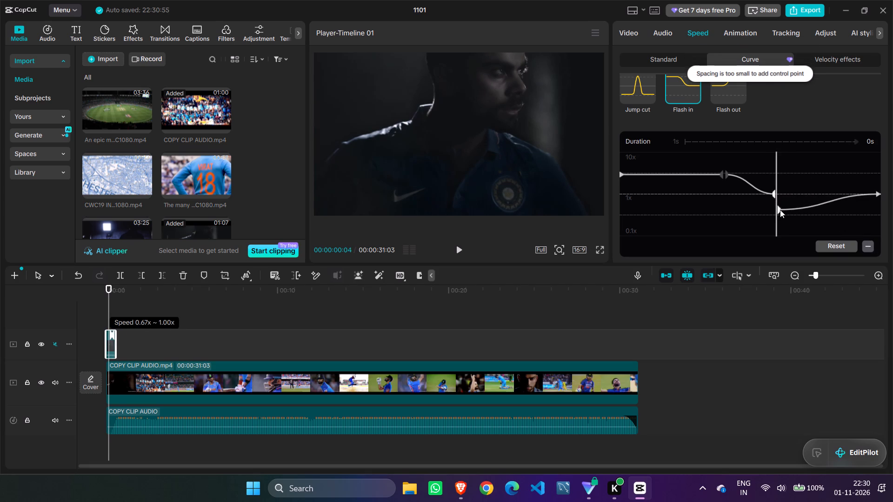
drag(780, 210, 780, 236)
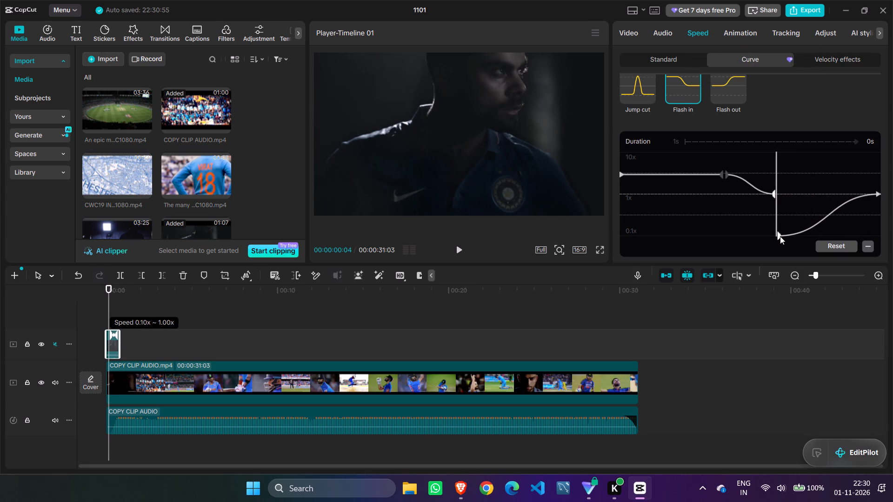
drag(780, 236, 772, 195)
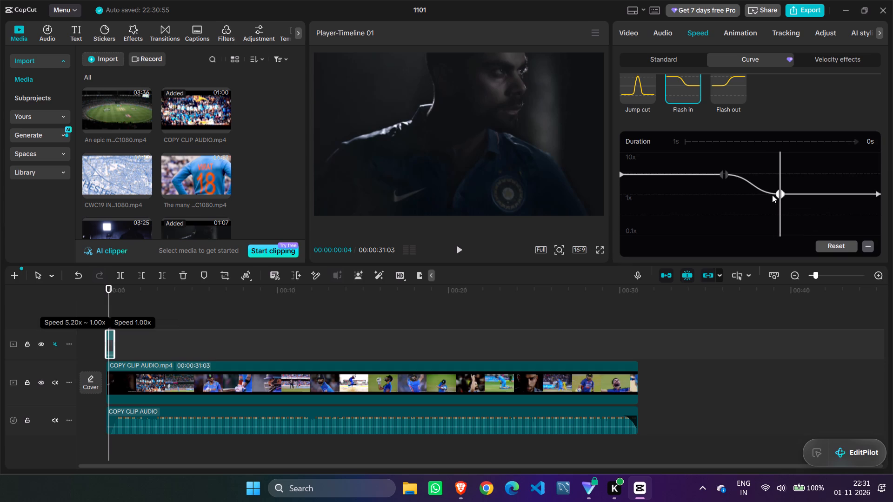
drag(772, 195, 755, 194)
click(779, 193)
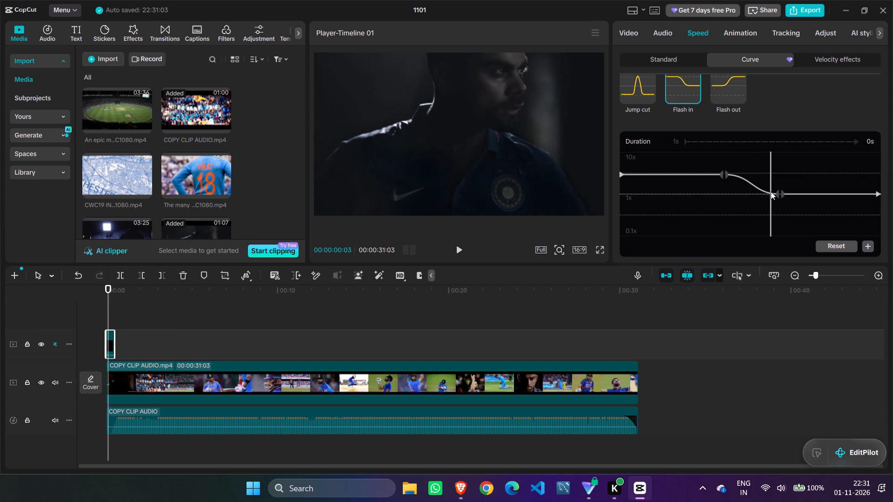
Lower the end point and both sides of the second point on the opening clip's speed curve to the gridline between 1x and 0.1x.
drag(879, 192, 881, 198)
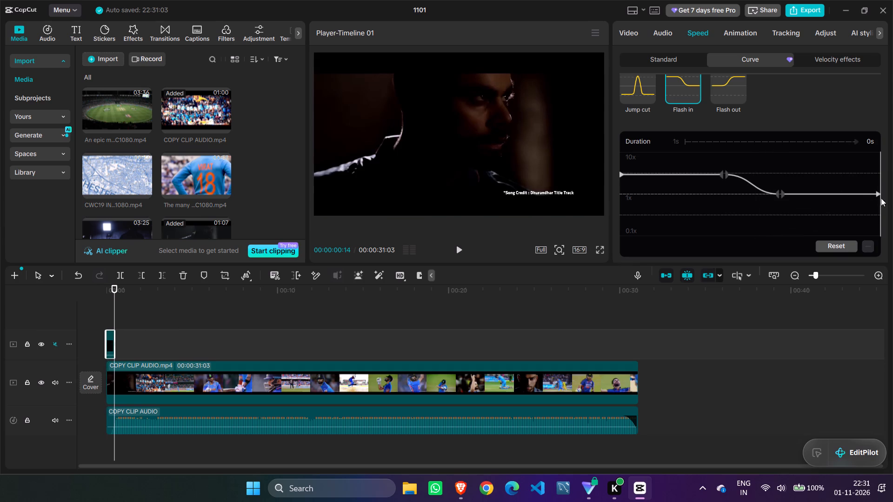
drag(881, 198, 882, 215)
drag(781, 195, 781, 204)
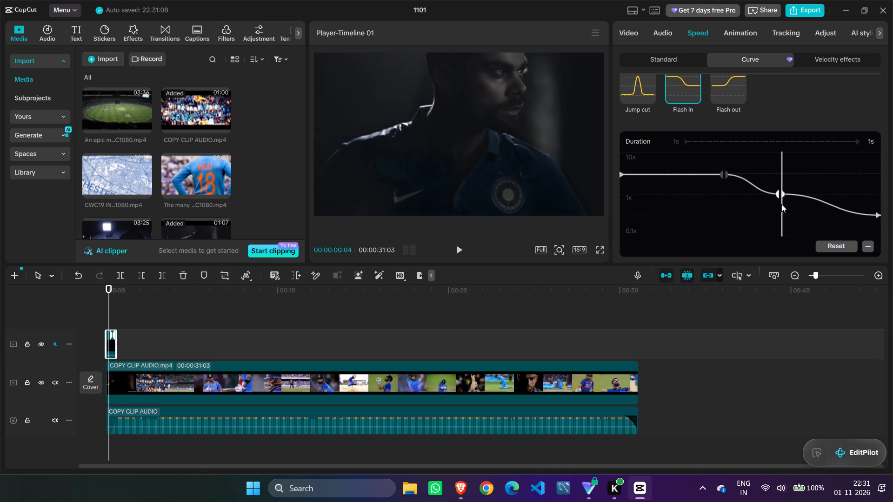
drag(781, 204, 776, 210)
drag(779, 192, 778, 214)
drag(785, 192, 781, 206)
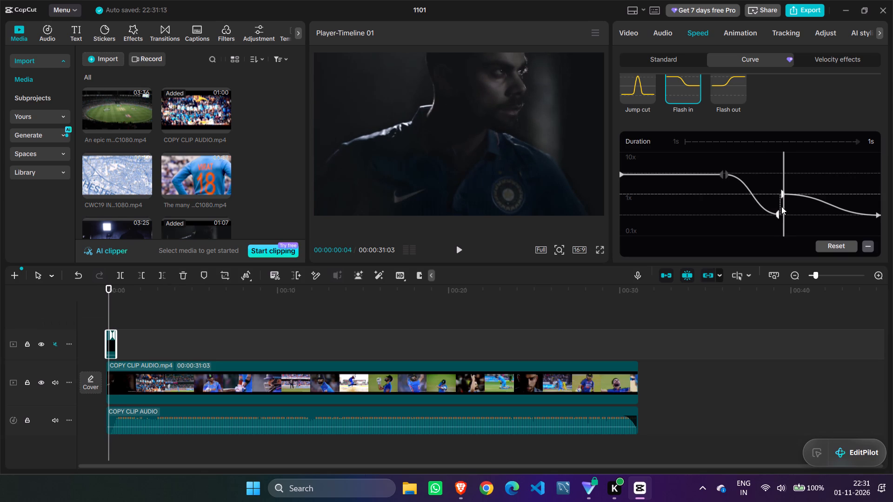
drag(781, 206, 781, 209)
drag(780, 194, 777, 217)
drag(776, 175, 556, 208)
drag(780, 193, 778, 215)
Preview the slowed opening clip twice from the timeline start, up to about 00:00:01:29, to check its transition into the crowd shot.
drag(775, 197, 627, 212)
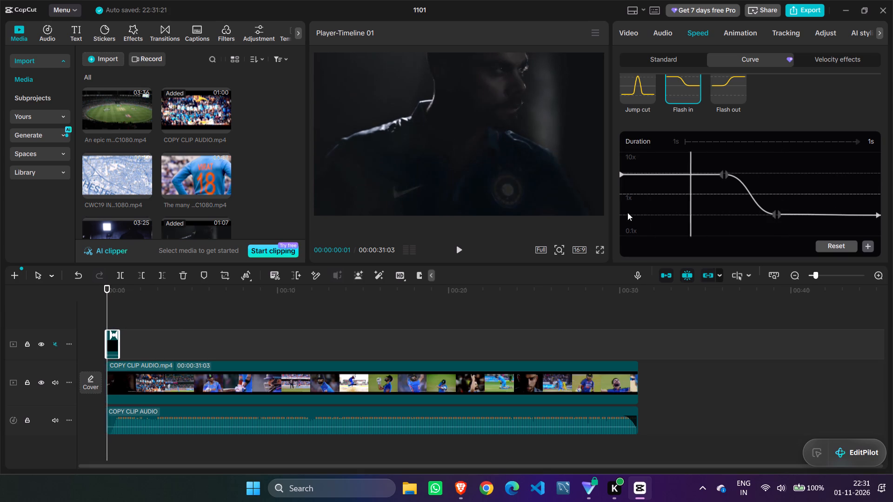
drag(627, 212, 602, 212)
click(460, 248)
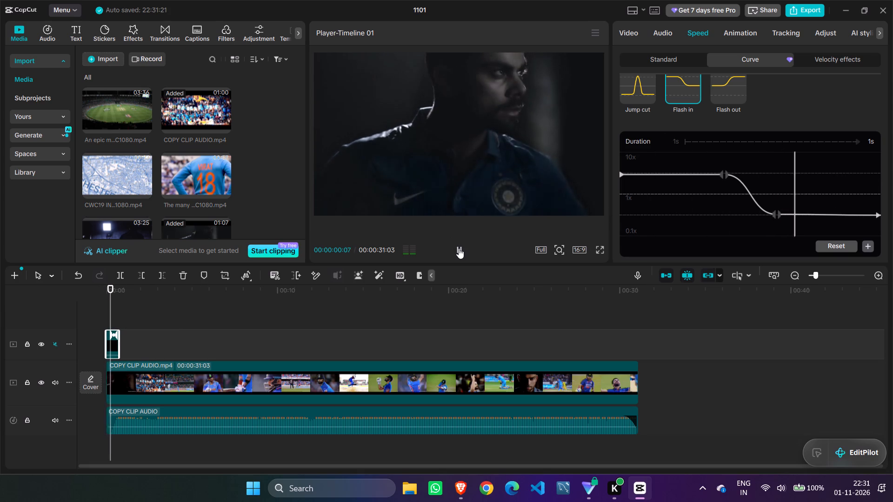
click(459, 248)
click(458, 248)
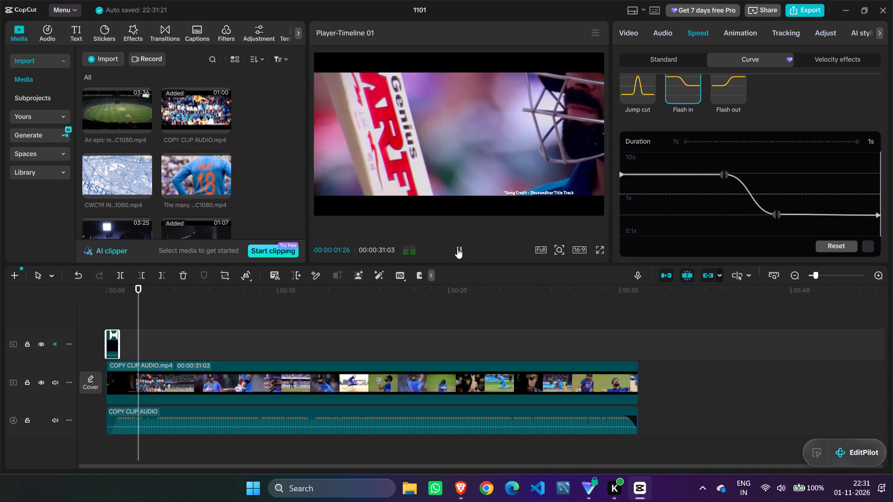
click(457, 248)
drag(149, 290, 25, 311)
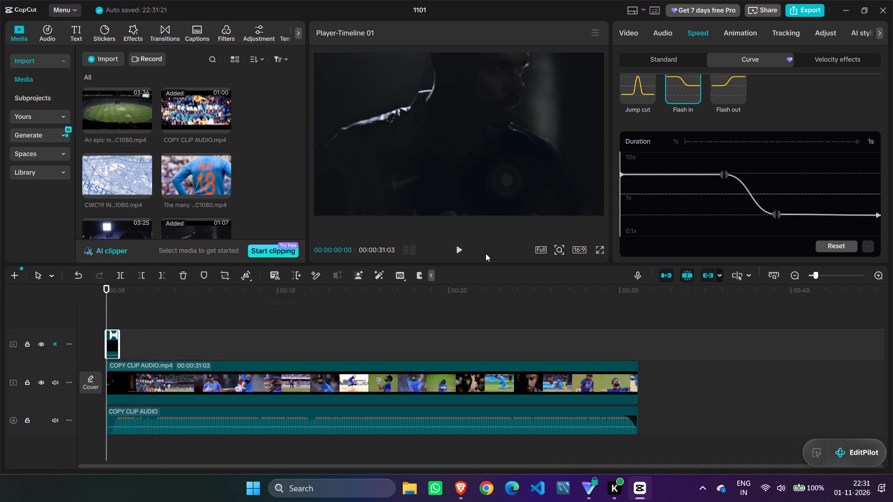
click(454, 249)
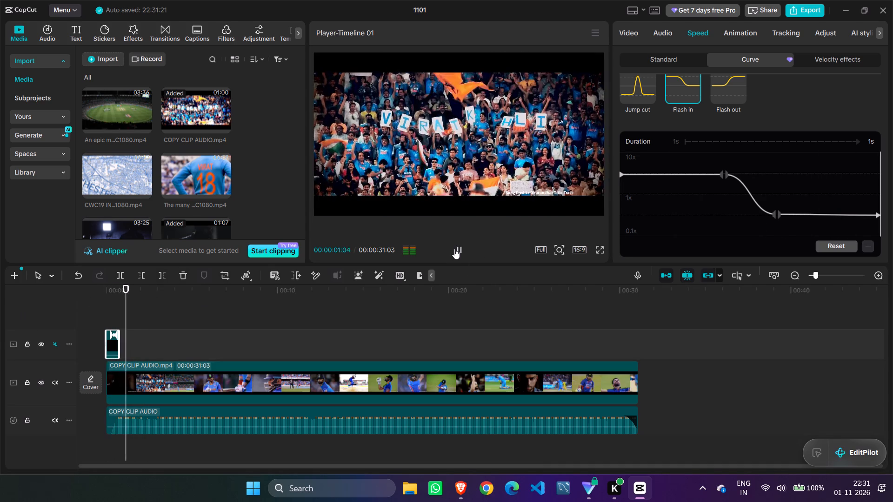
click(454, 249)
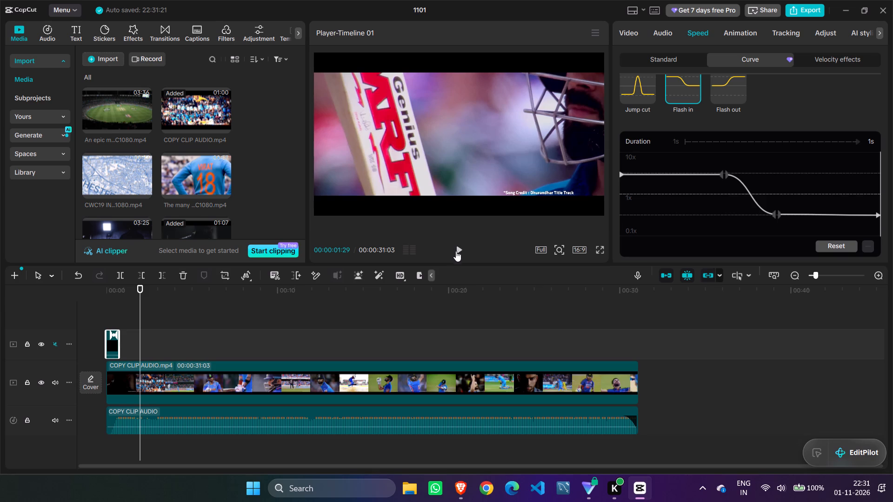
Play the reference clip from 00:00:01:29 to about 00:00:26:27, pausing to examine its stadium, batting and celebration shots.
click(461, 249)
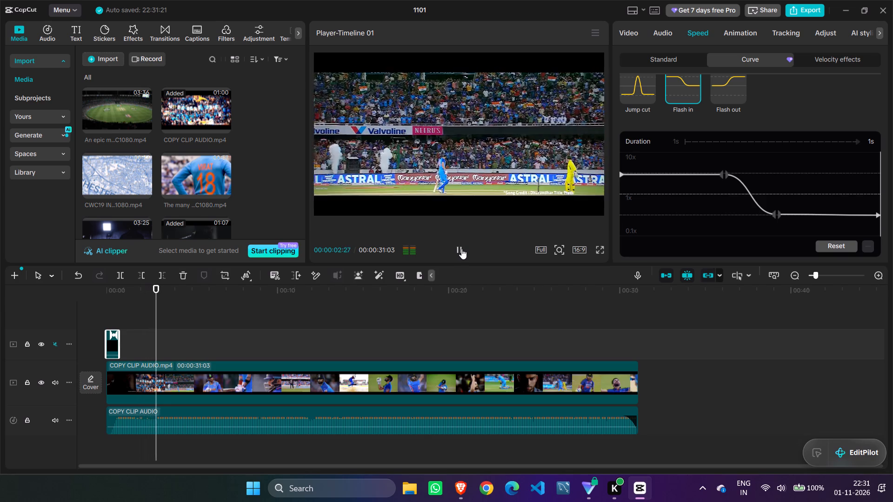
click(461, 249)
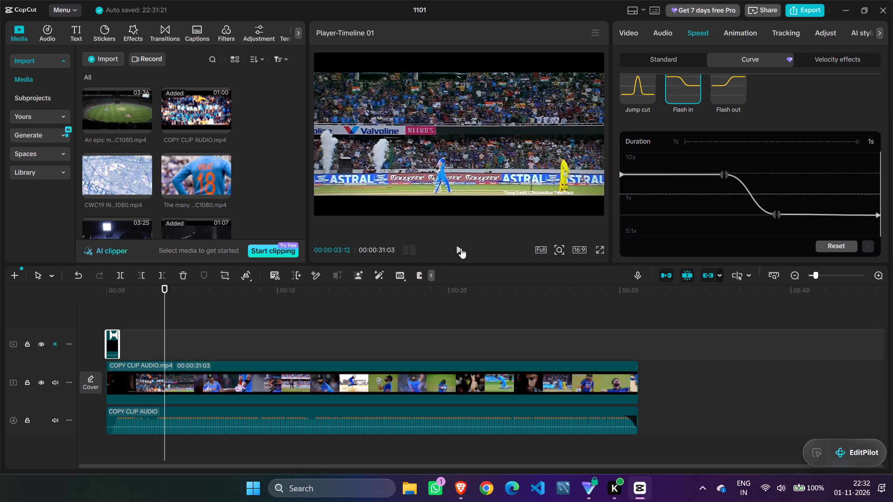
click(461, 248)
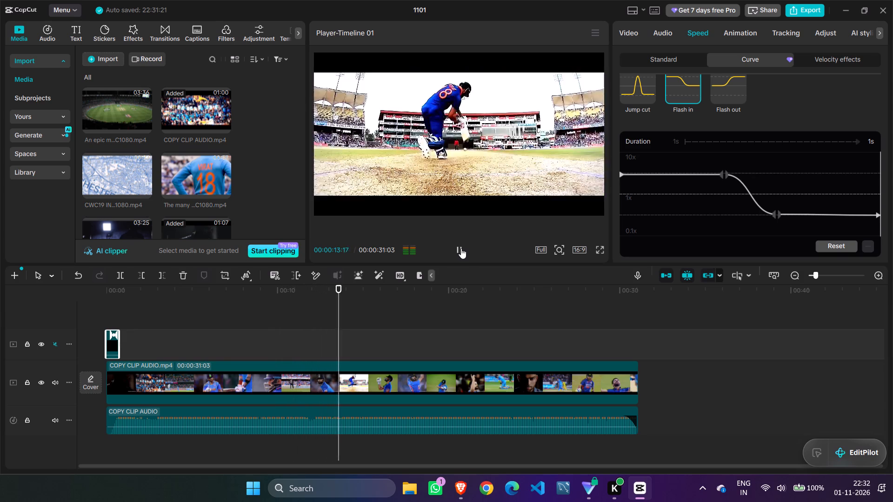
click(461, 248)
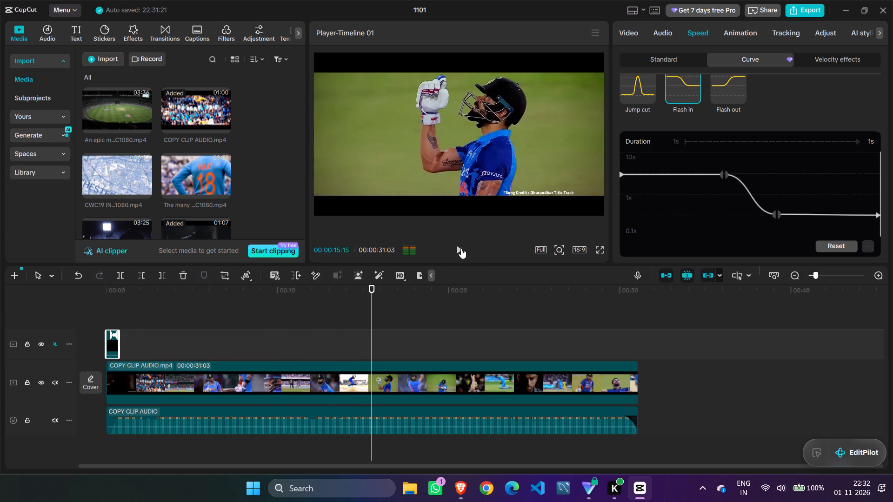
click(461, 248)
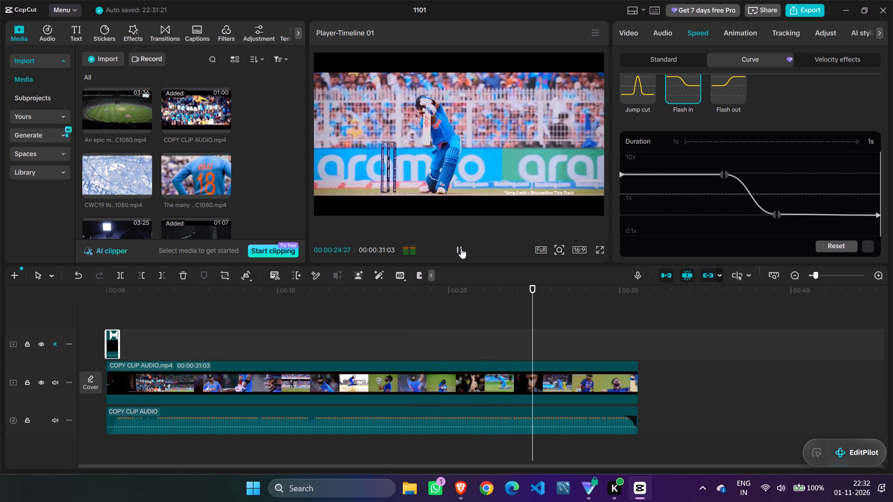
click(461, 248)
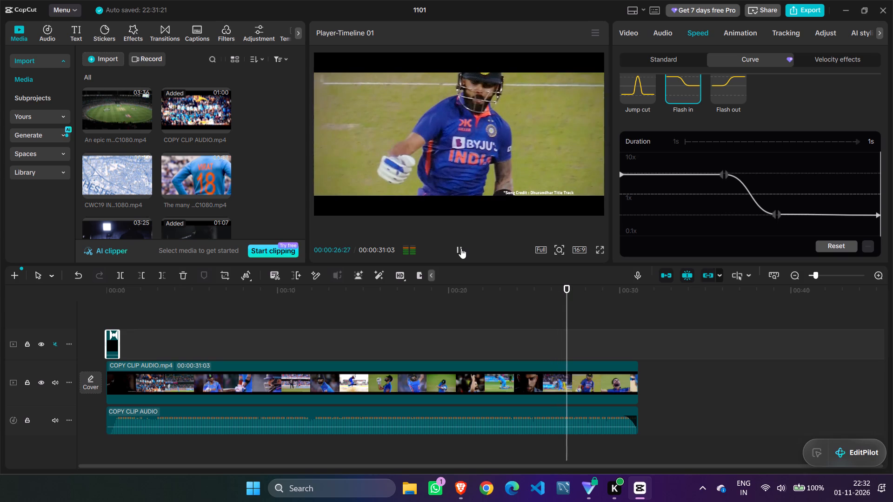
Go back to 00:00:10:23 and play in short stretches to about 00:00:12:24 to examine the fan sign and batting shots.
drag(568, 291, 291, 357)
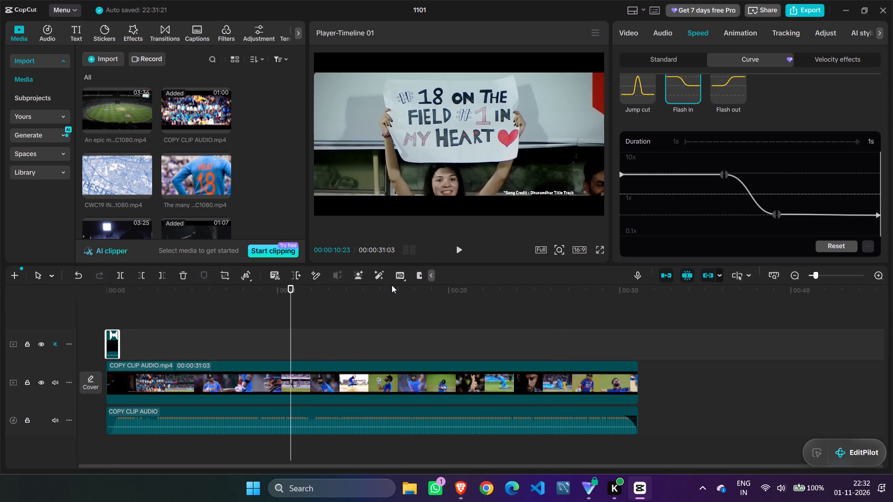
click(461, 252)
click(460, 246)
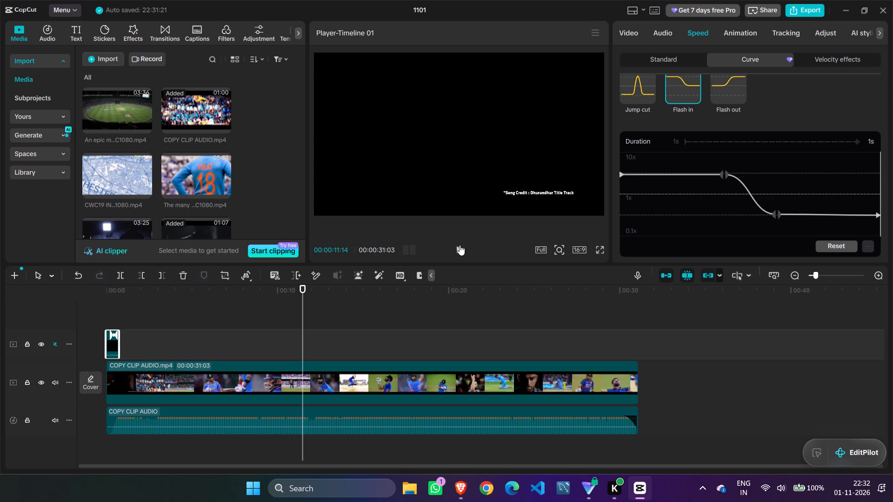
click(460, 245)
click(460, 245)
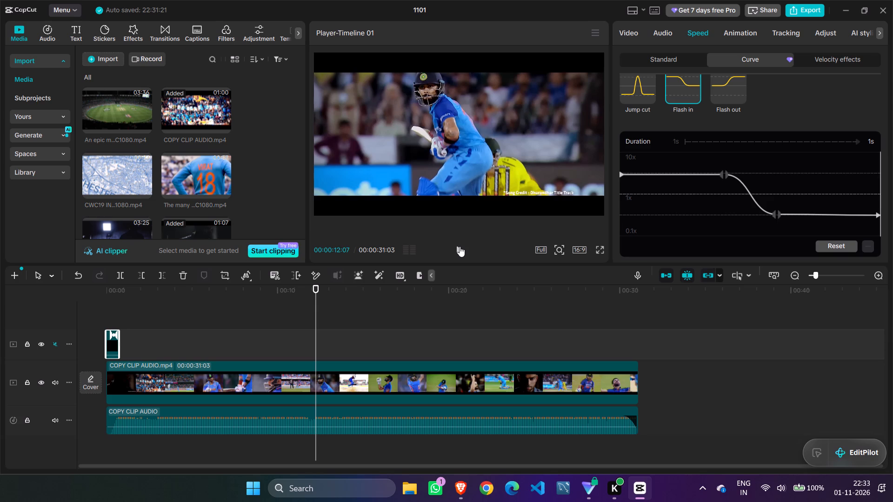
click(460, 246)
click(460, 246)
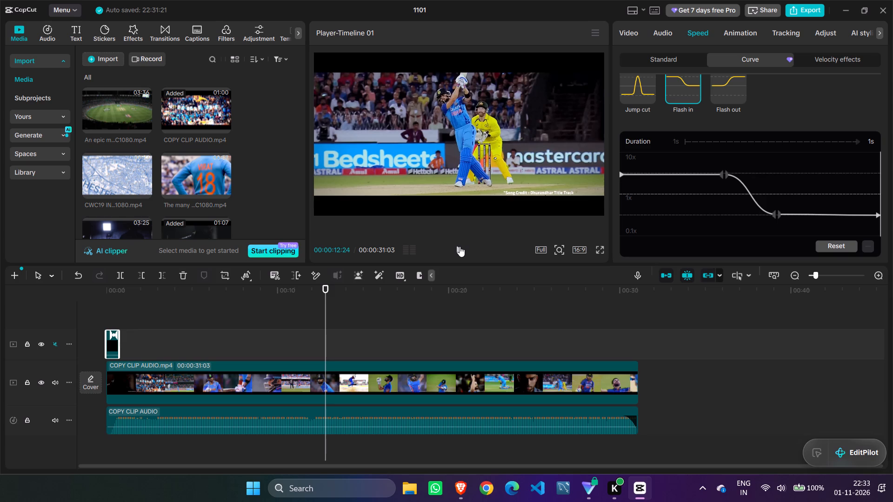
Play the reference clip onward from 00:00:12:24 to about 00:00:17:11, pausing to examine the batting and crowd shots.
click(460, 246)
click(460, 246)
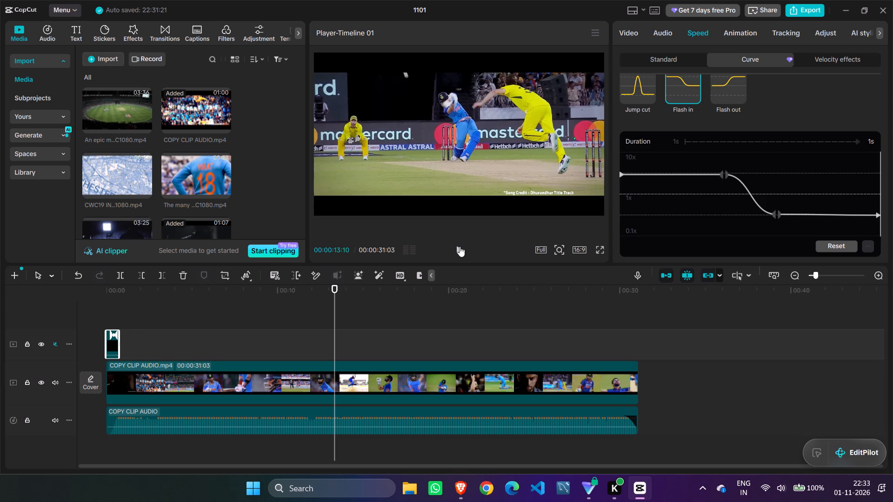
click(460, 246)
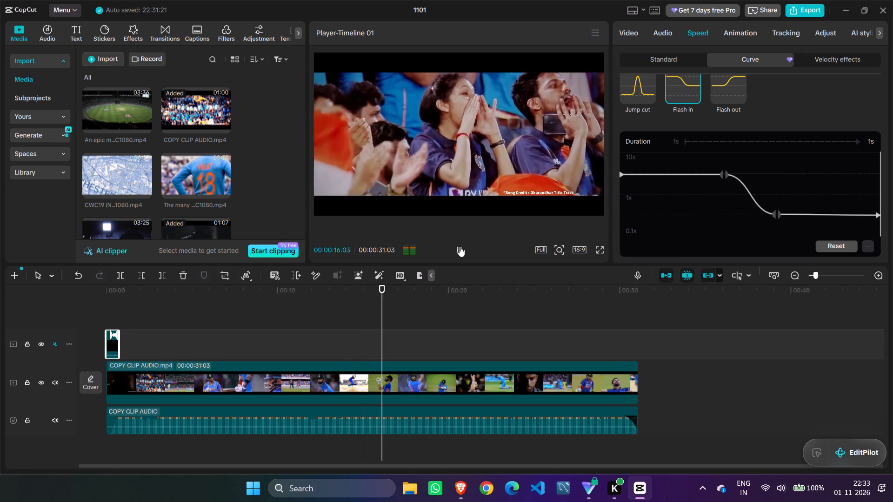
click(460, 246)
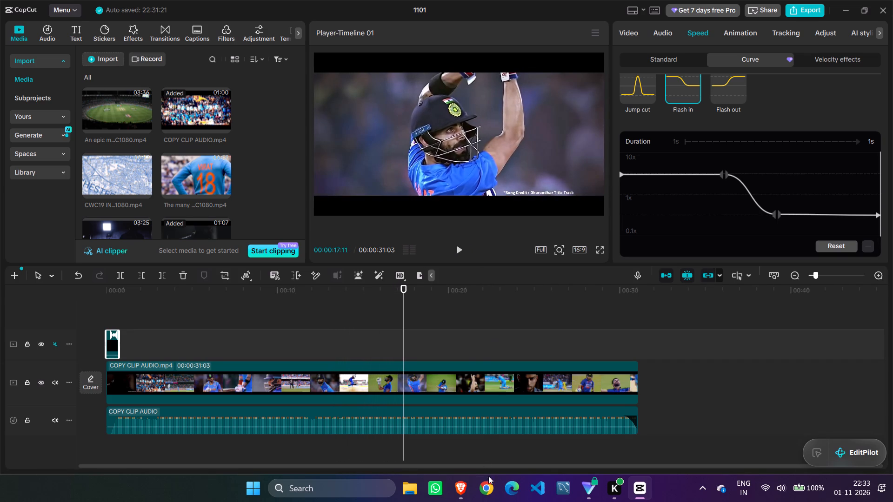
Switch to Google Chrome and start entering a query beginning with "t" in the address bar.
click(485, 485)
click(584, 253)
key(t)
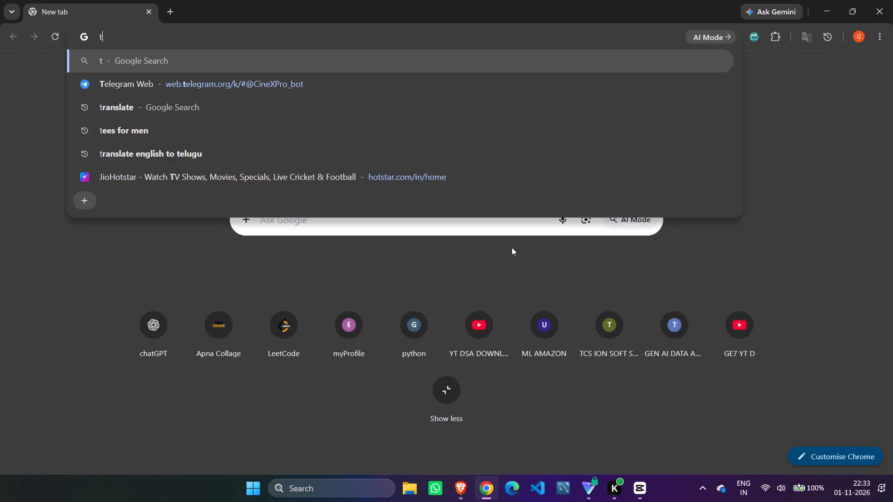
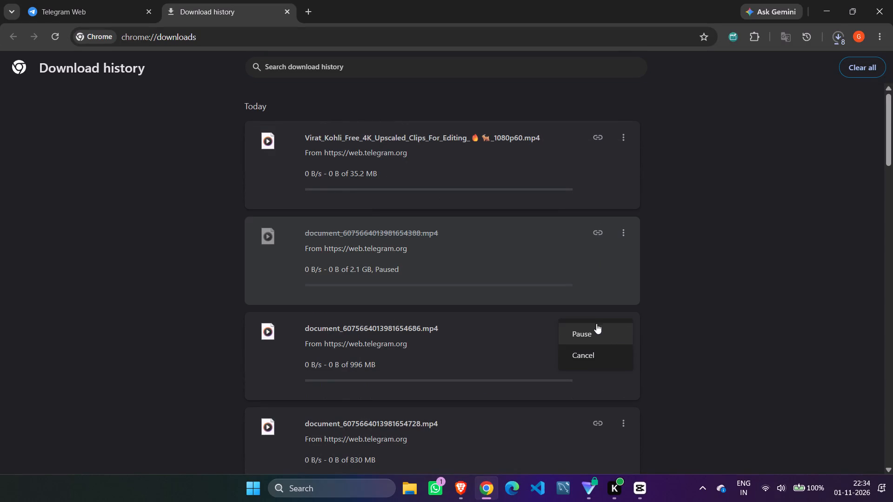
Pause the 996 MB download document_6075664013981654686.mp4 and check the progress of the remaining Telegram clip downloads.
click(598, 331)
scroll(570, 334, down, 8)
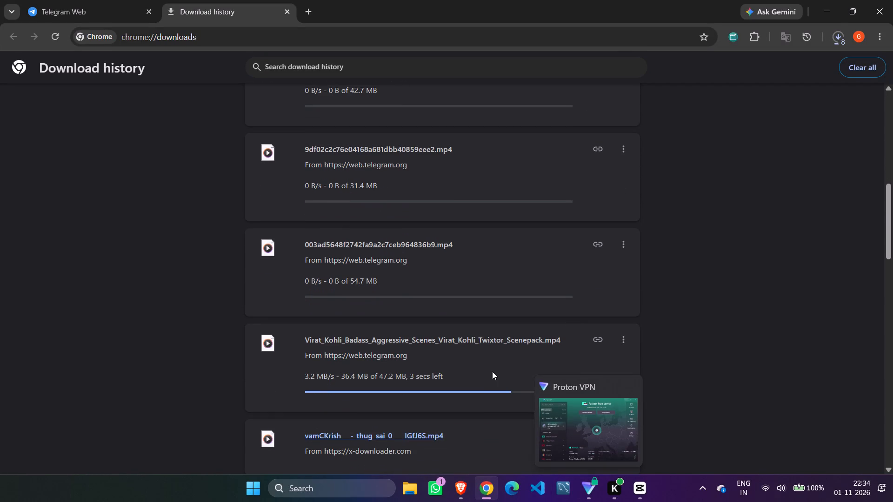
scroll(492, 371, down, 1)
scroll(574, 371, down, 1)
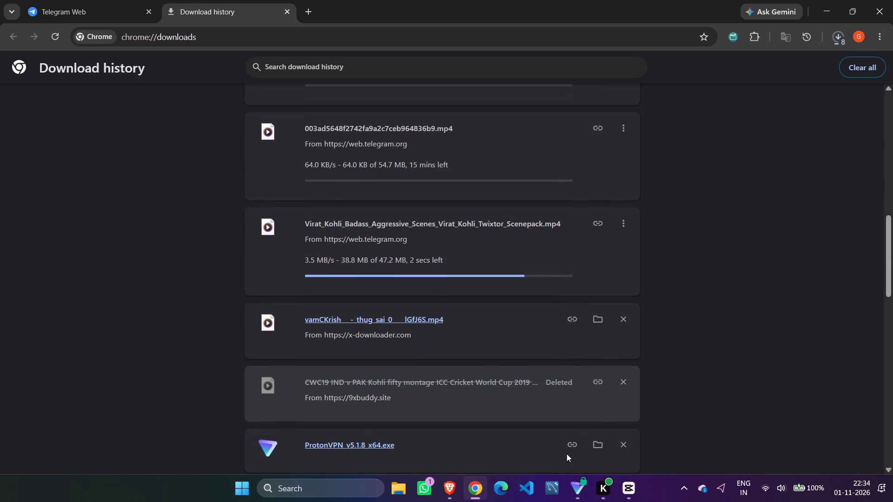
Switch to CapCut and go to 00:00:02:24 on the timeline to view the reference's stadium crowd shot.
click(631, 493)
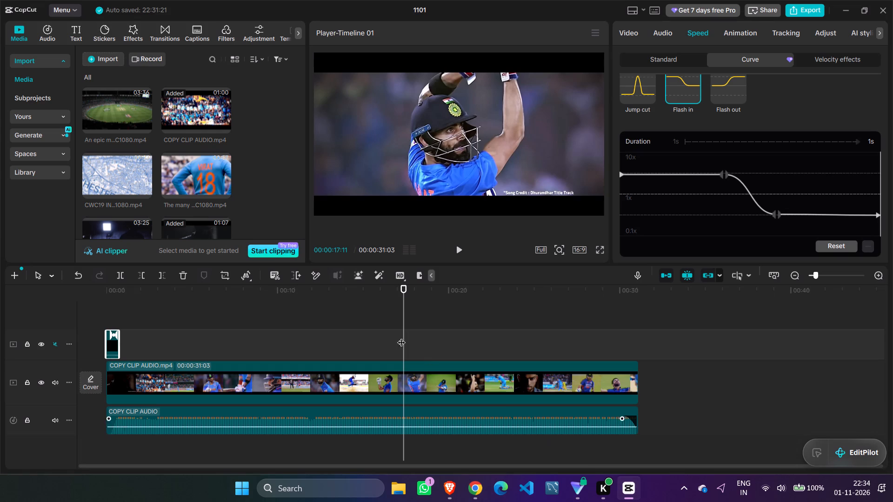
drag(404, 291, 154, 329)
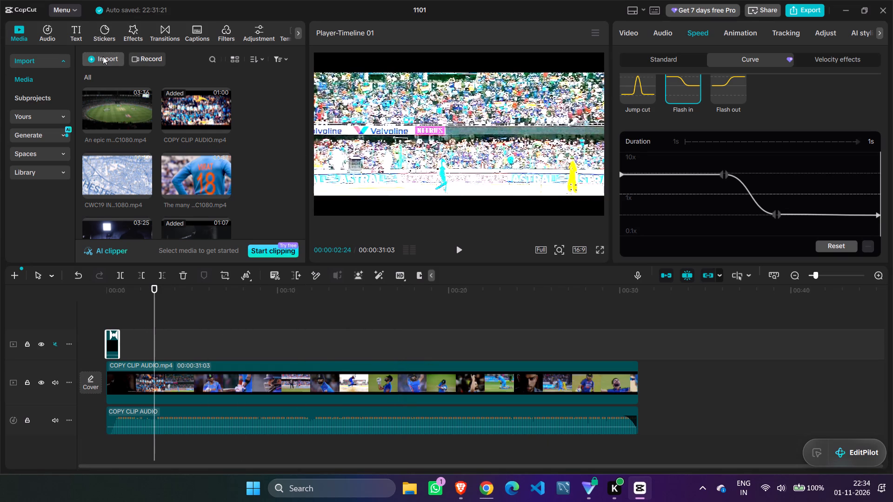
Open File Explorer to reach the stored footage.
click(417, 481)
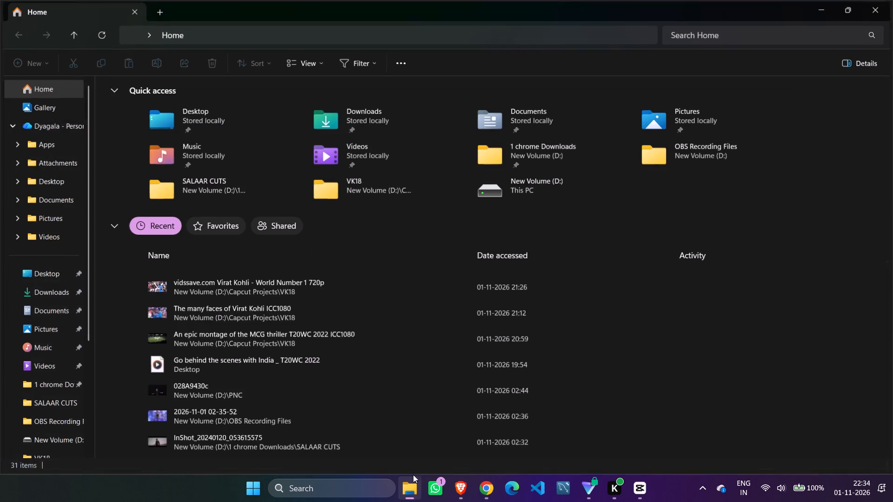
Delete the vamCKrish video from the 1 chrome Downloads folder.
scroll(44, 290, down, 1)
click(58, 324)
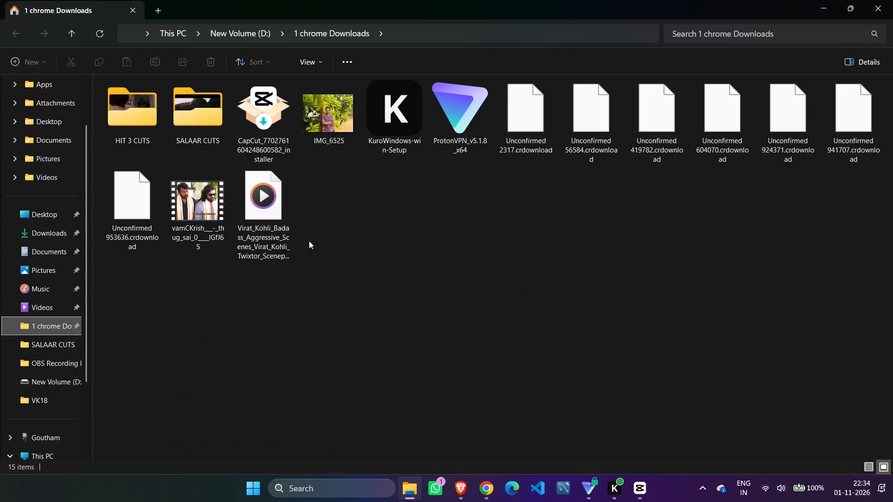
click(284, 228)
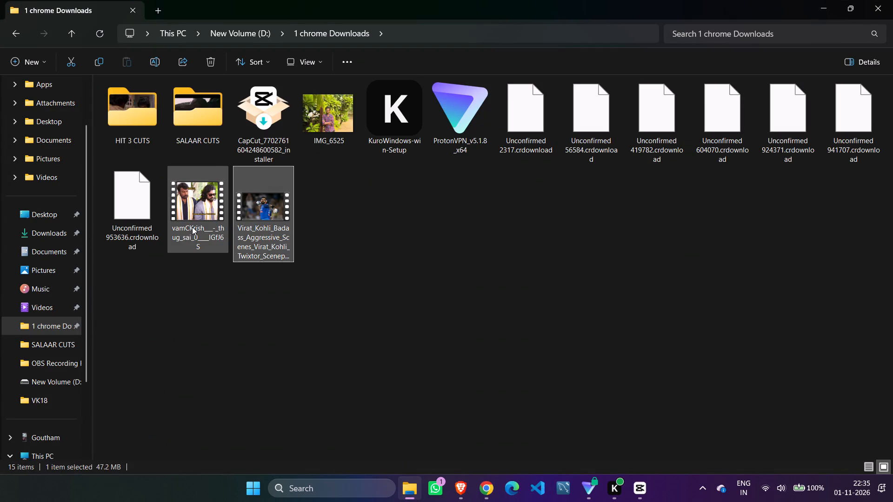
click(192, 227)
key(Delete)
Rename the Virat_Kohli_Badass_Aggressive_Scenes scenepack video in 1 chrome Downloads as 001.
click(195, 225)
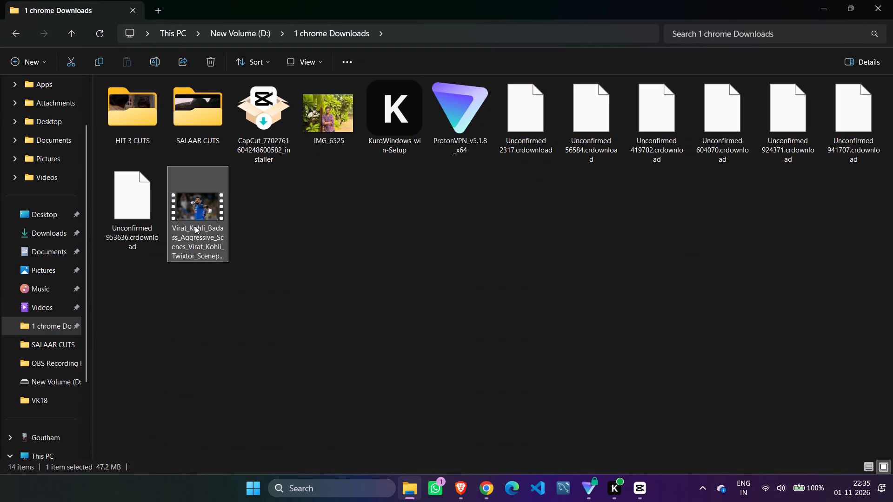
key(ctrl+x)
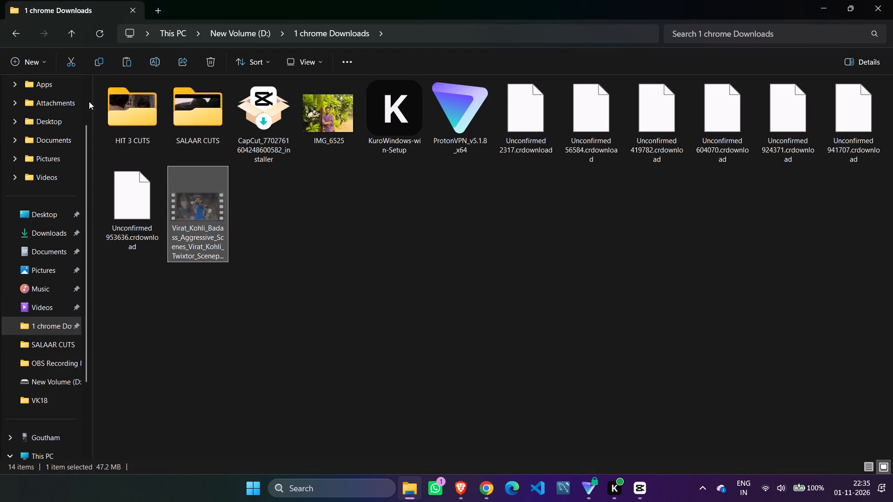
click(151, 65)
key(1)
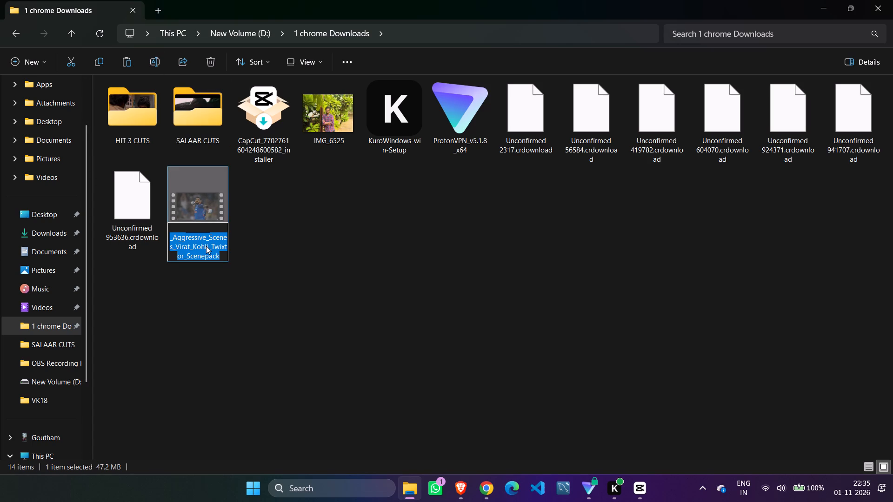
key(BackSpace)
text(001)
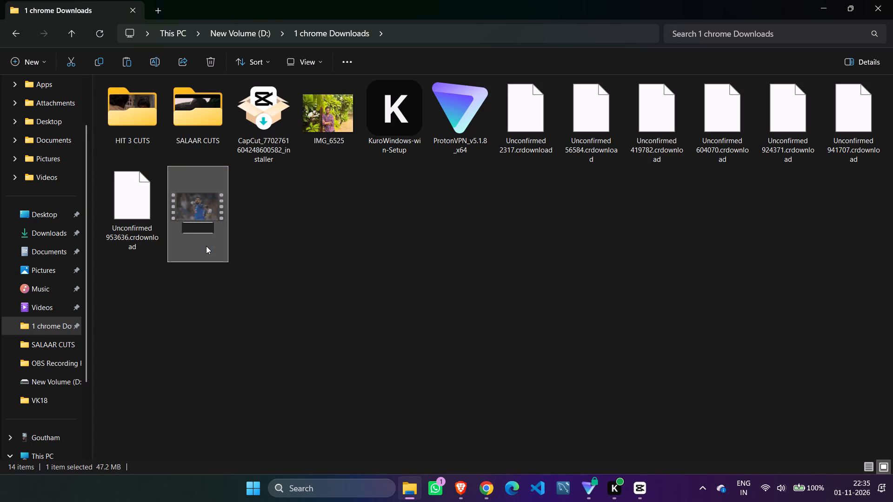
key(Return)
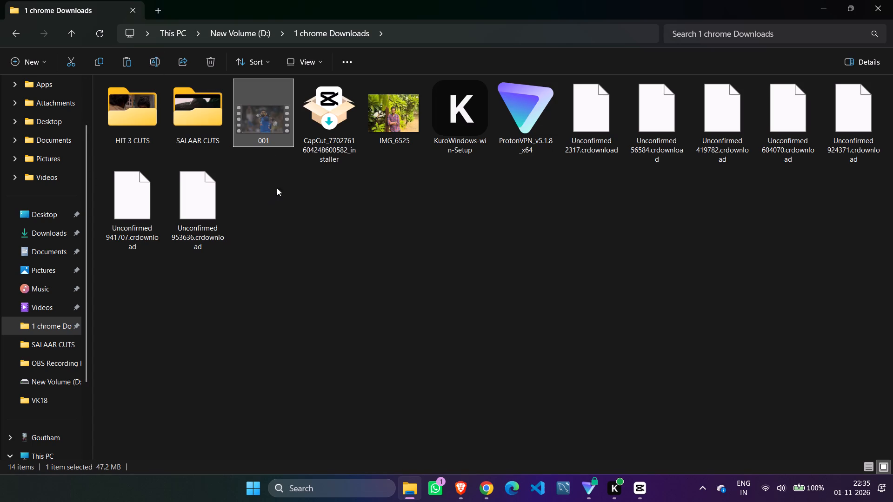
click(259, 285)
Open the VK18 folder inside Capcut Projects on New Volume (D:) and try to paste the cut scenepack video there.
click(271, 132)
click(234, 33)
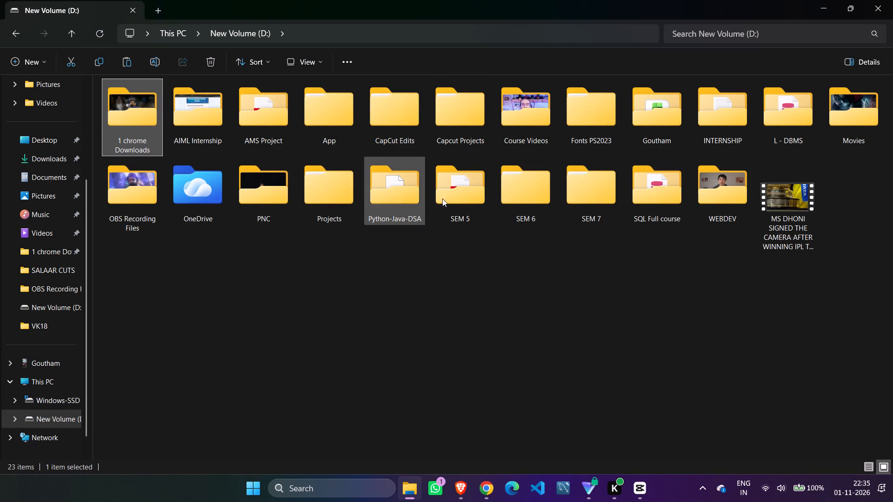
double_click(450, 125)
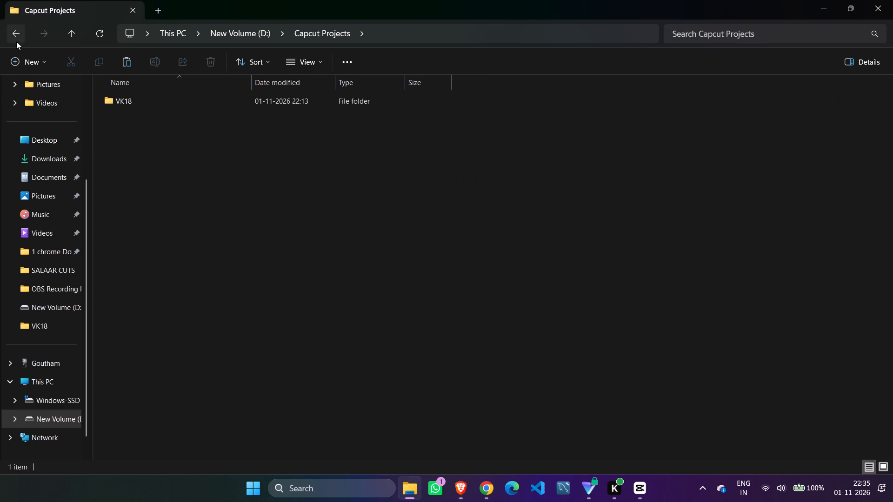
double_click(117, 106)
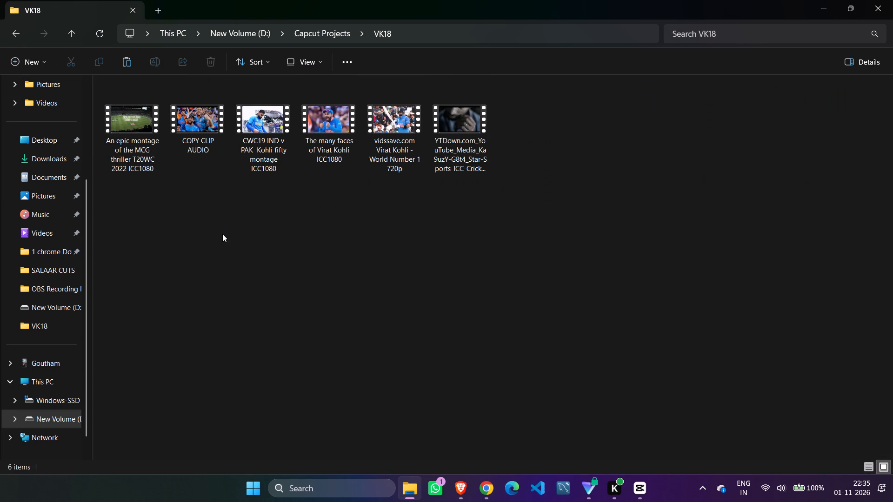
key(ctrl+v)
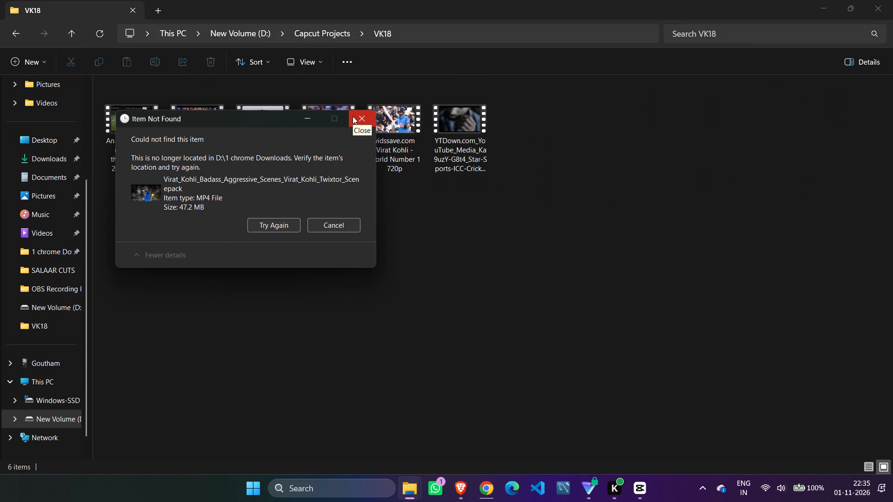
click(353, 116)
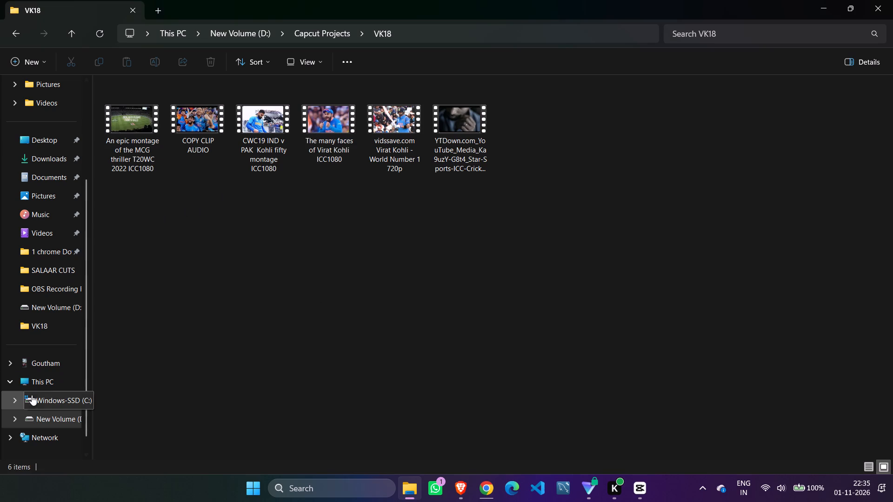
Move the video 001 from 1 chrome Downloads to the VK18 folder, keeping both folders open in separate tabs.
click(158, 14)
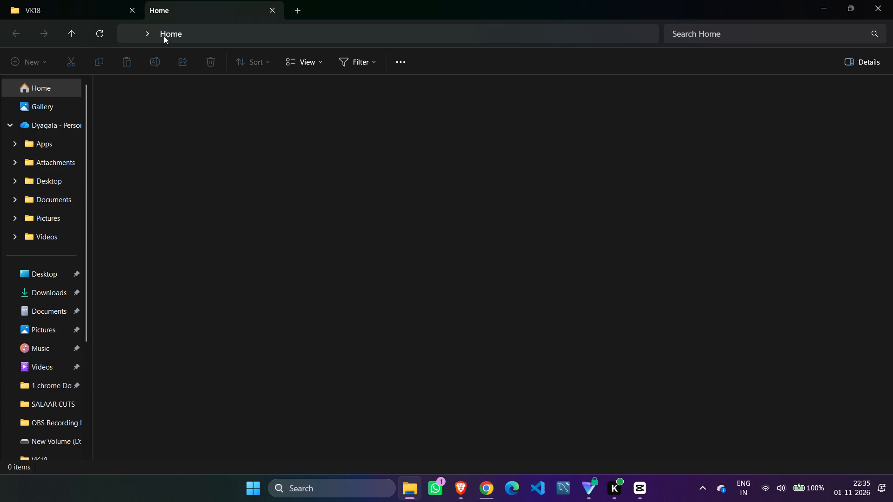
scroll(42, 377, down, 1)
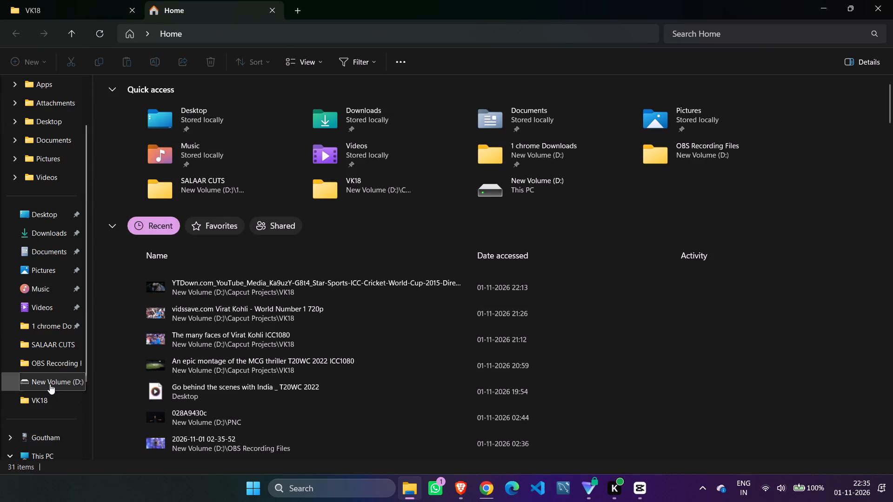
click(50, 378)
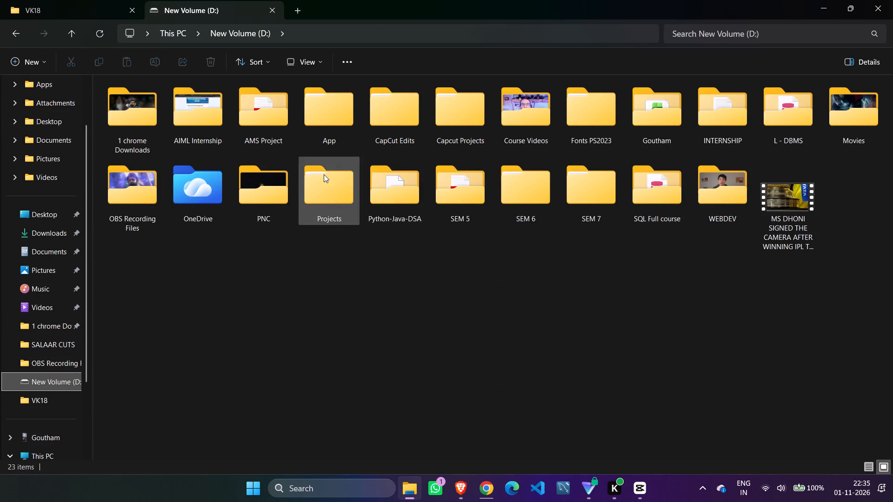
double_click(126, 123)
click(253, 129)
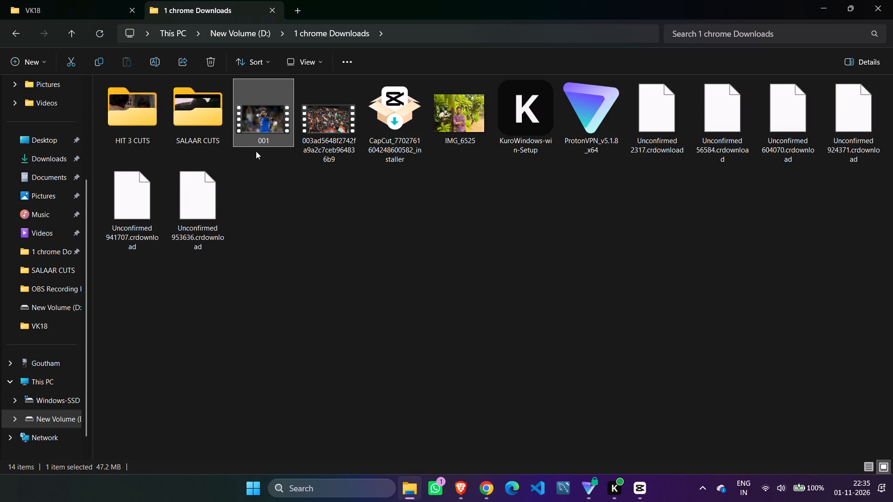
key(ctrl+x)
click(83, 9)
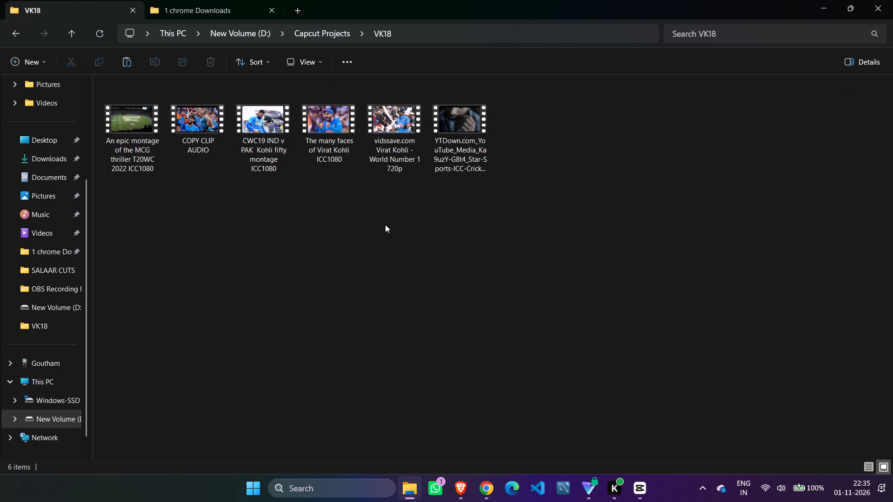
key(ctrl+v)
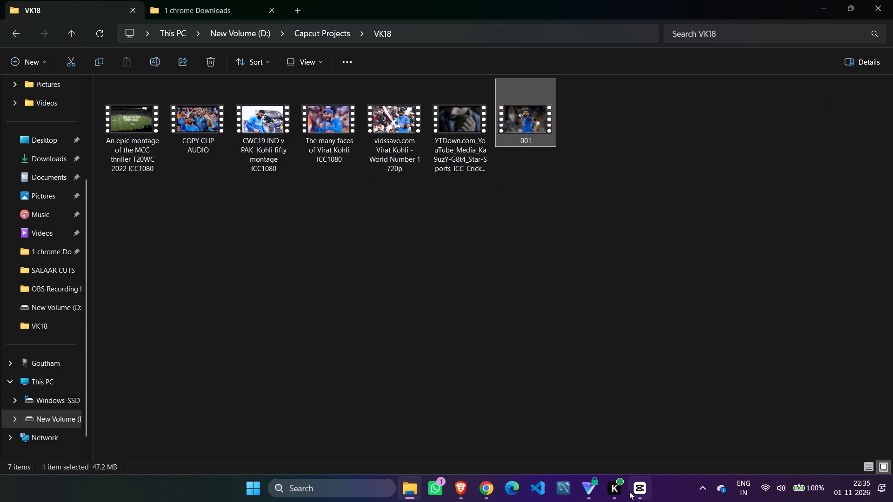
Switch to CapCut and play the opening seconds of project 1101's timeline, including once from the start.
click(635, 490)
click(459, 247)
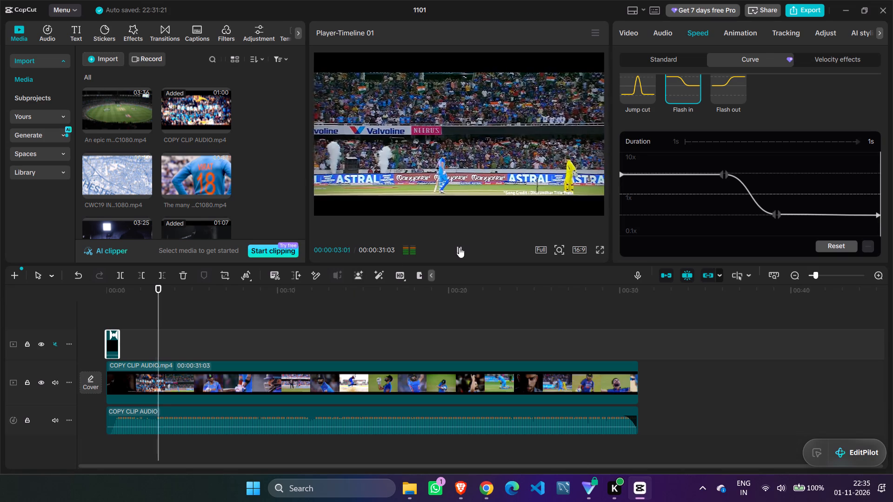
click(459, 247)
drag(169, 285, 169, 285)
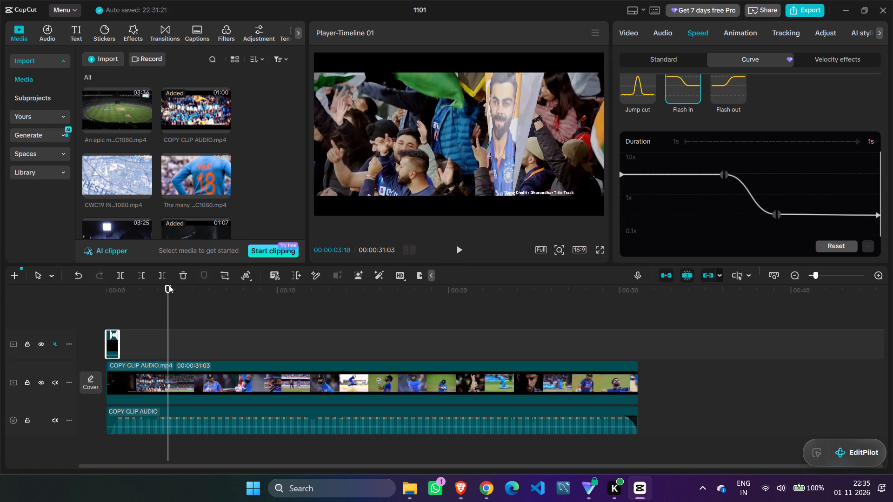
drag(169, 285, 66, 291)
click(462, 249)
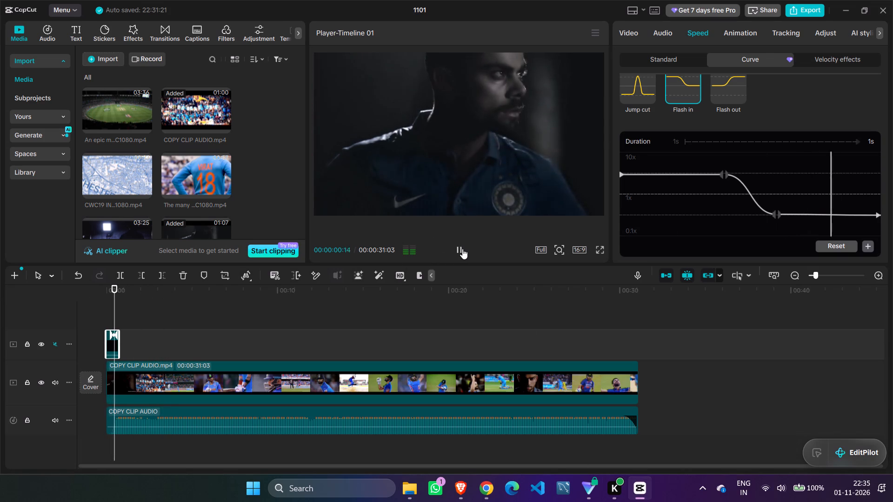
click(462, 249)
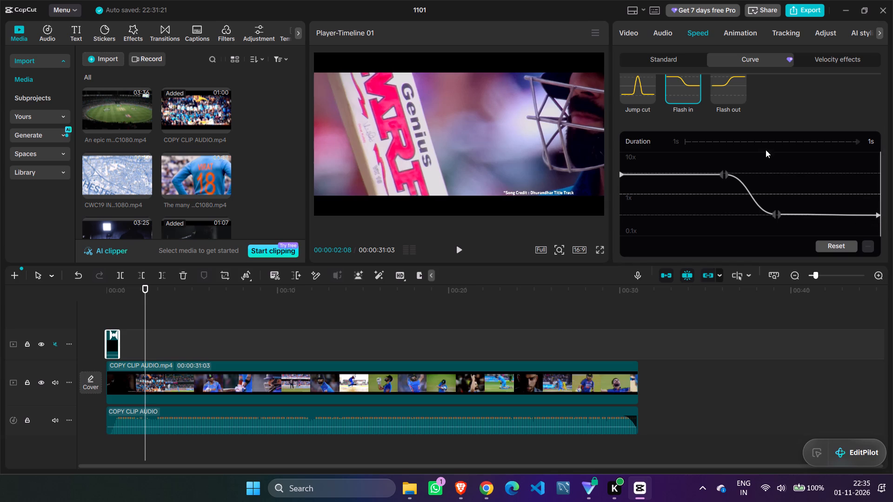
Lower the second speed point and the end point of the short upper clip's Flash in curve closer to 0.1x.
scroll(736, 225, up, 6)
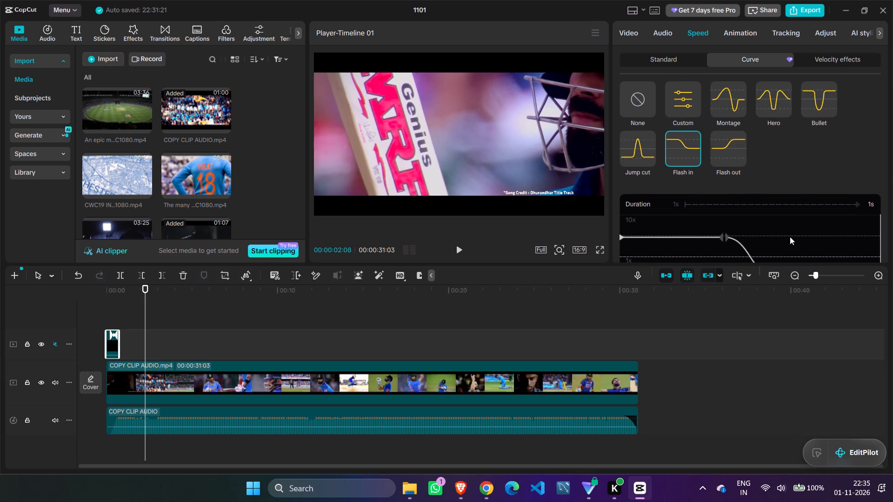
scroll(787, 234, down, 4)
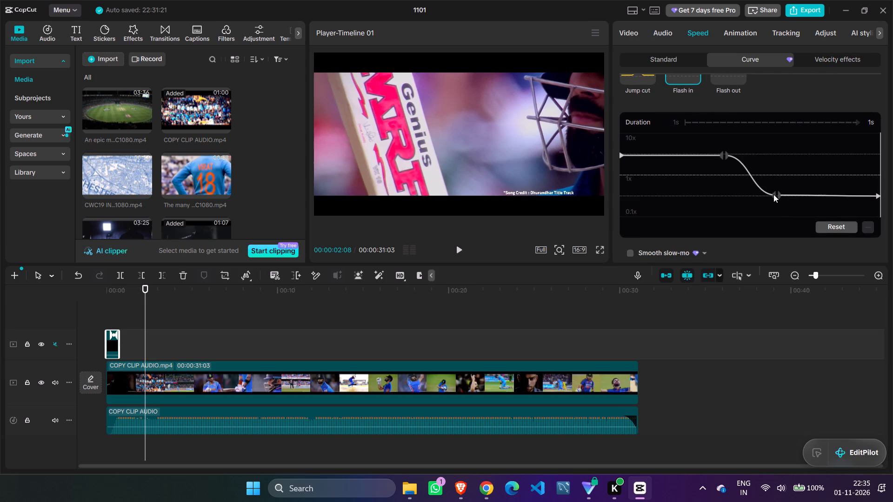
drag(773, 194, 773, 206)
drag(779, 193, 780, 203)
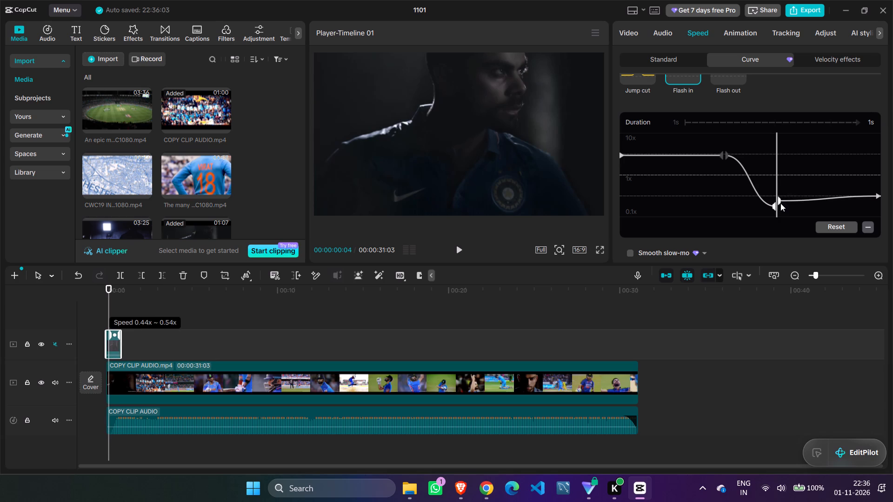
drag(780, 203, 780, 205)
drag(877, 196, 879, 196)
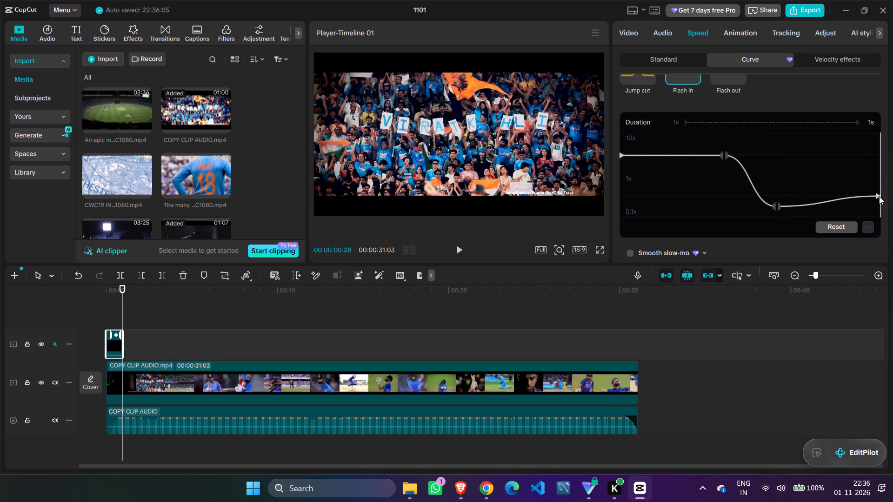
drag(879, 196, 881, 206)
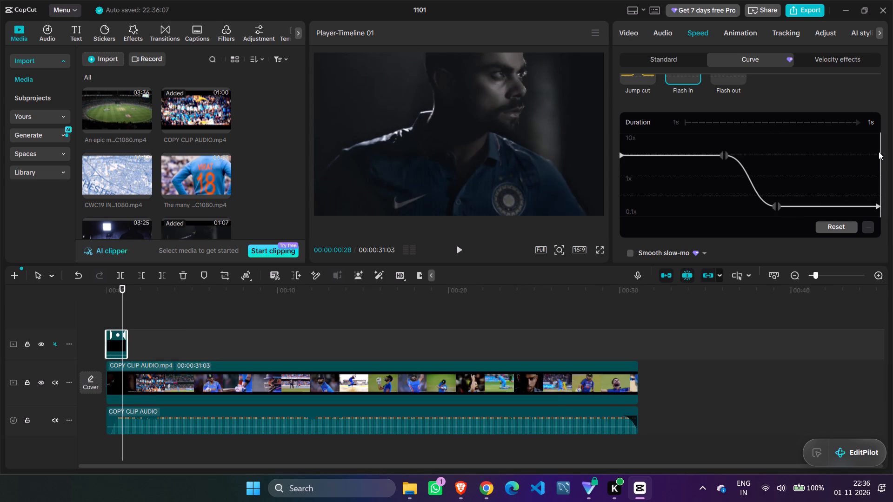
Play the timeline from the start twice to check the upper clip's new speed curve.
drag(878, 152, 593, 204)
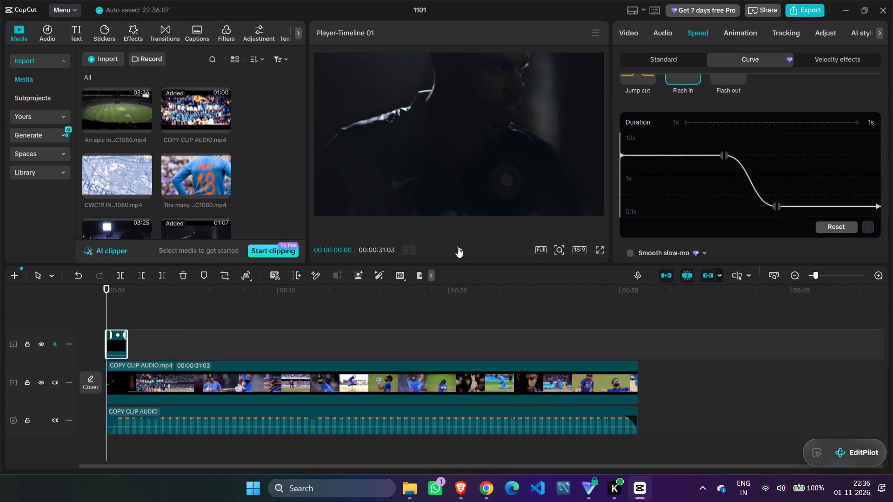
click(458, 247)
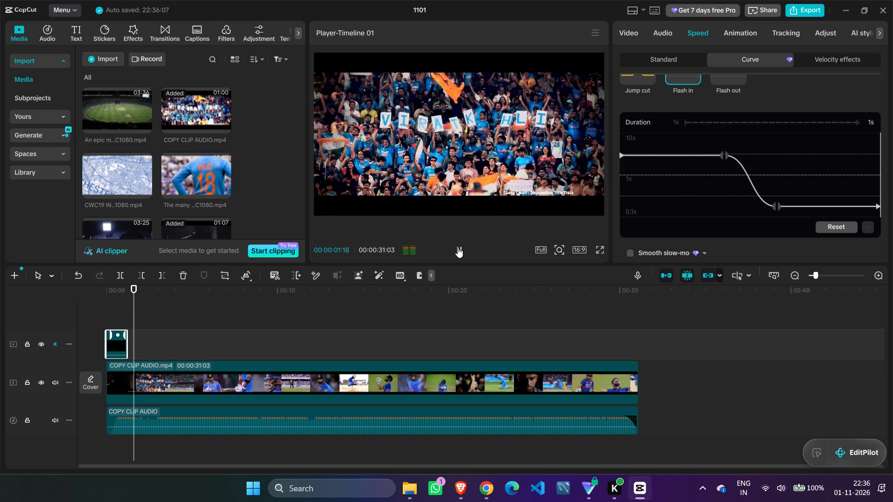
click(458, 247)
drag(141, 287, 67, 291)
click(460, 248)
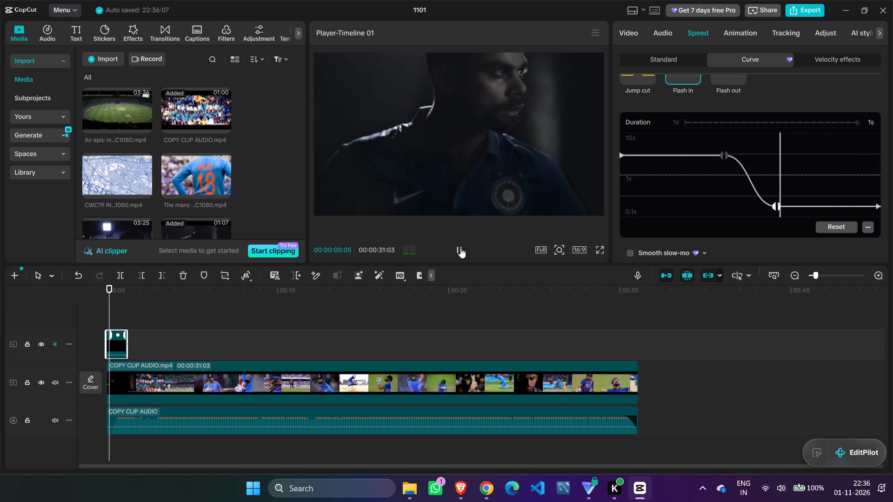
click(460, 248)
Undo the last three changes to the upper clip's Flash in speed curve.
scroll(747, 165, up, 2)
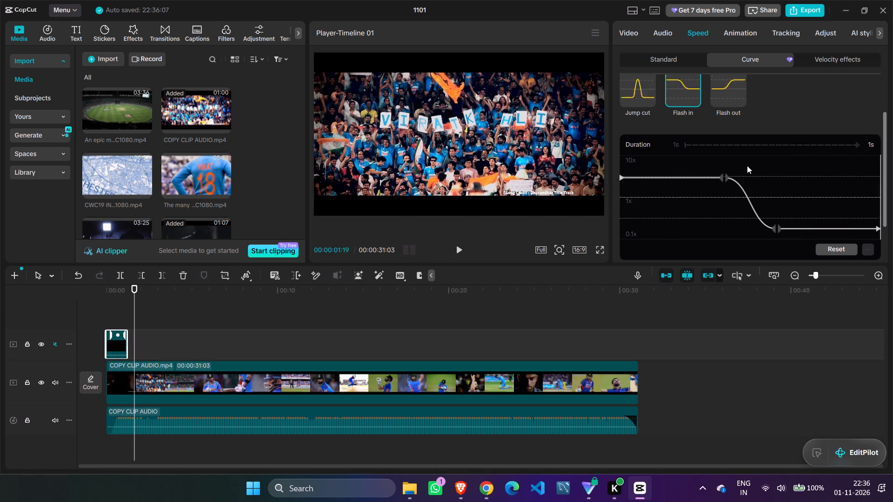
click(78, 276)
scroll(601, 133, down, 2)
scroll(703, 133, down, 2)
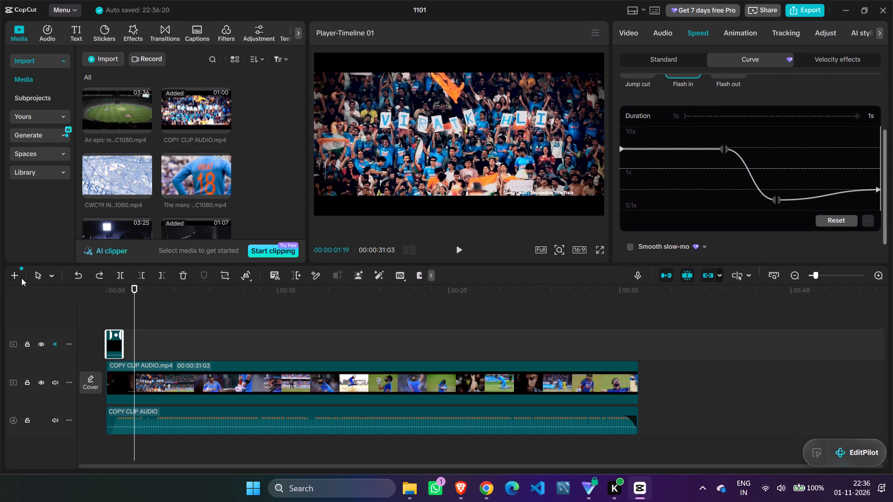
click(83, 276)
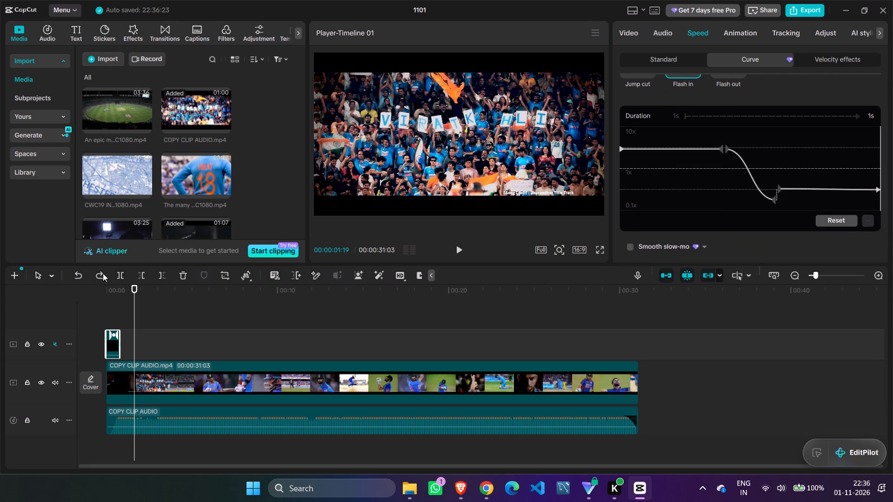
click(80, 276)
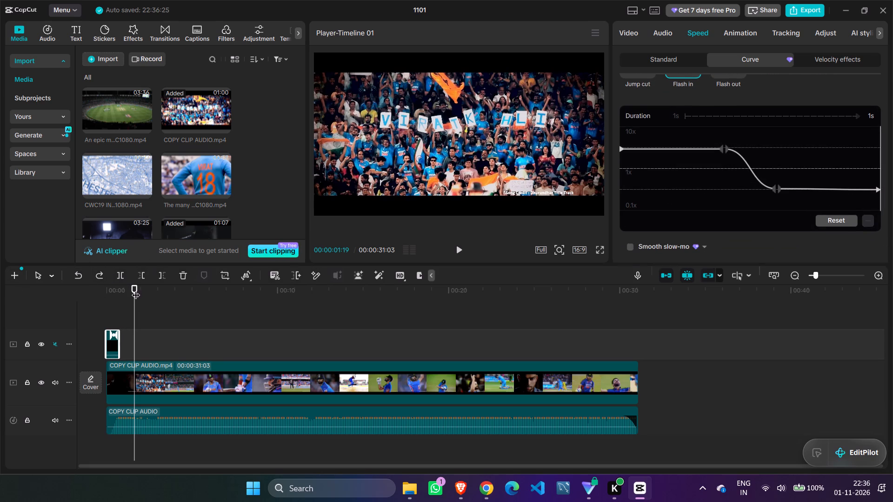
Play the timeline's opening second or so from the start twice and return the playhead to the start.
drag(136, 289, 64, 291)
click(120, 307)
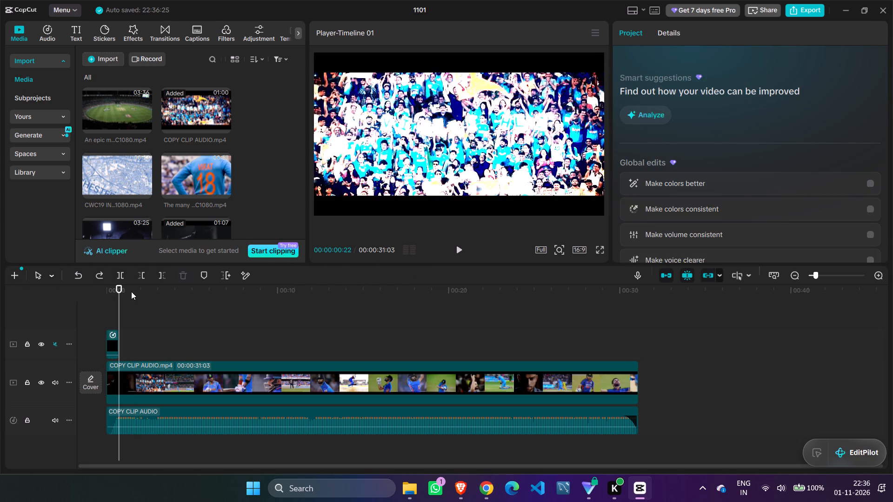
drag(122, 287, 81, 289)
click(457, 251)
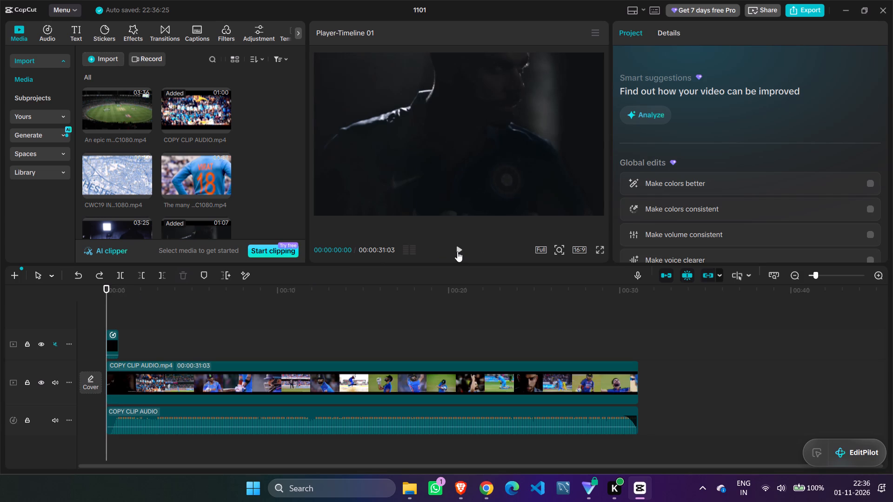
click(457, 251)
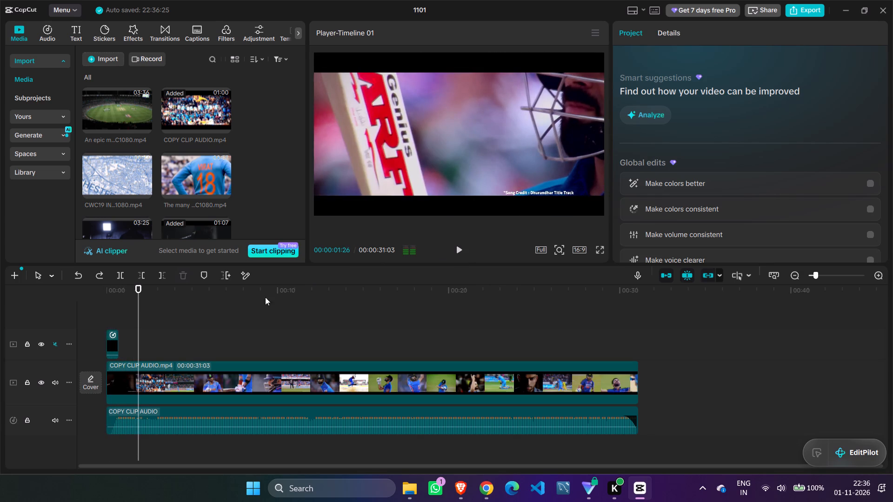
drag(138, 297, 27, 310)
click(458, 246)
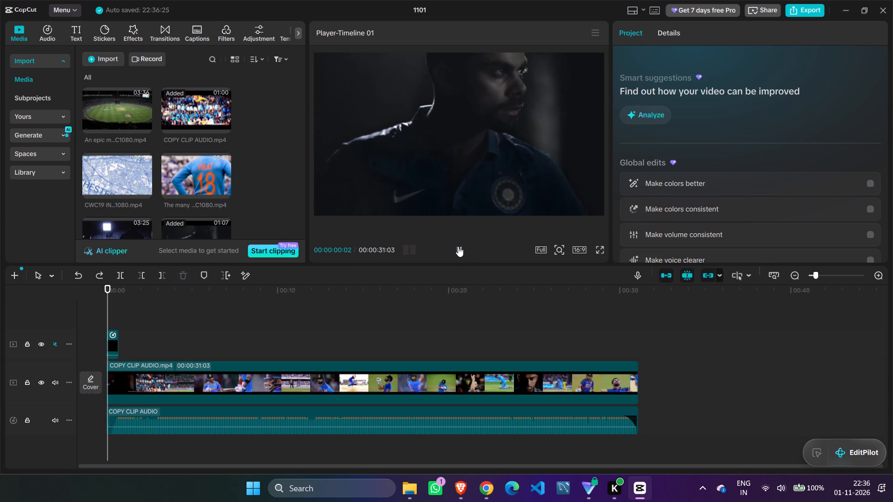
click(458, 246)
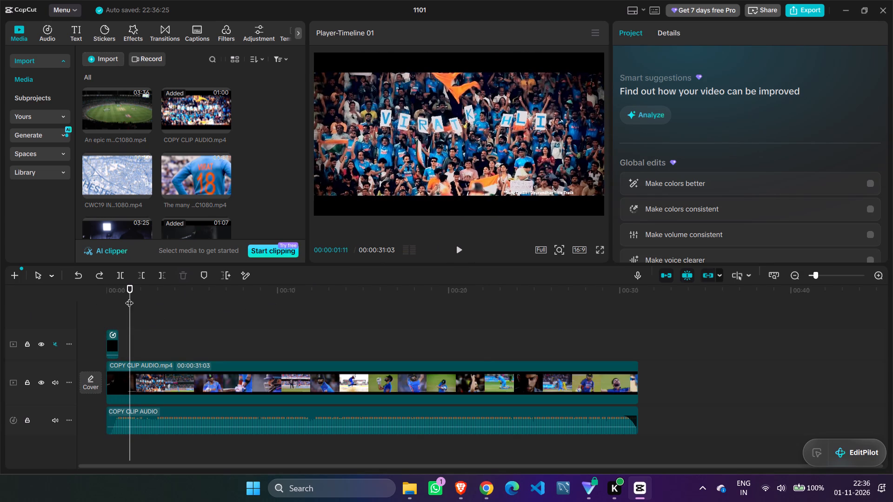
drag(131, 292, 40, 312)
Switch to Chrome and check the progress of the Telegram footage downloads in the download history.
scroll(196, 193, down, 1)
scroll(196, 192, up, 4)
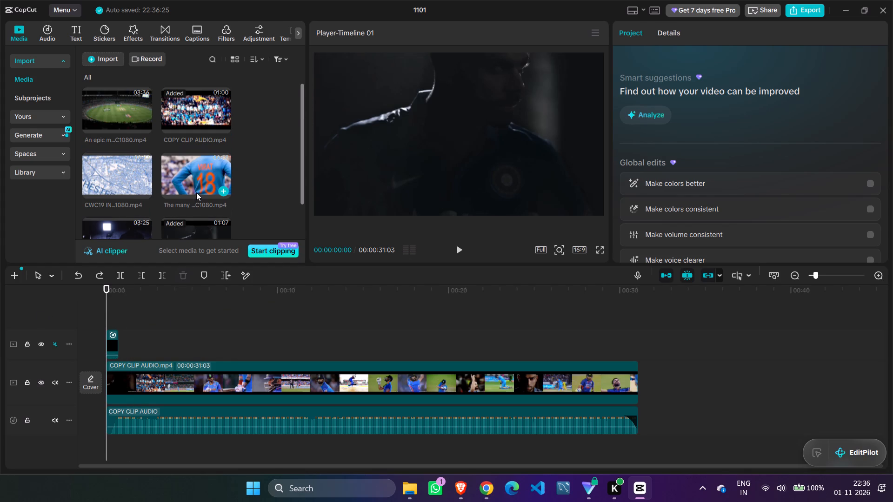
scroll(196, 192, up, 4)
click(482, 488)
scroll(538, 295, up, 3)
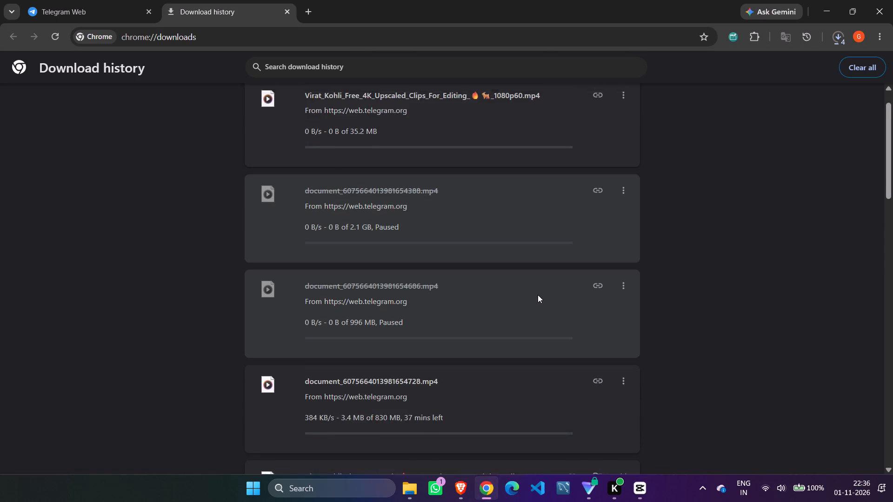
scroll(538, 295, down, 5)
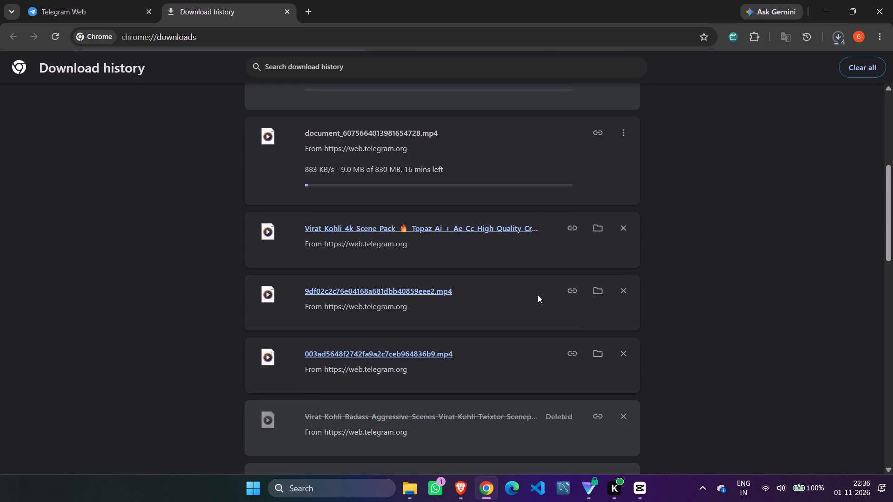
scroll(538, 295, up, 2)
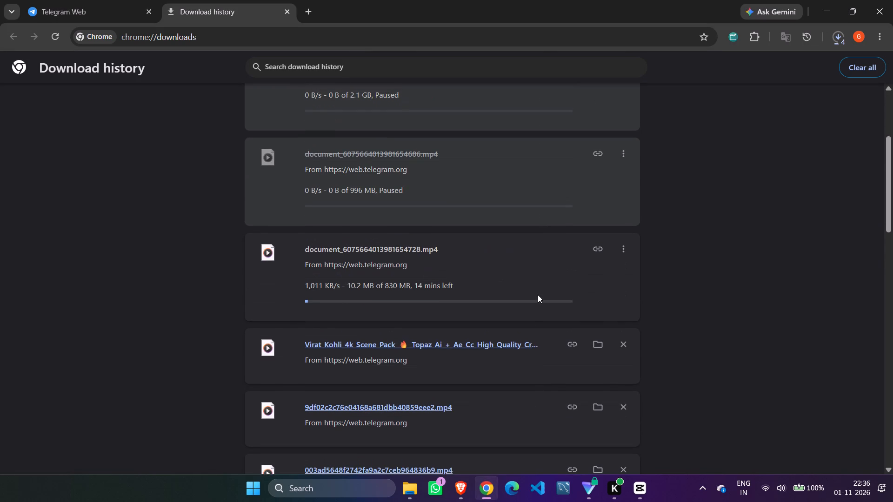
scroll(538, 295, up, 3)
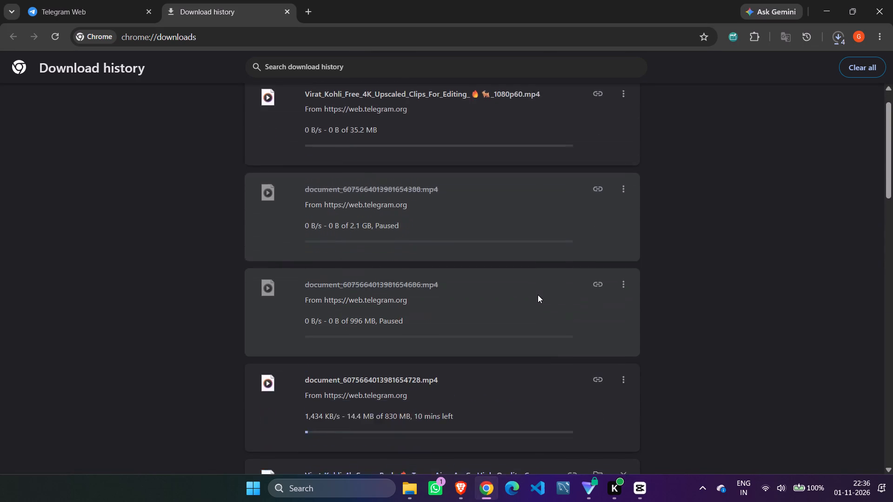
scroll(538, 295, up, 2)
scroll(538, 295, down, 2)
Switch back to CapCut and play the opening of the timeline from the start once more.
click(641, 488)
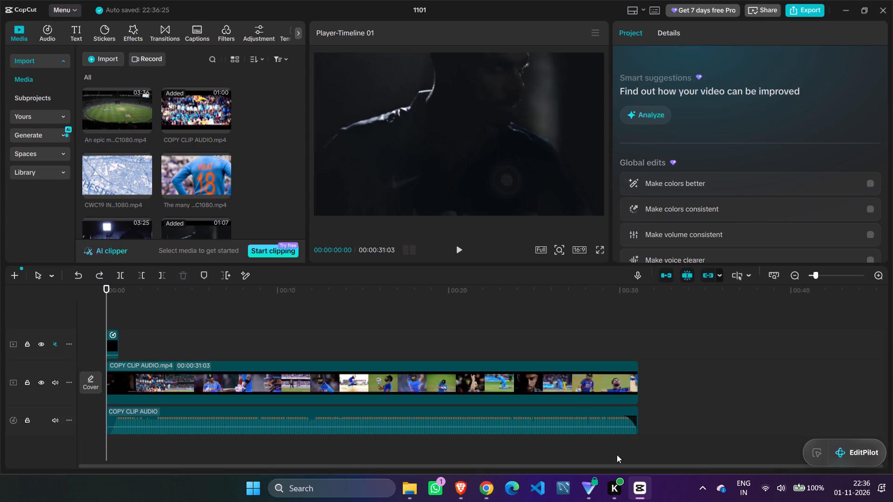
click(463, 252)
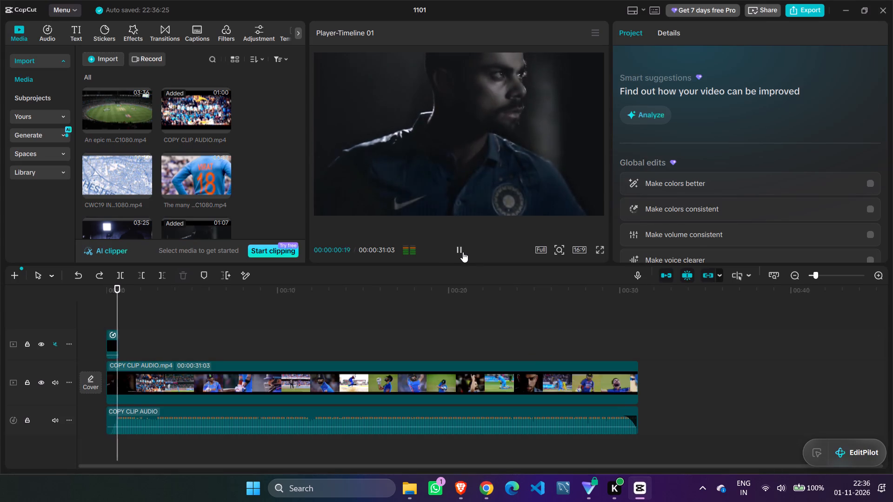
click(463, 252)
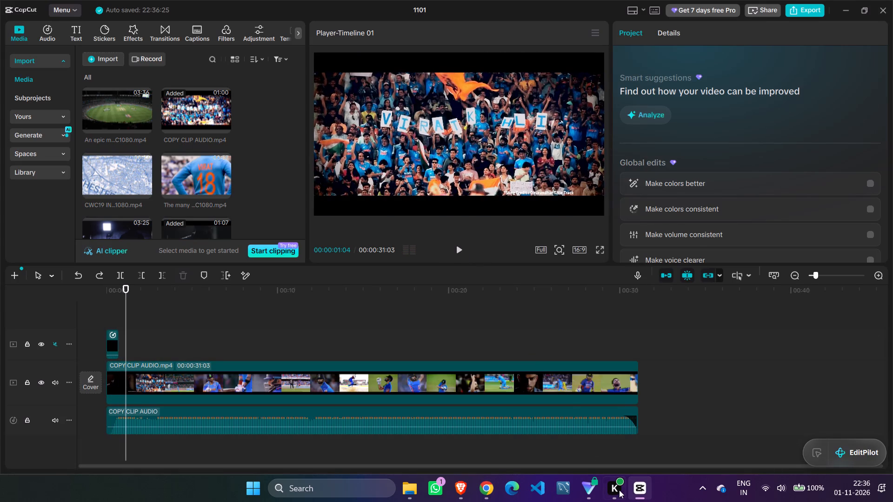